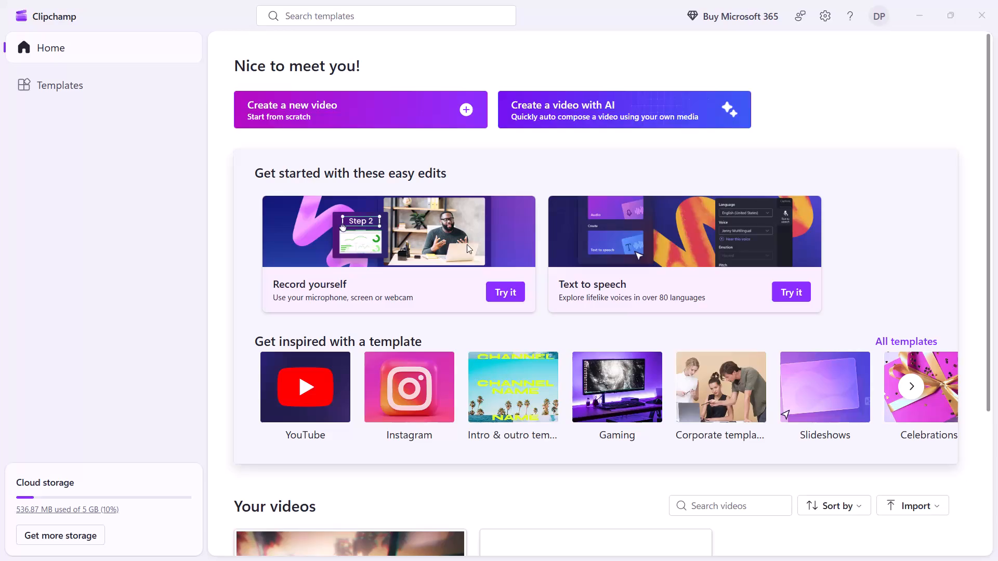
Create a new video project from scratch.
{"action": "left_click", "coordinate": [310, 97]}
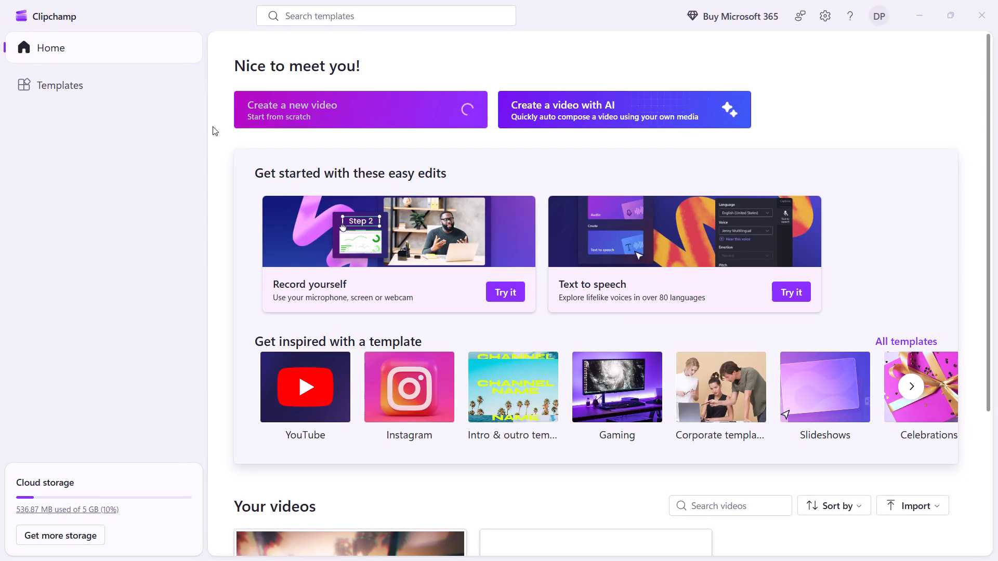
{"action": "scroll", "coordinate": [478, 471], "scroll_direction": "down", "scroll_amount": 4}
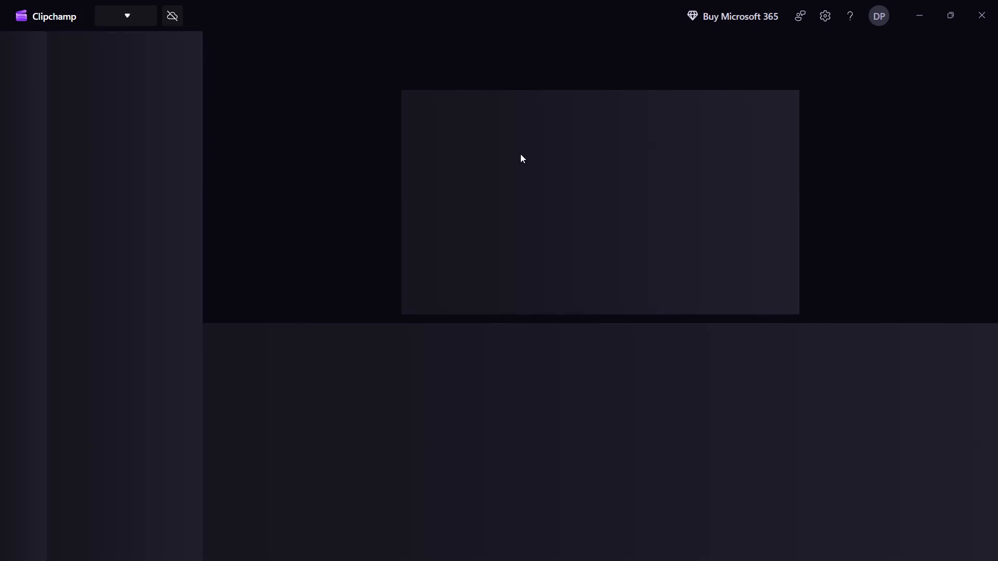
{"action": "left_click", "coordinate": [558, 26]}
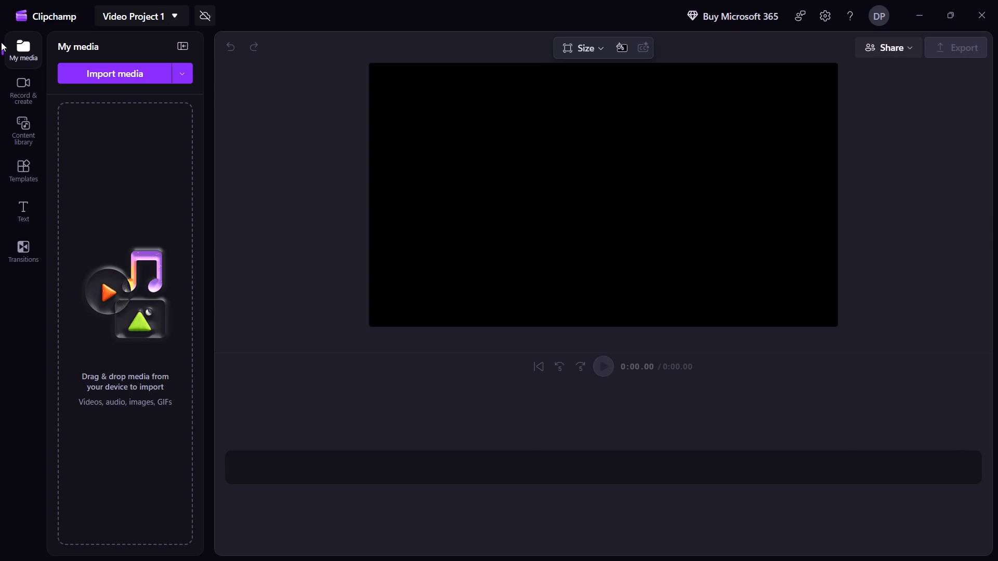
Return to the home page and permanently delete the older project named Video Project from Your videos.
{"action": "left_click", "coordinate": [1, 42]}
{"action": "scroll", "coordinate": [400, 124], "scroll_direction": "down", "scroll_amount": 4}
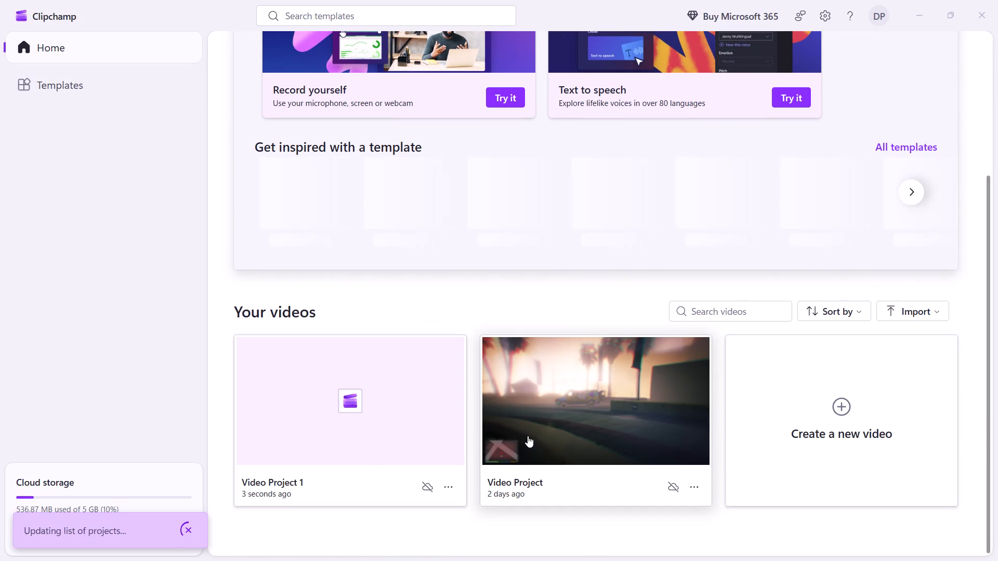
{"action": "left_click", "coordinate": [699, 485]}
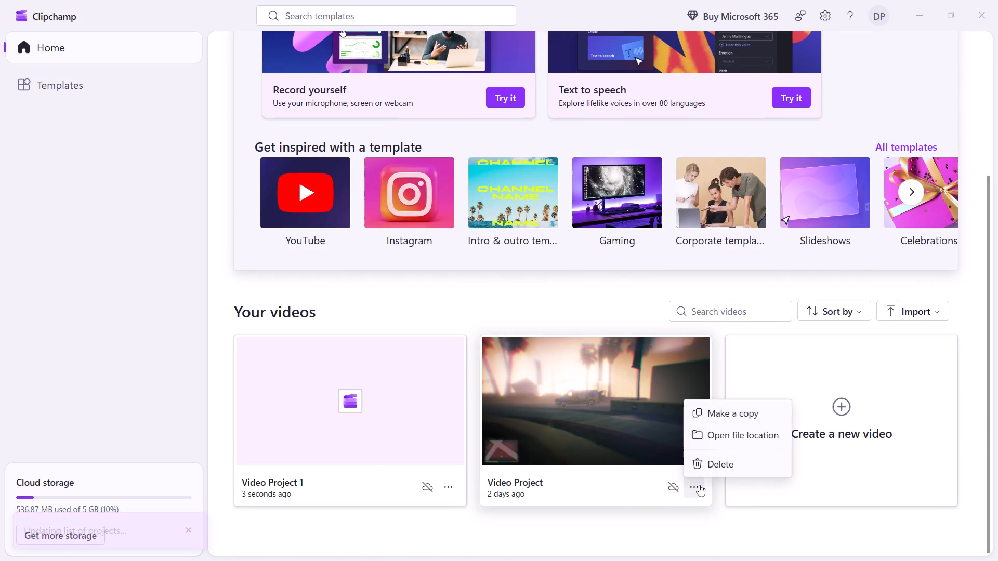
{"action": "left_click", "coordinate": [711, 462]}
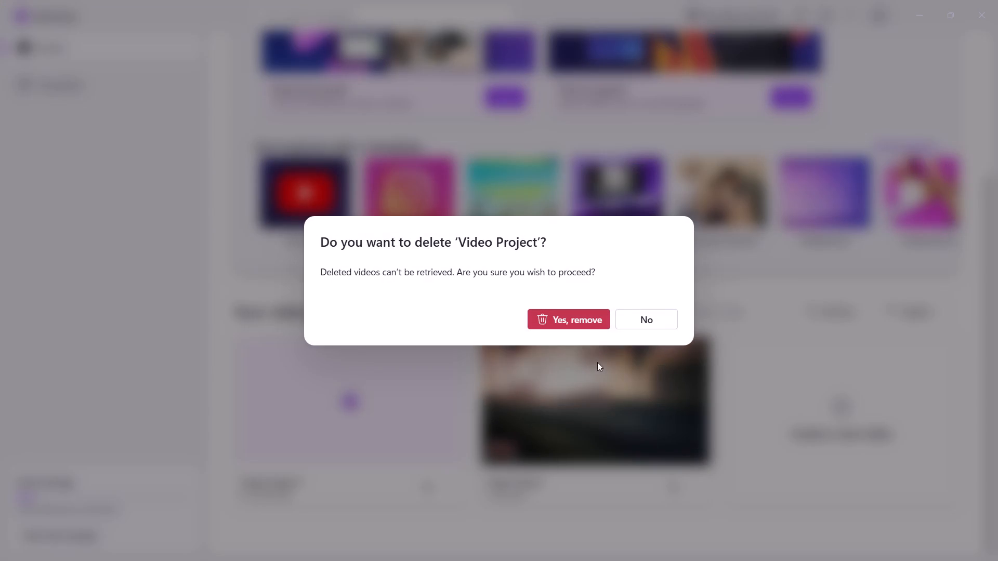
{"action": "left_click", "coordinate": [587, 324]}
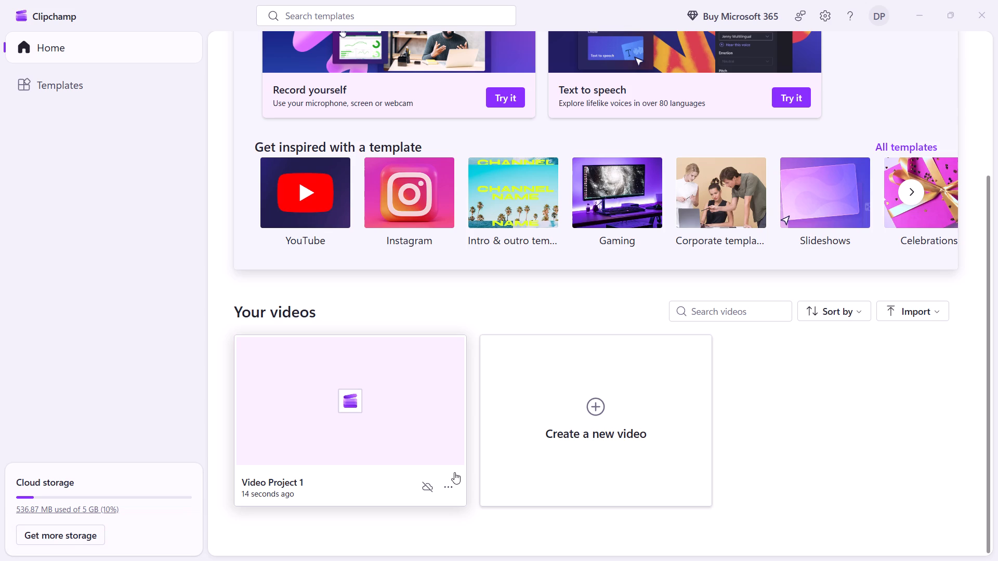
{"action": "left_click", "coordinate": [340, 430]}
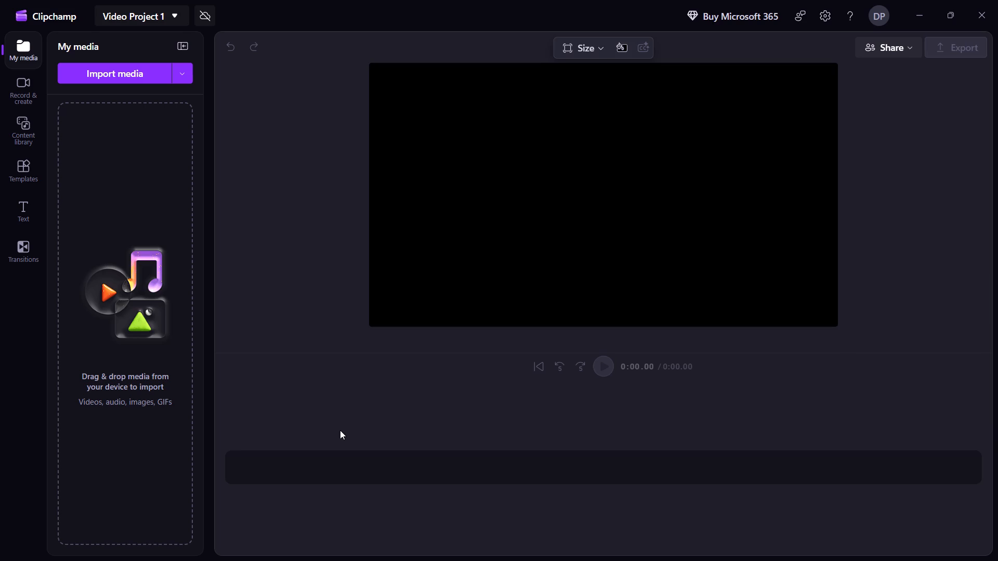
{"action": "left_click", "coordinate": [102, 69]}
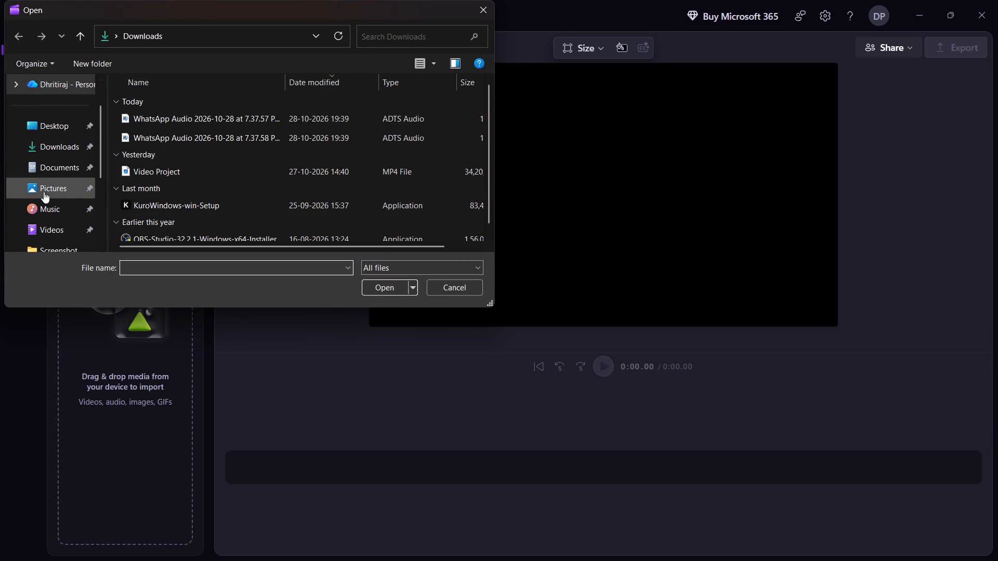
{"action": "left_click", "coordinate": [63, 228]}
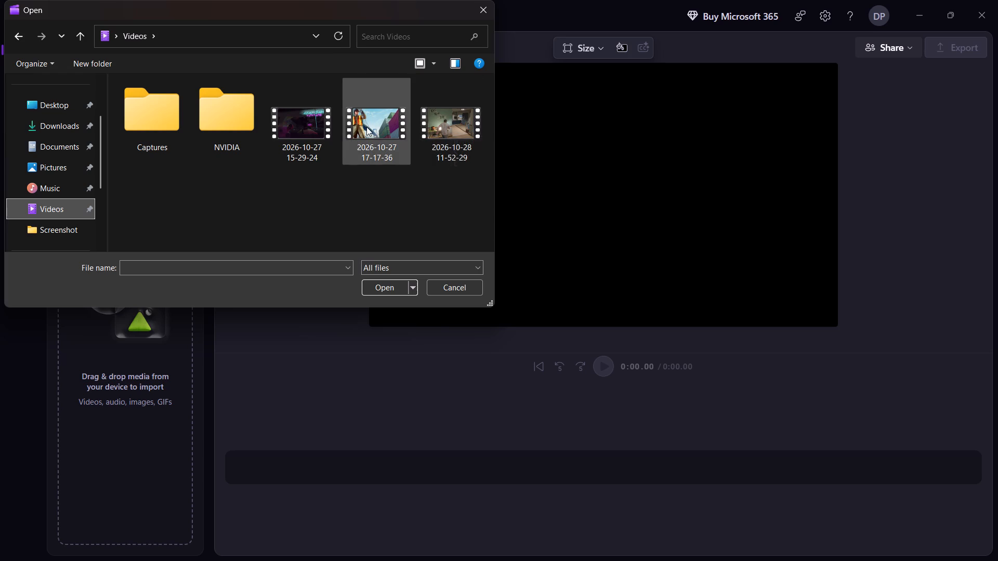
{"action": "double_click", "coordinate": [292, 109]}
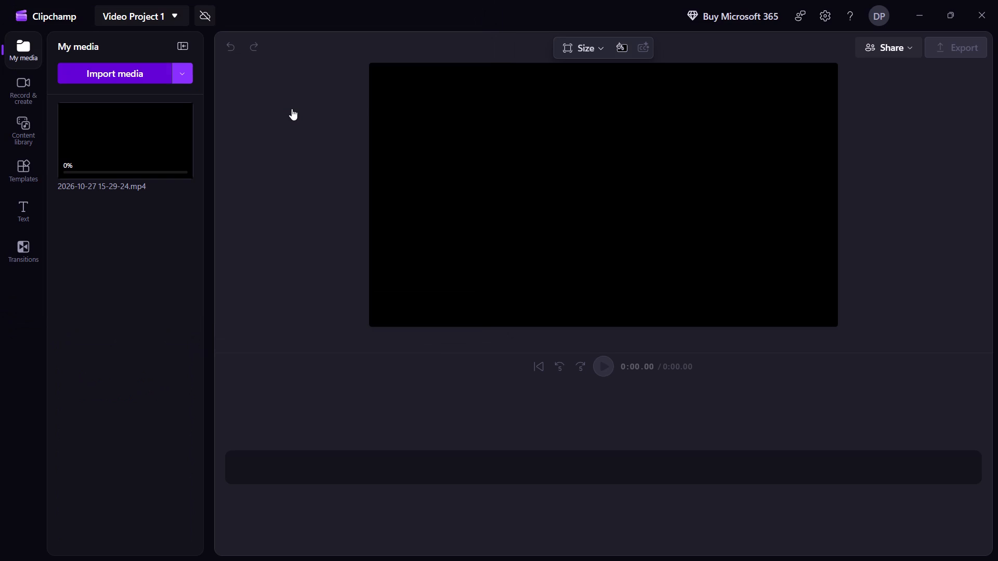
Start importing another media file into the project.
{"action": "left_click", "coordinate": [111, 66]}
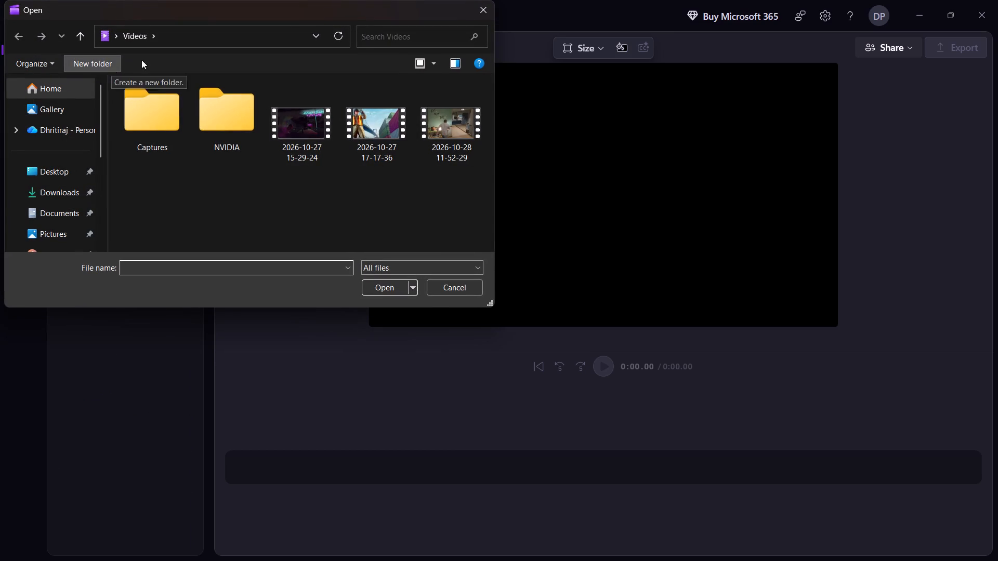
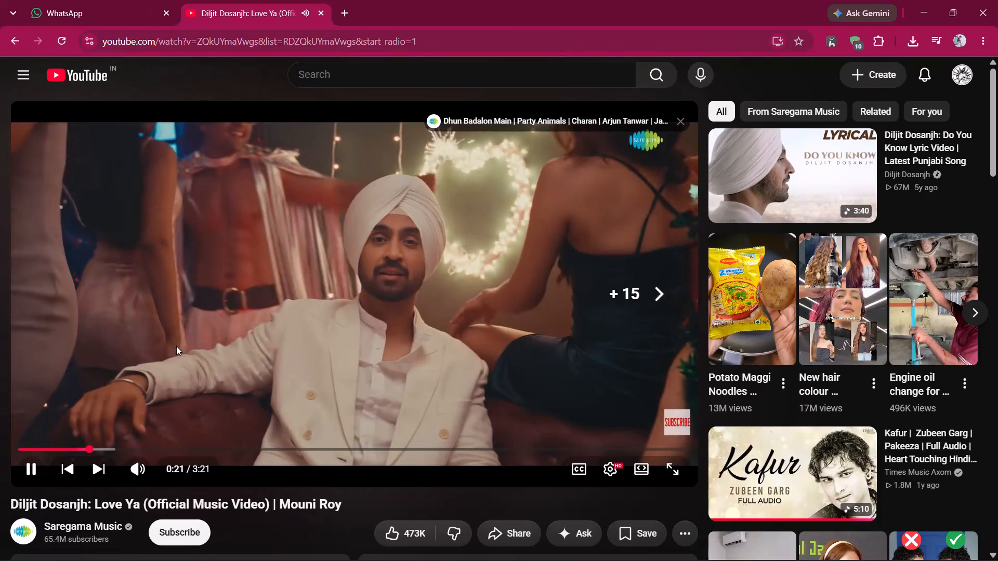
Skip ahead in the Love Ya music video playing on YouTube.
{"action": "key", "text": "Right"}
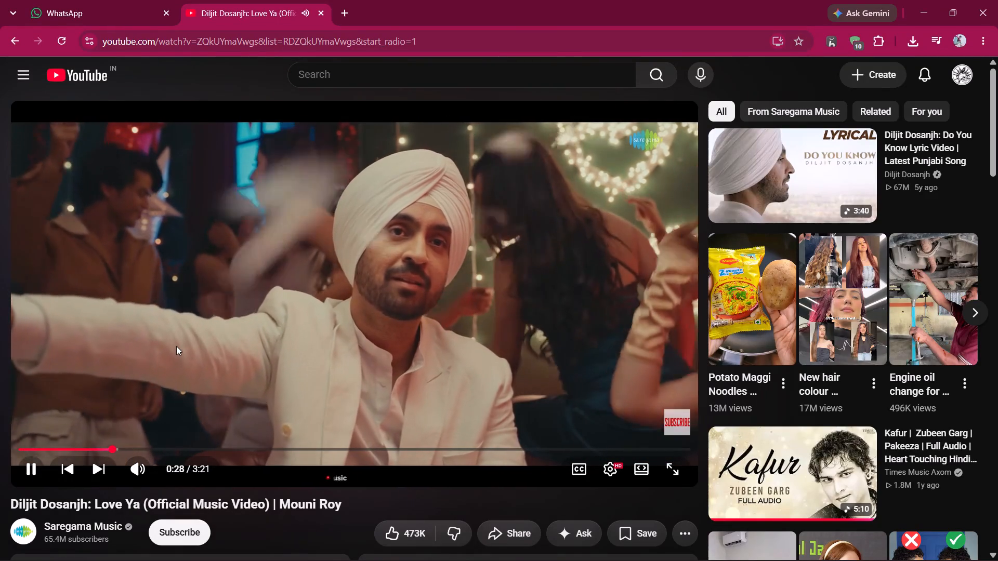
{"action": "key", "text": "Right"}
{"action": "key", "text": "Right"}
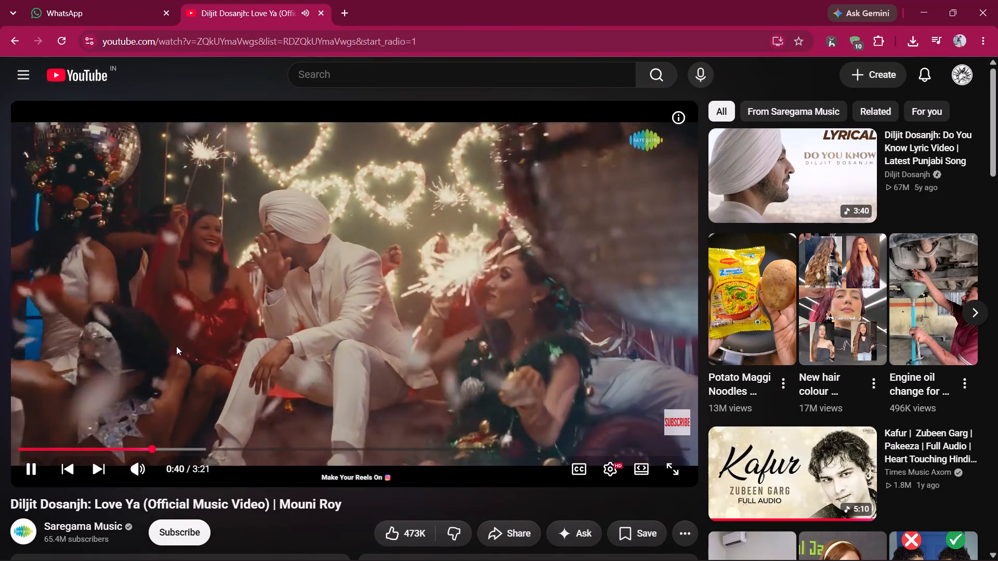
{"action": "key", "text": "alt+Tab"}
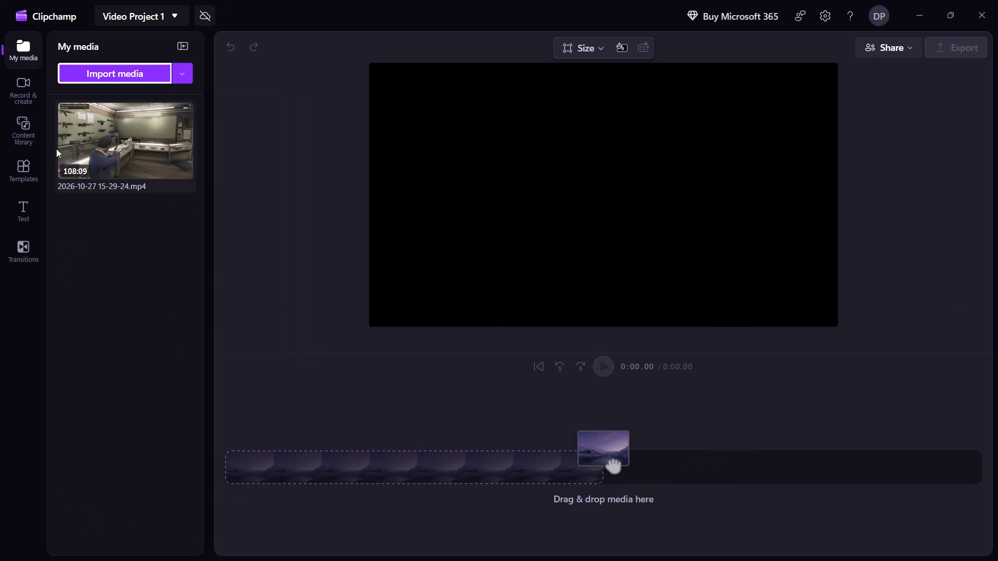
{"action": "left_click_drag", "start_coordinate": [120, 131], "coordinate": [316, 464]}
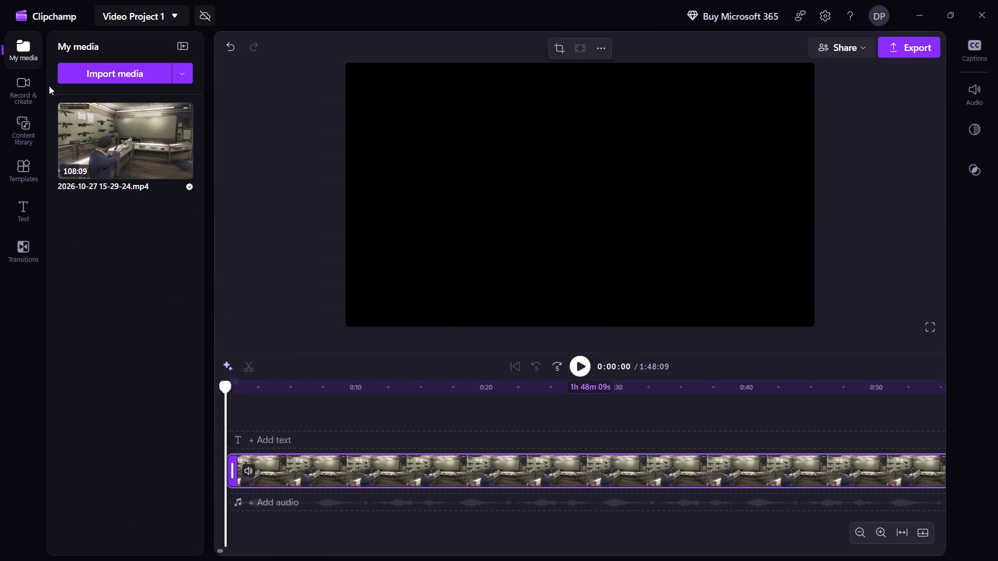
Import the WhatsApp Audio file dated 2026-10-28 at 7.37.57 from the Downloads folder into the project media.
{"action": "left_click", "coordinate": [94, 69]}
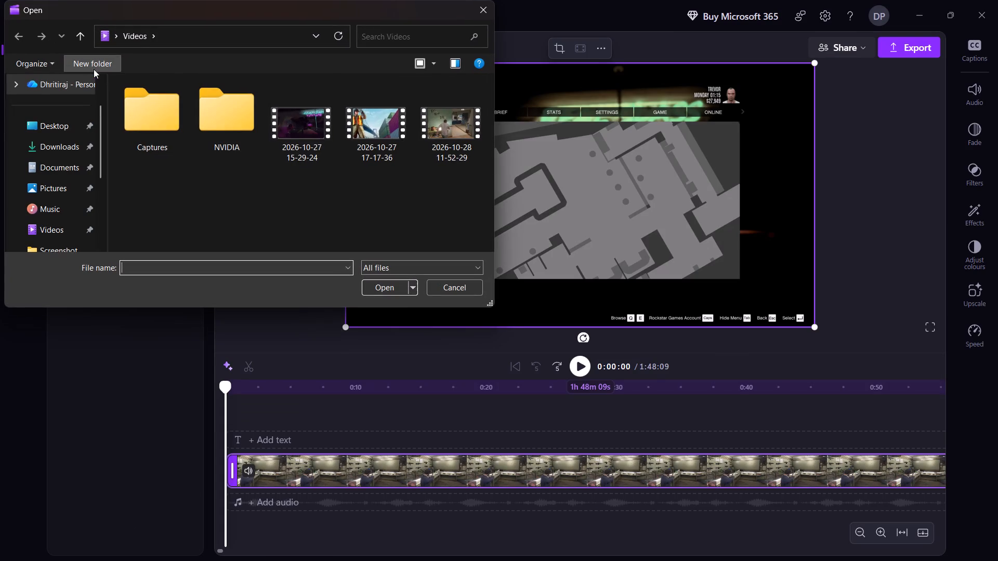
{"action": "scroll", "coordinate": [32, 181], "scroll_direction": "down", "scroll_amount": 2}
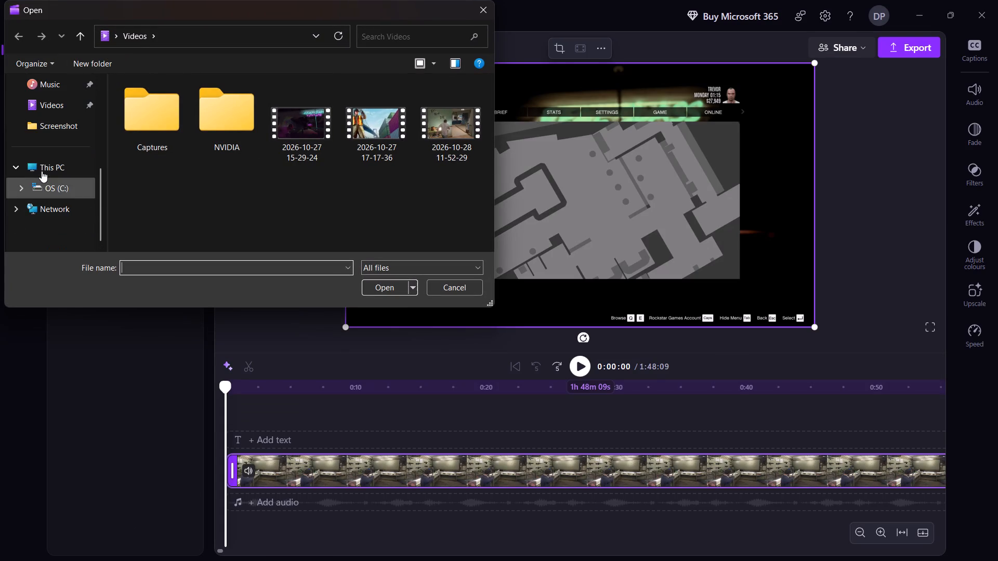
{"action": "scroll", "coordinate": [54, 135], "scroll_direction": "up", "scroll_amount": 2}
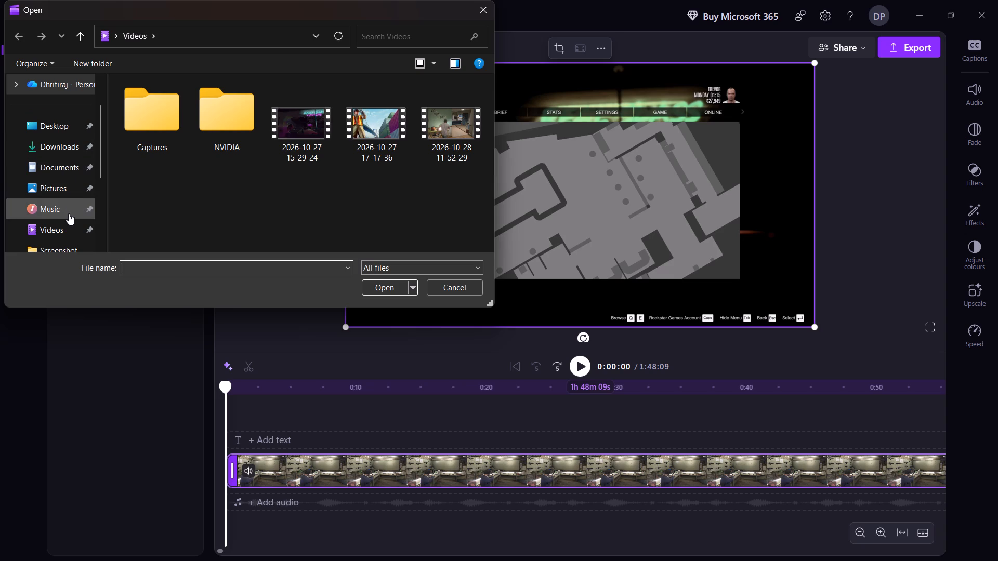
{"action": "scroll", "coordinate": [76, 109], "scroll_direction": "up", "scroll_amount": 2}
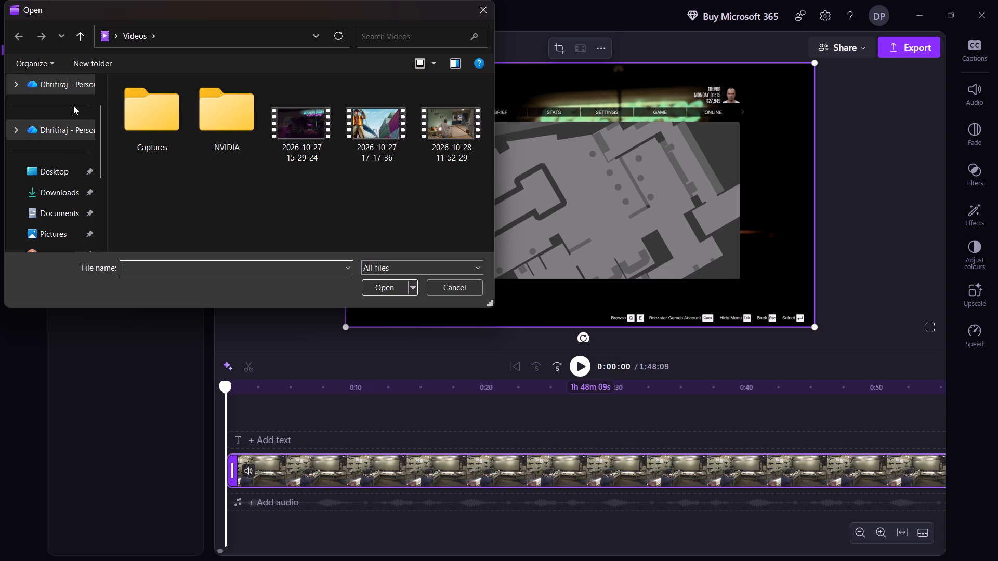
{"action": "left_click", "coordinate": [57, 188]}
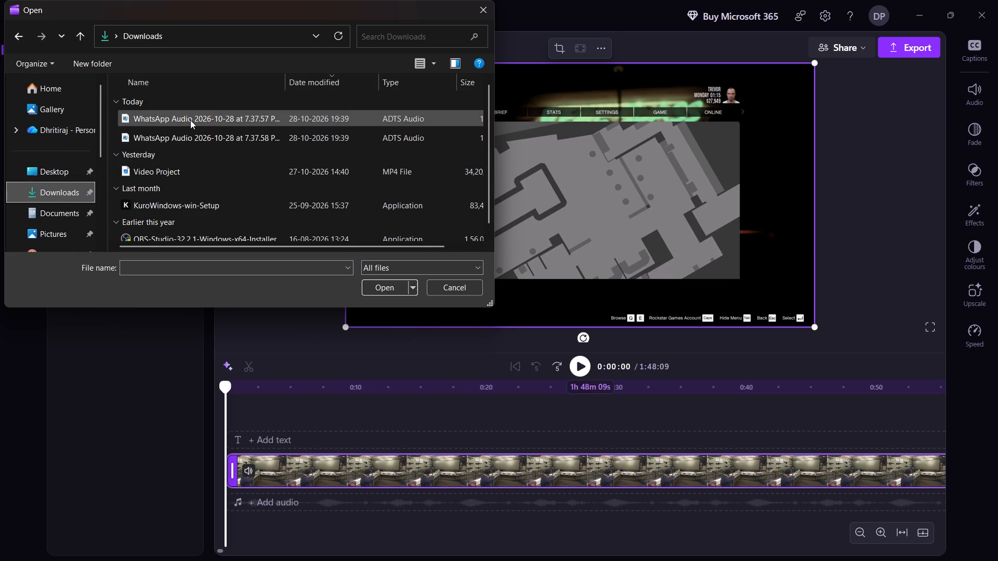
{"action": "double_click", "coordinate": [233, 120]}
Import the second WhatsApp Audio file, dated 2026-10-28 at 7.37.58, from the Downloads folder.
{"action": "left_click", "coordinate": [155, 78]}
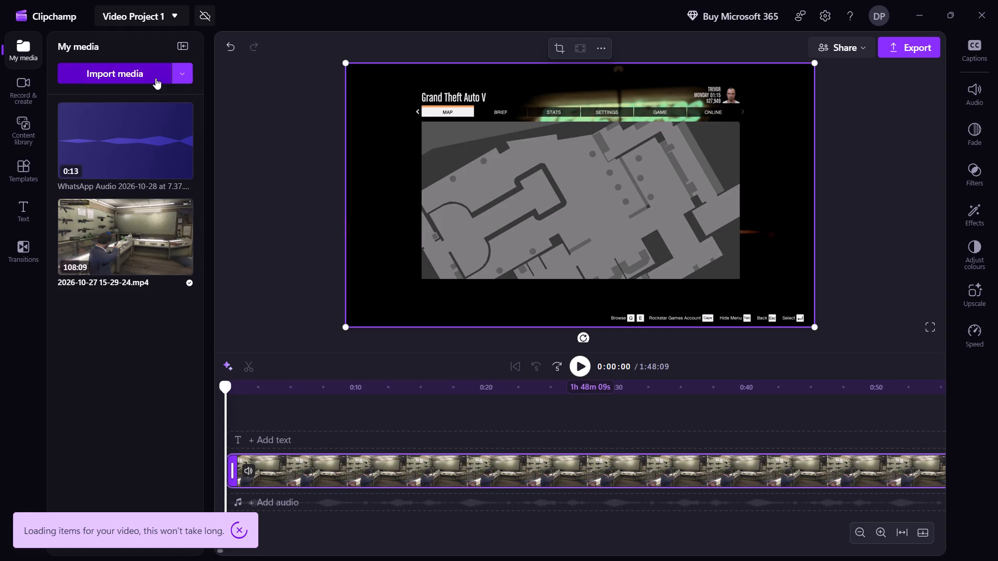
{"action": "double_click", "coordinate": [186, 133]}
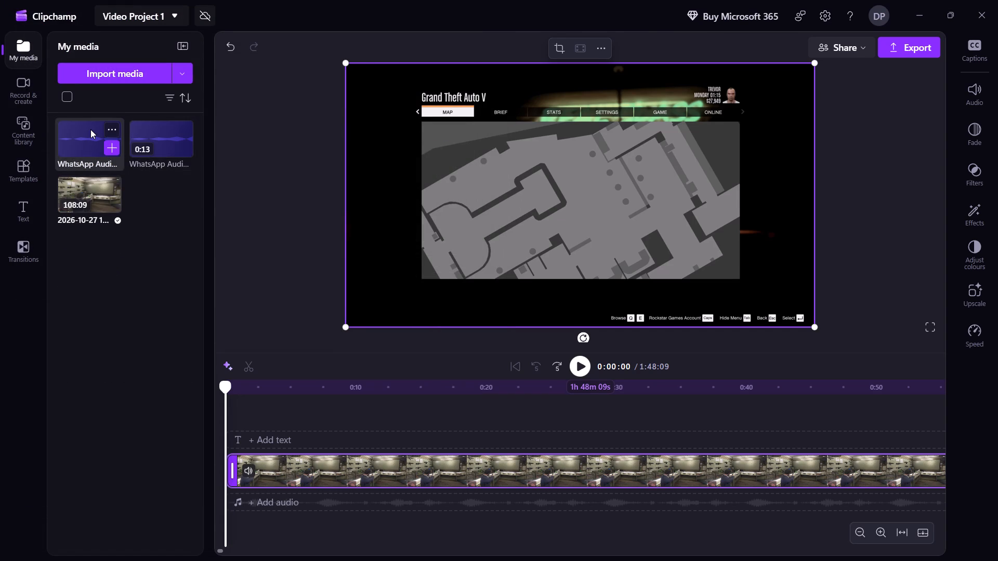
Switch to Chrome, pause the Love Ya music video and look through the suggested videos beside it.
{"action": "key", "text": "alt+Tab"}
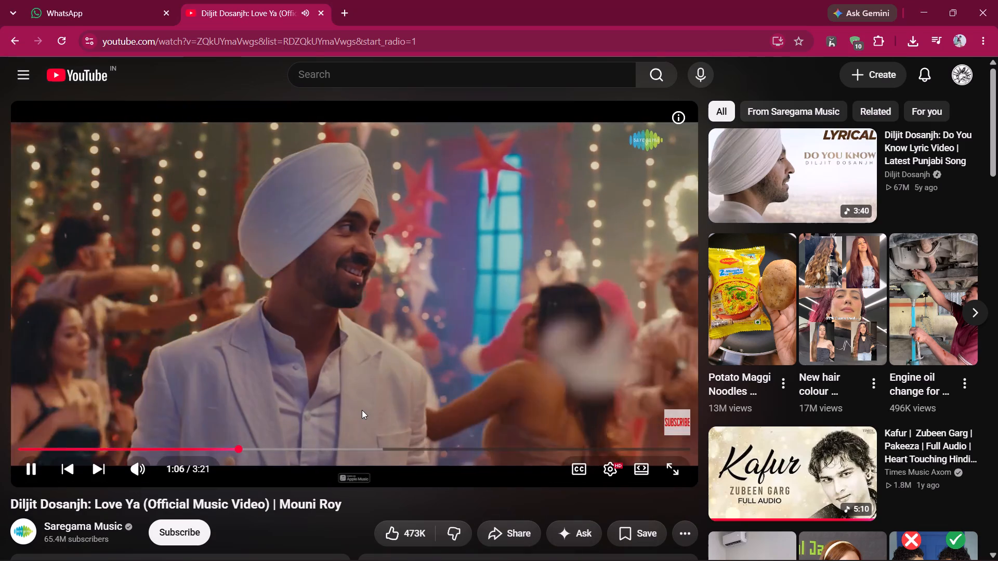
{"action": "left_click", "coordinate": [362, 410]}
{"action": "scroll", "coordinate": [776, 380], "scroll_direction": "down", "scroll_amount": 4}
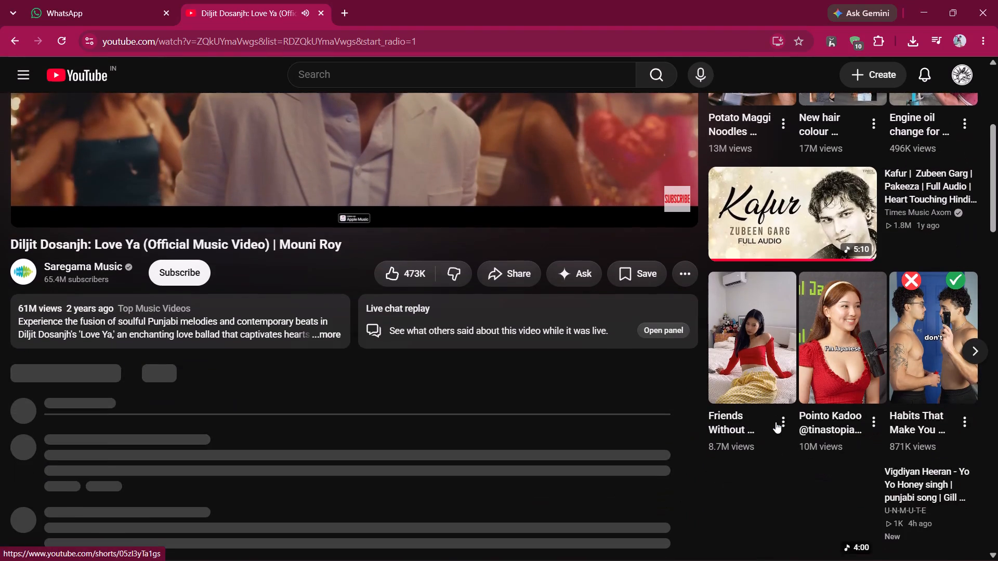
{"action": "scroll", "coordinate": [776, 422], "scroll_direction": "down", "scroll_amount": 1}
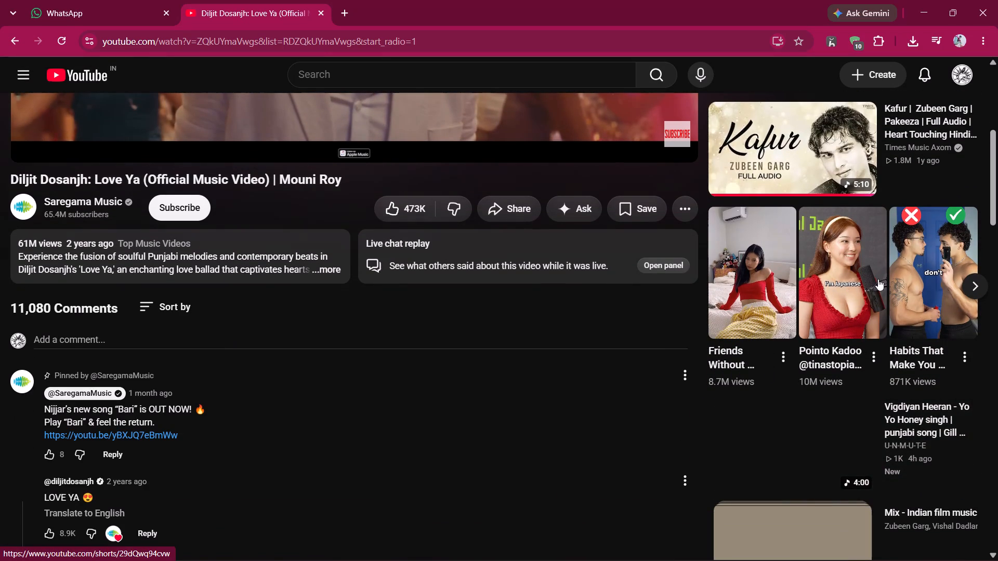
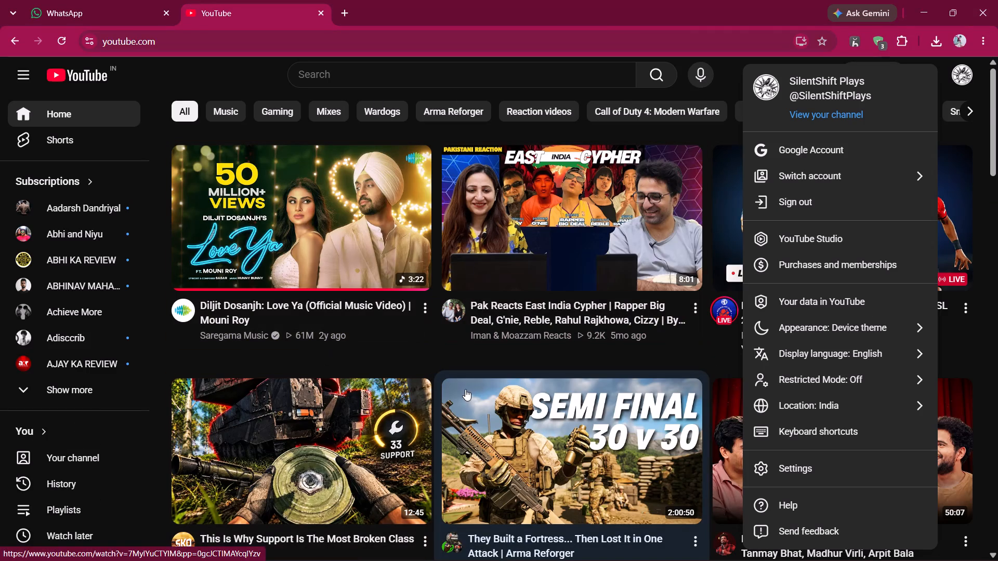
Switch to Clipchamp and split the recording at about 0:01, just after the opening pause-menu map.
{"action": "key", "text": "alt+Tab"}
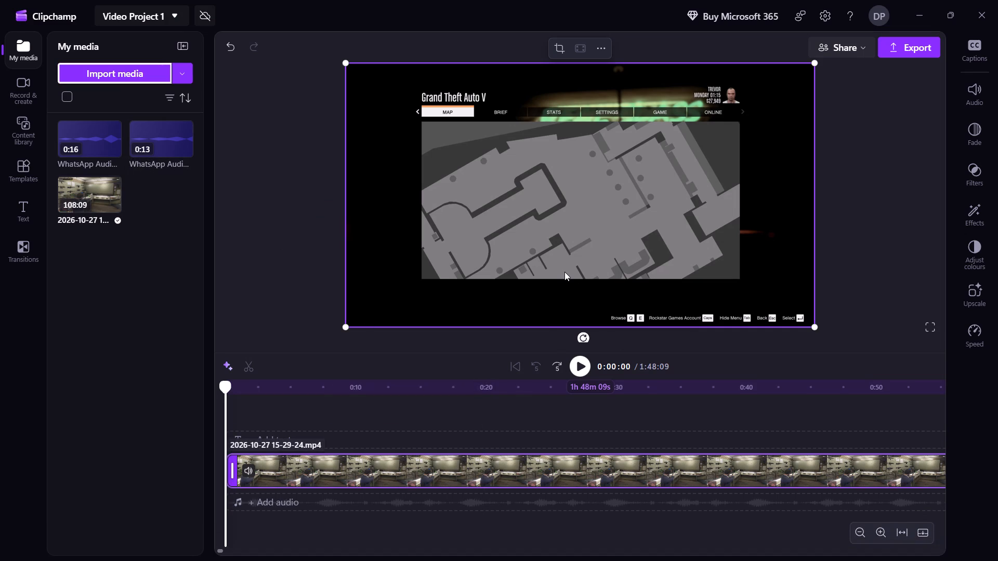
{"action": "key", "text": "space"}
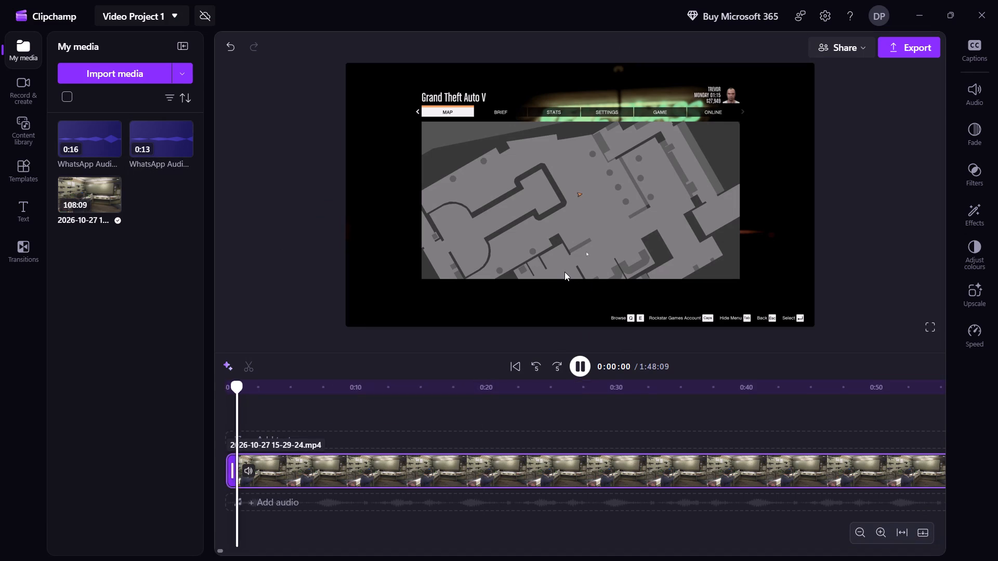
{"action": "key", "text": "space"}
{"action": "key", "text": "Left"}
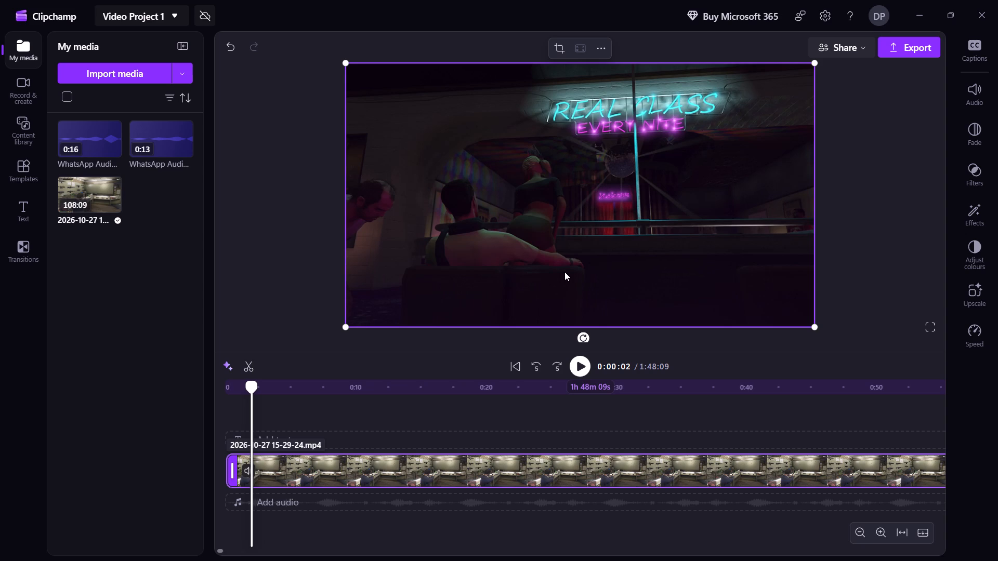
{"action": "key", "text": "Left"}
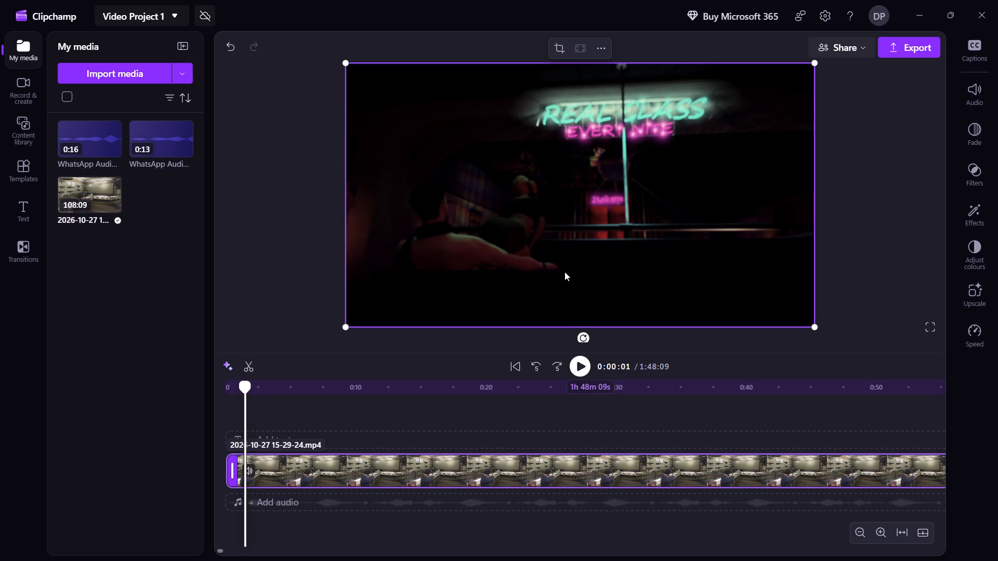
{"action": "key", "text": "s"}
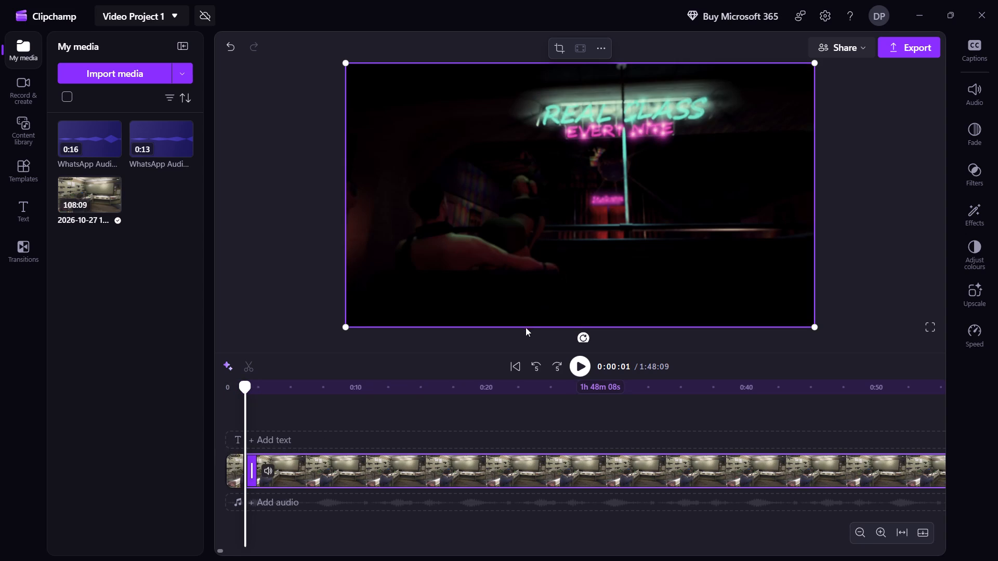
Delete the short piece before the split and close the gap at the start of the timeline.
{"action": "left_click", "coordinate": [243, 469]}
{"action": "right_click", "coordinate": [233, 470]}
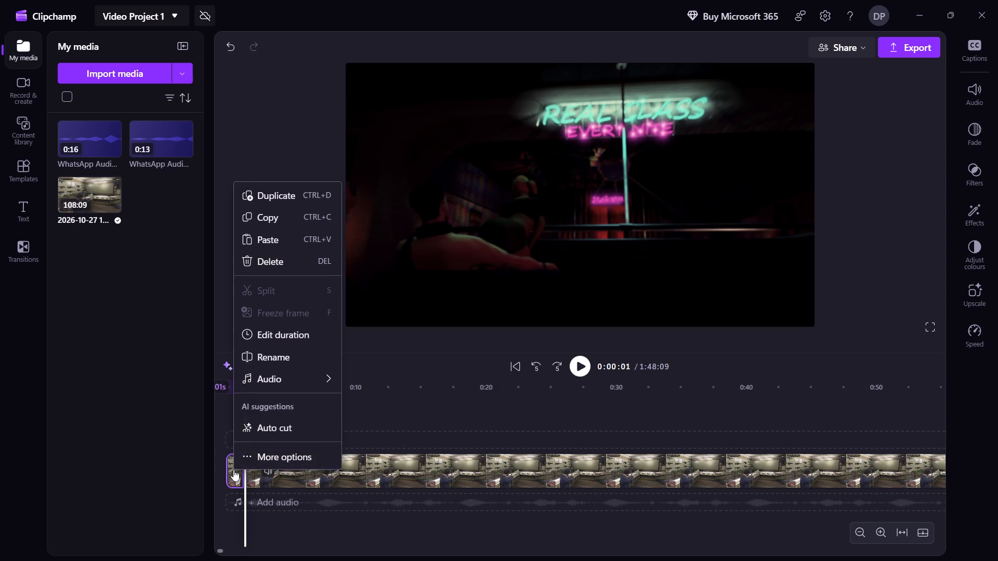
{"action": "left_click", "coordinate": [262, 253]}
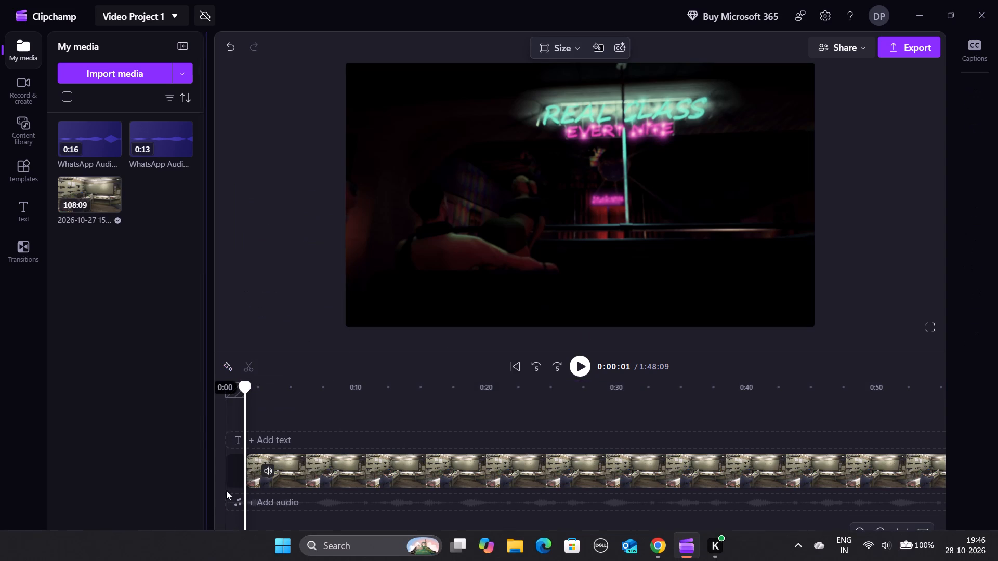
{"action": "left_click", "coordinate": [233, 468]}
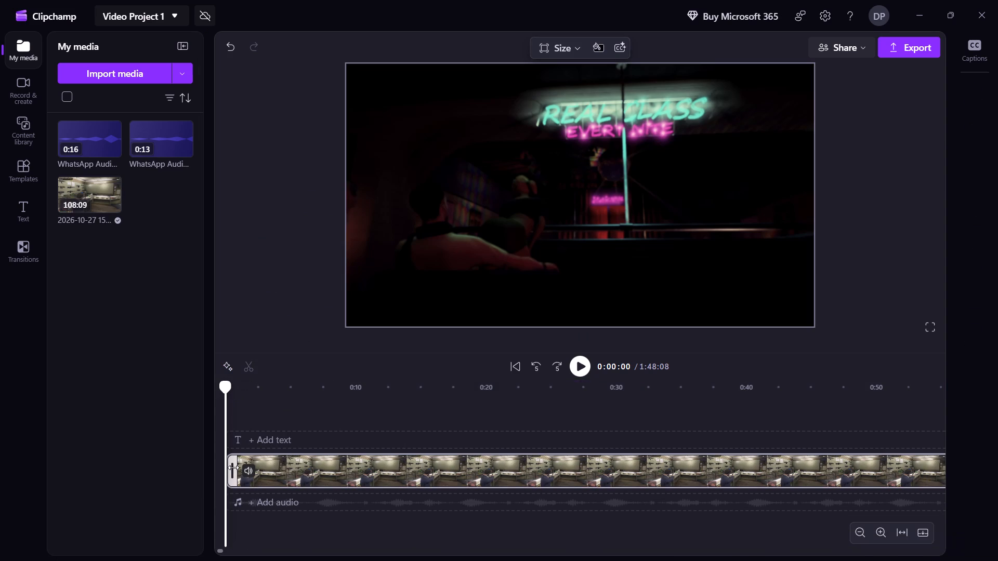
Play the recording from the start and place the 16-second WhatsApp audio dated 2026-10-28 at 7.37.58 beneath it at about 0:17.
{"action": "key", "text": "space"}
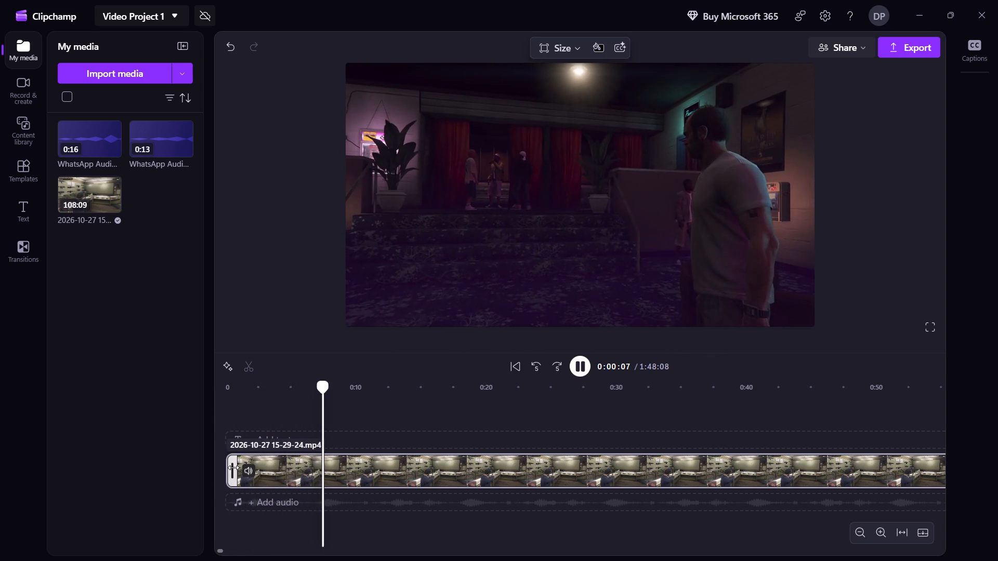
{"action": "key", "text": "space"}
{"action": "key", "text": "space"}
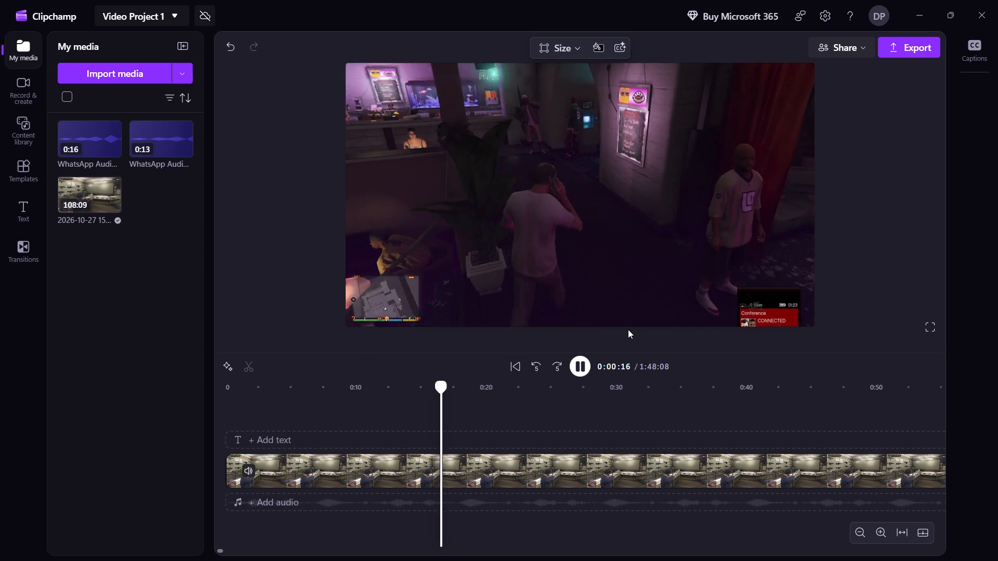
{"action": "key", "text": "space"}
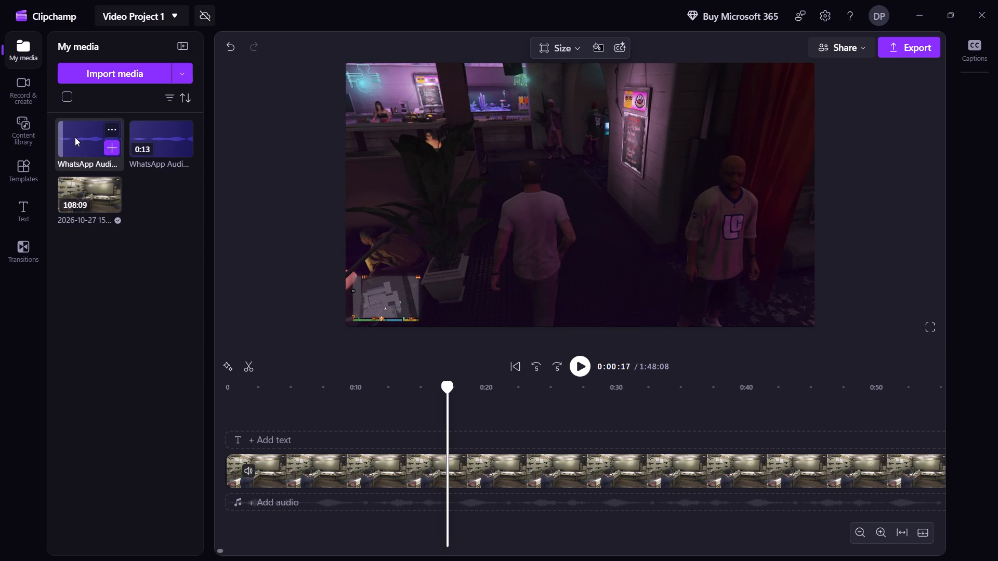
Place the 16-second WhatsApp audio on the audio track beneath the recording and align its start with the playhead at about 0:17.
{"action": "left_click_drag", "start_coordinate": [75, 137], "coordinate": [426, 551]}
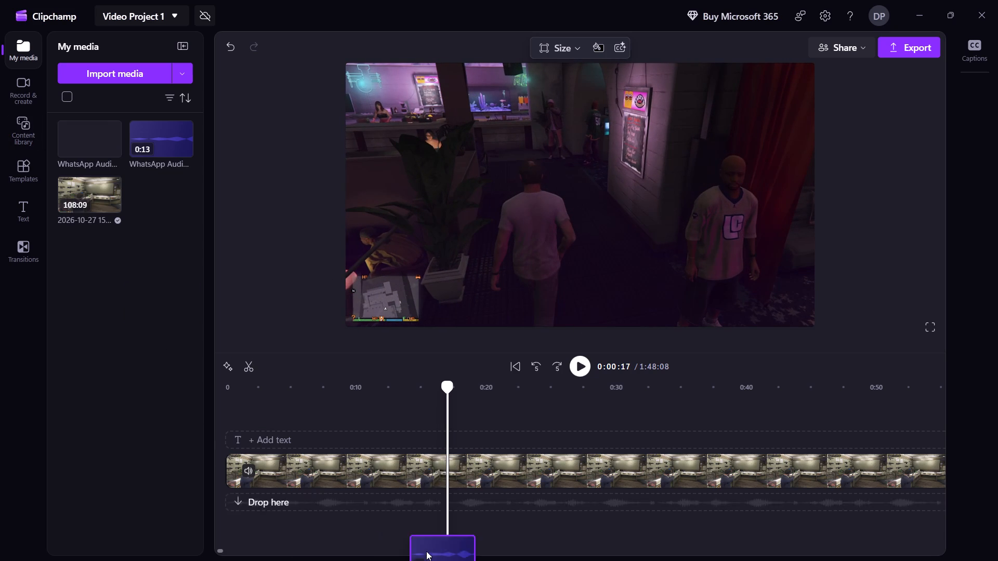
{"action": "left_click_drag", "start_coordinate": [426, 551], "coordinate": [469, 545]}
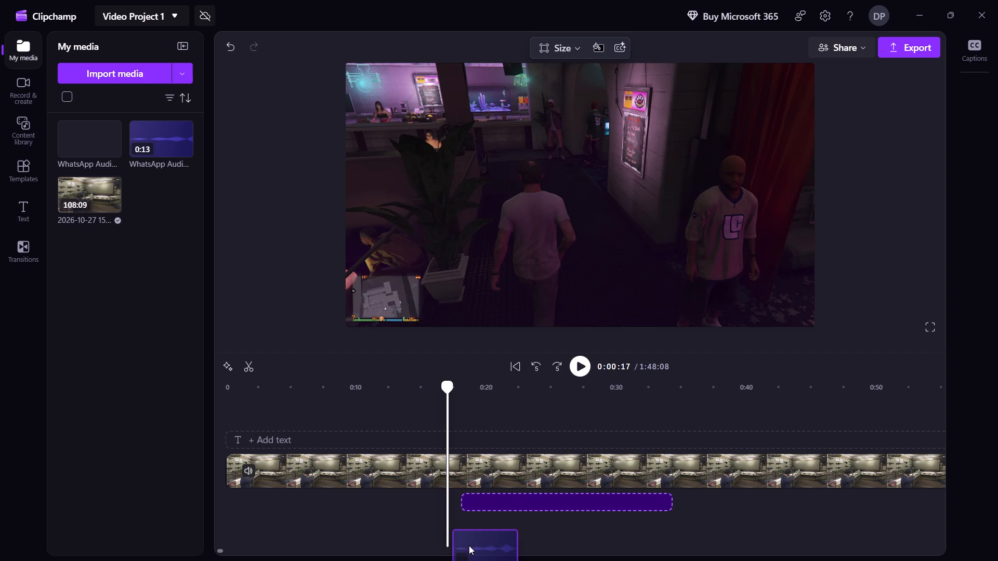
{"action": "left_click_drag", "start_coordinate": [469, 545], "coordinate": [451, 537]}
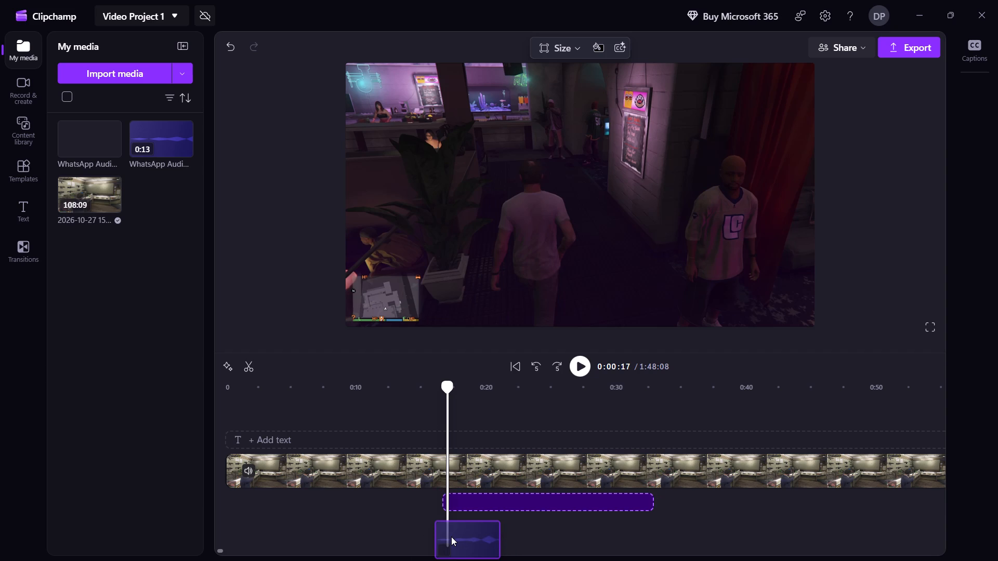
{"action": "left_click_drag", "start_coordinate": [451, 537], "coordinate": [464, 496]}
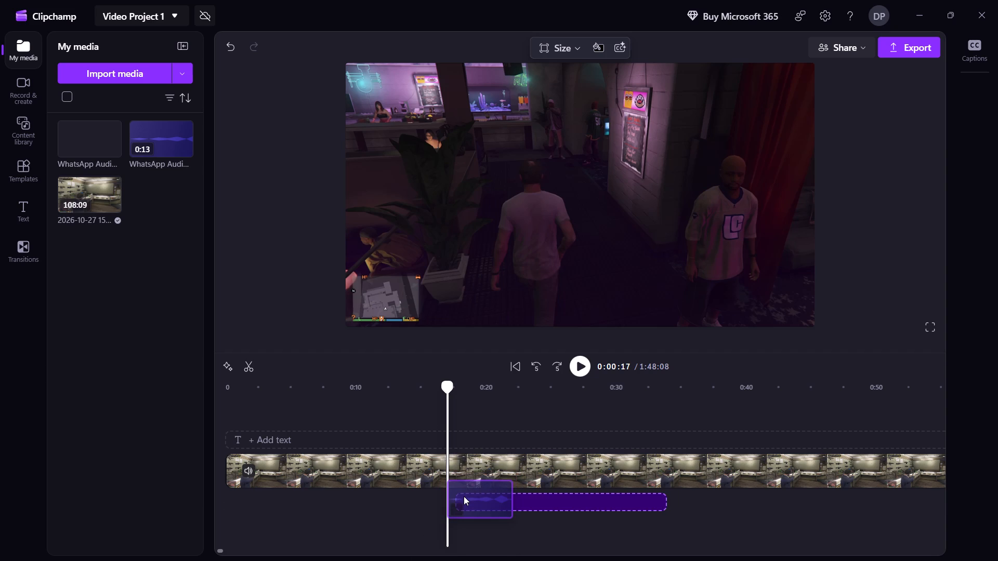
{"action": "left_click_drag", "start_coordinate": [464, 496], "coordinate": [470, 491]}
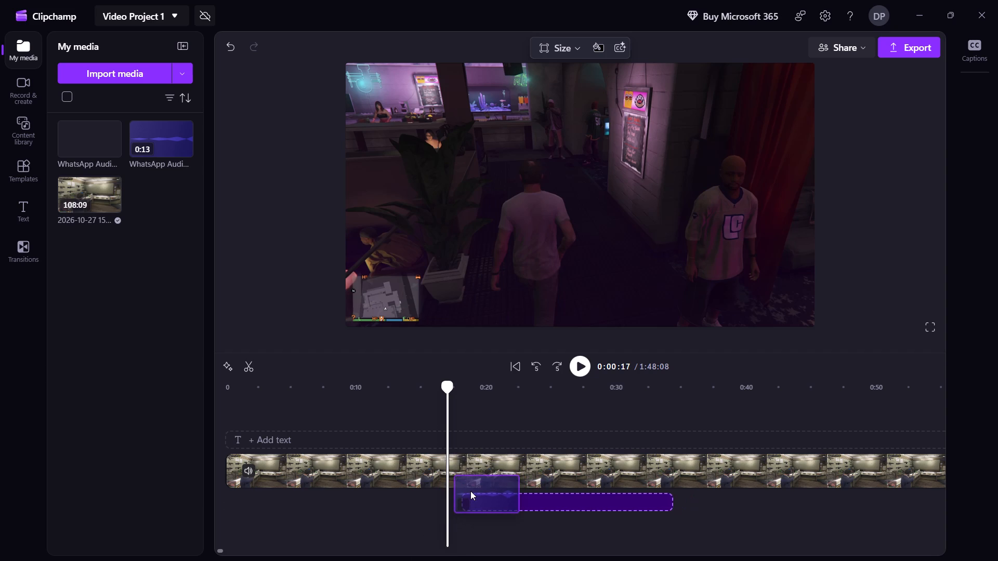
{"action": "left_click_drag", "start_coordinate": [470, 491], "coordinate": [449, 489]}
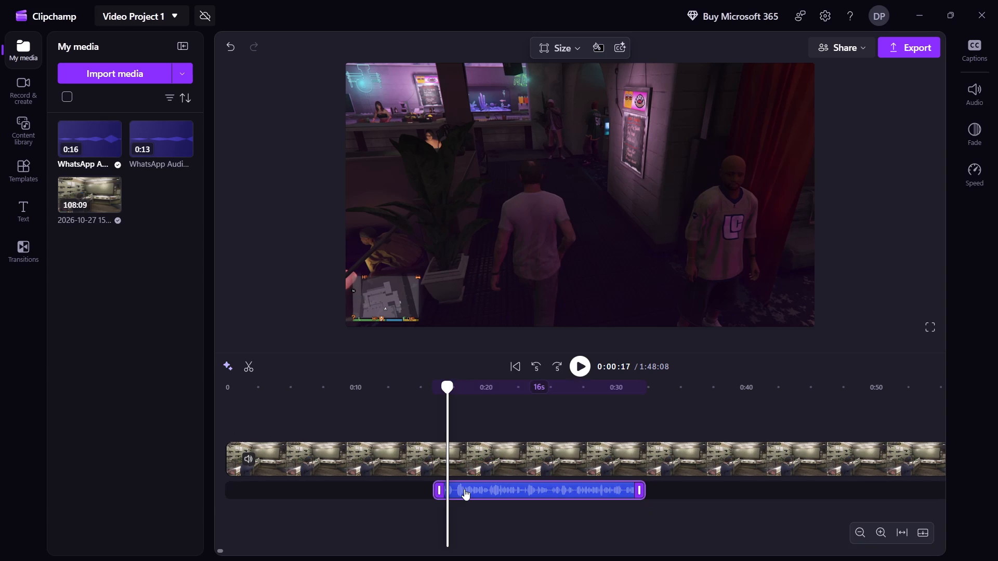
{"action": "left_click_drag", "start_coordinate": [464, 489], "coordinate": [477, 489]}
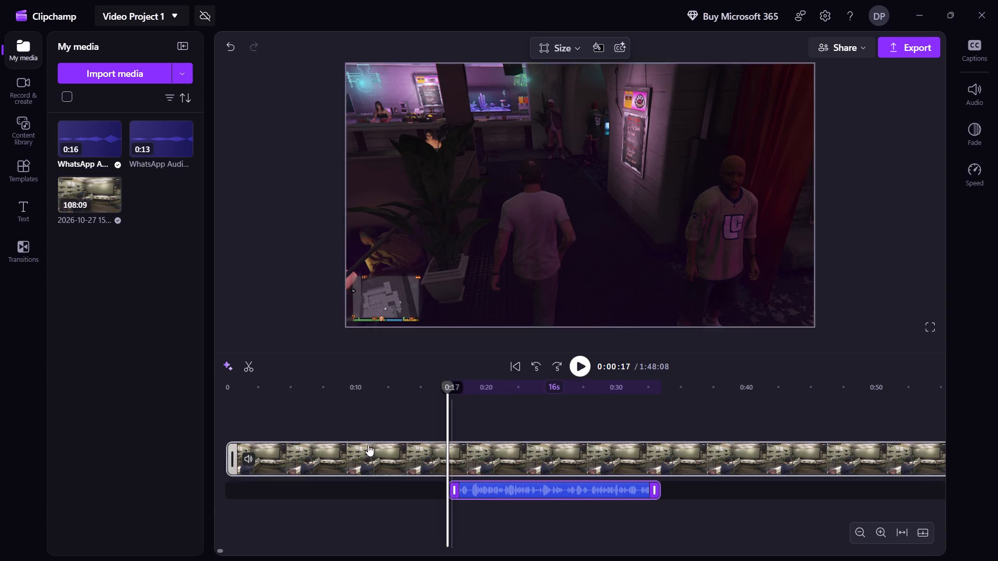
Play the recording with the placed audio from 0:17 and pause just after the audio clip ends, at about 0:33.
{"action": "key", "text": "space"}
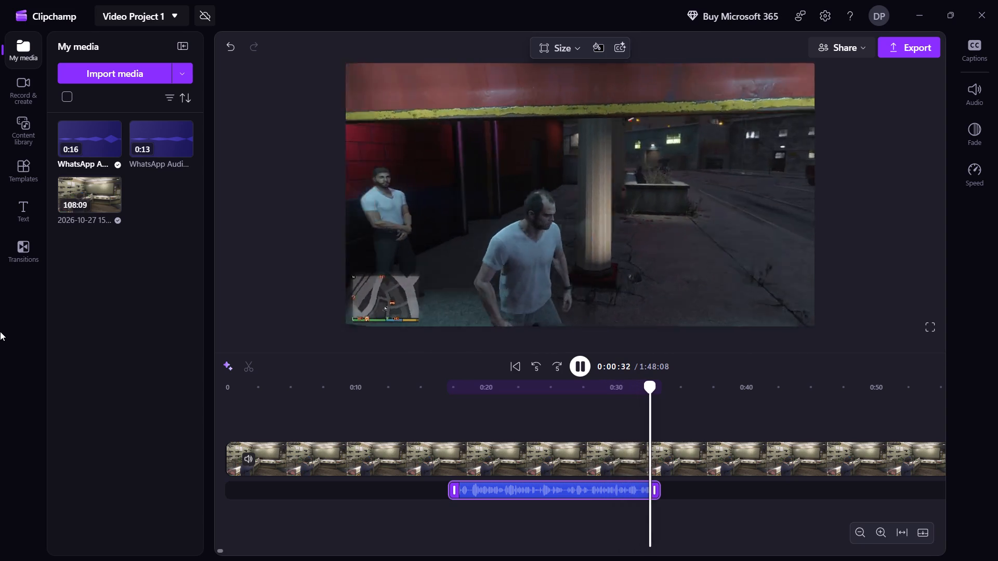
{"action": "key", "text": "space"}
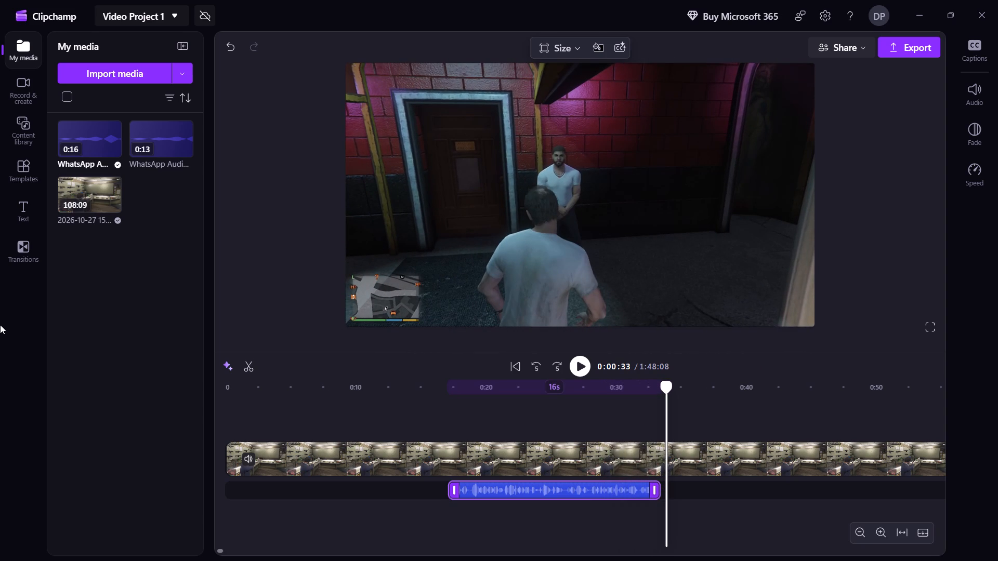
Split the recording at the end of the WhatsApp audio clip, at about 0:33.
{"action": "key", "text": "Left"}
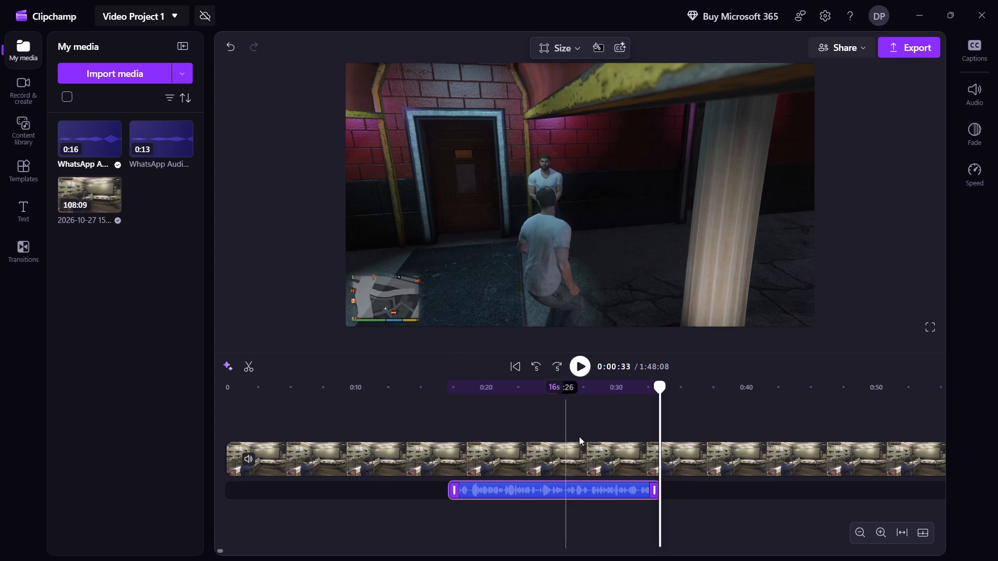
{"action": "left_click", "coordinate": [595, 448]}
{"action": "key", "text": "s"}
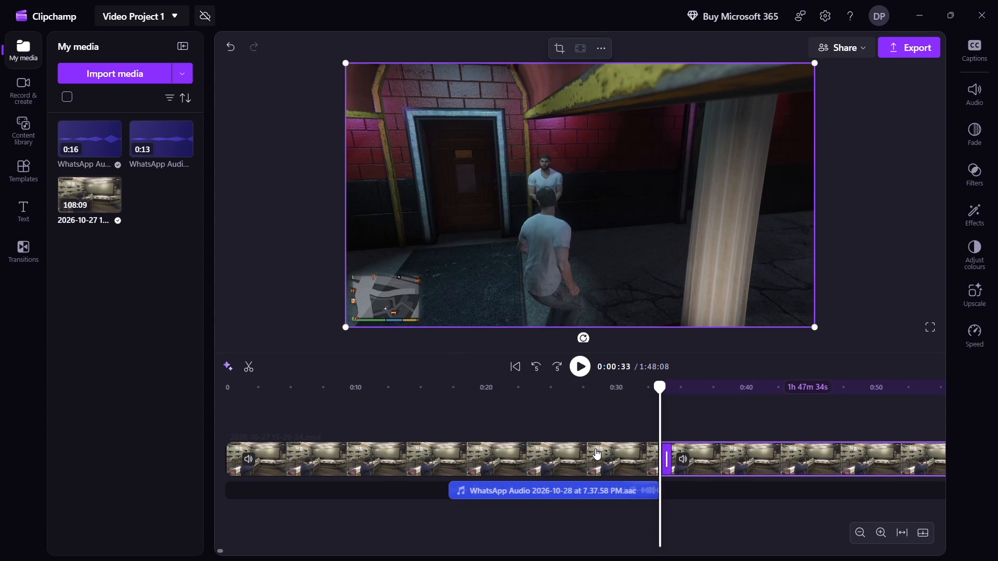
Skim forward through the gameplay footage after the 0:33 split, looking for where the next wanted scene begins.
{"action": "key", "text": "space"}
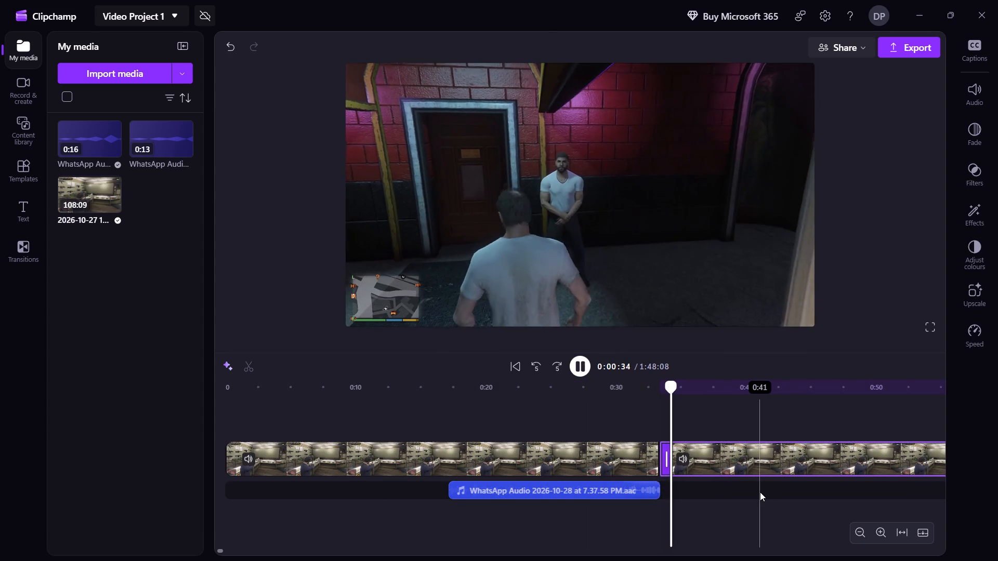
{"action": "key", "text": "shift+Right"}
{"action": "key", "text": "shift+Right"}
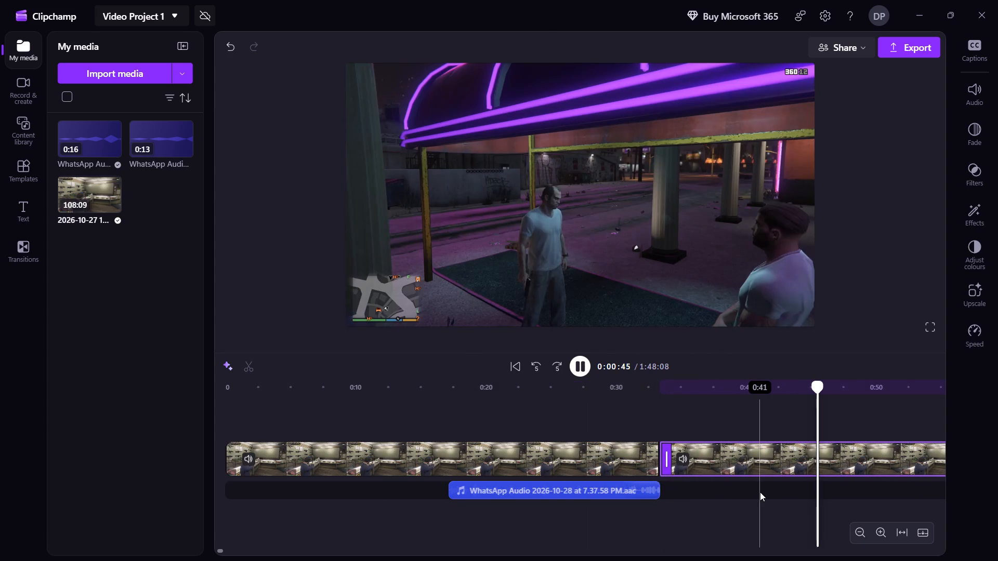
{"action": "key", "text": "shift+Right"}
{"action": "key", "text": "shift+Right"}
{"action": "key", "text": "shift+Left"}
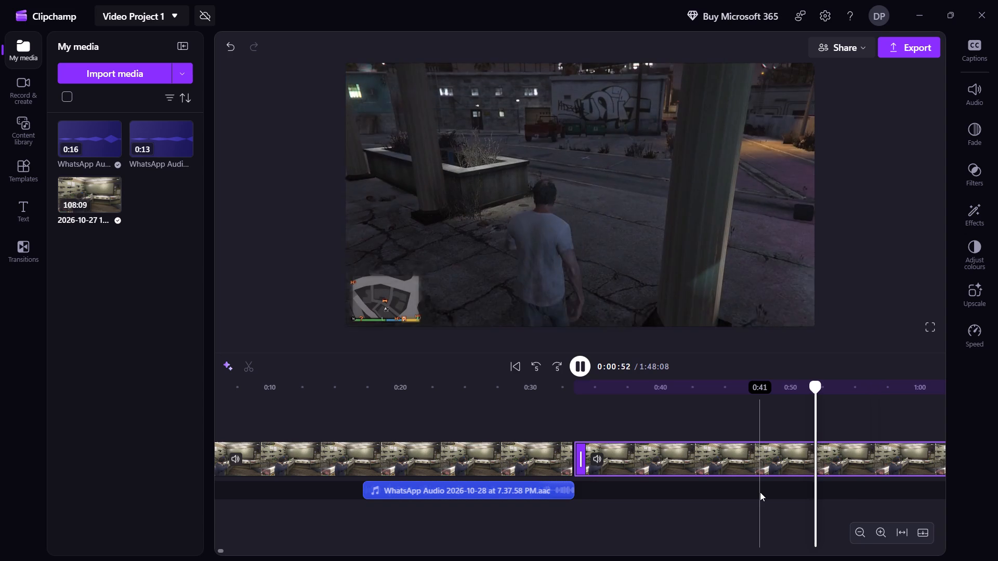
{"action": "key", "text": "shift+Right"}
{"action": "key", "text": "shift+Right"}
{"action": "key", "text": "shift+Right"}
{"action": "key", "text": "shift+Right"}
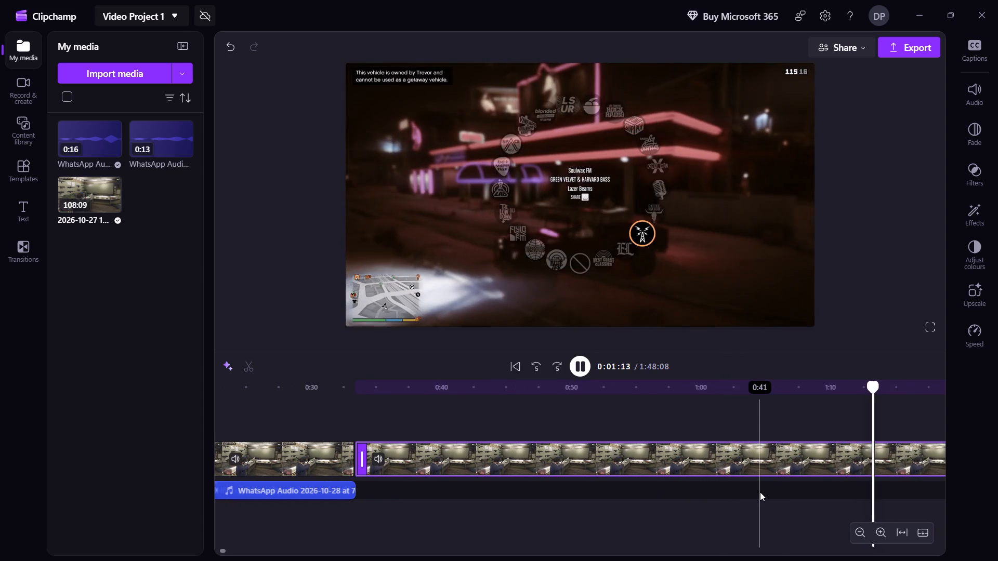
{"action": "key", "text": "shift+Right"}
{"action": "key", "text": "shift+Right"}
{"action": "key", "text": "shift+Right"}
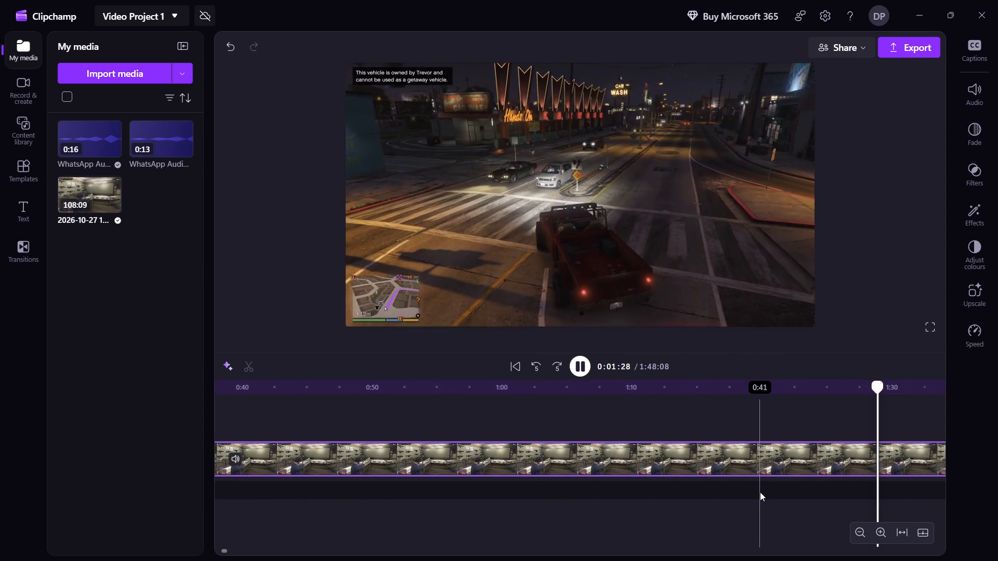
{"action": "key", "text": "shift+Right"}
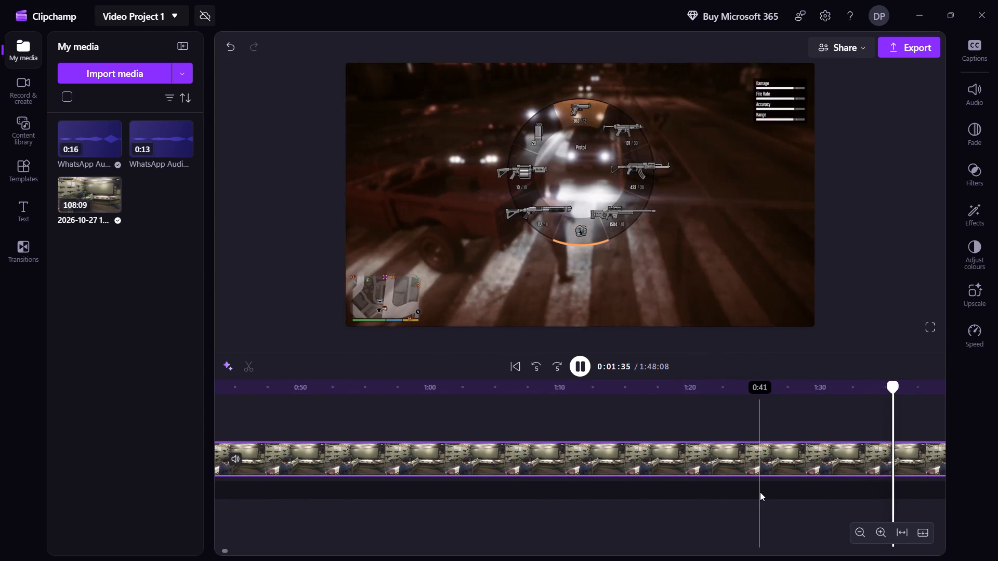
{"action": "key", "text": "shift+Right"}
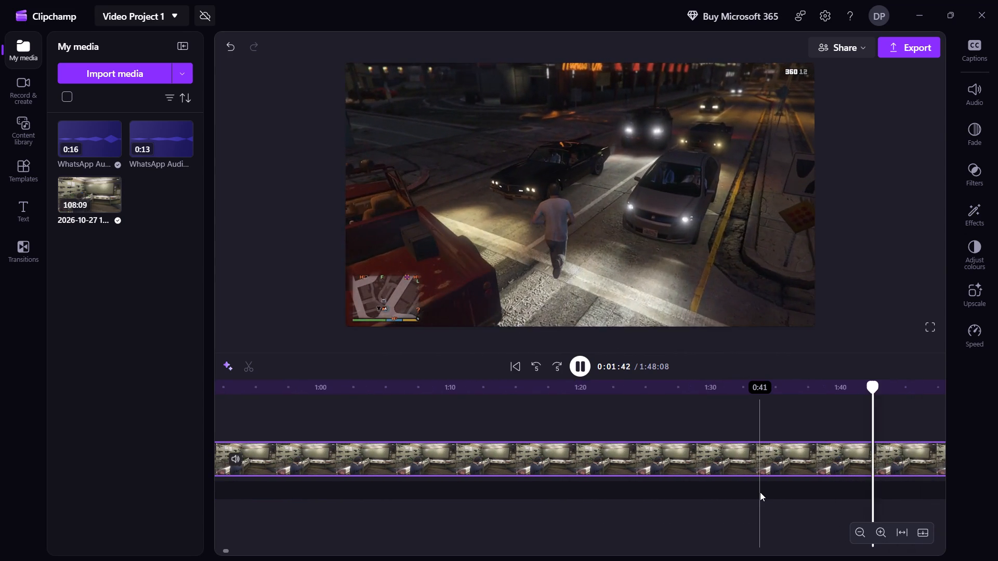
{"action": "key", "text": "shift+Right"}
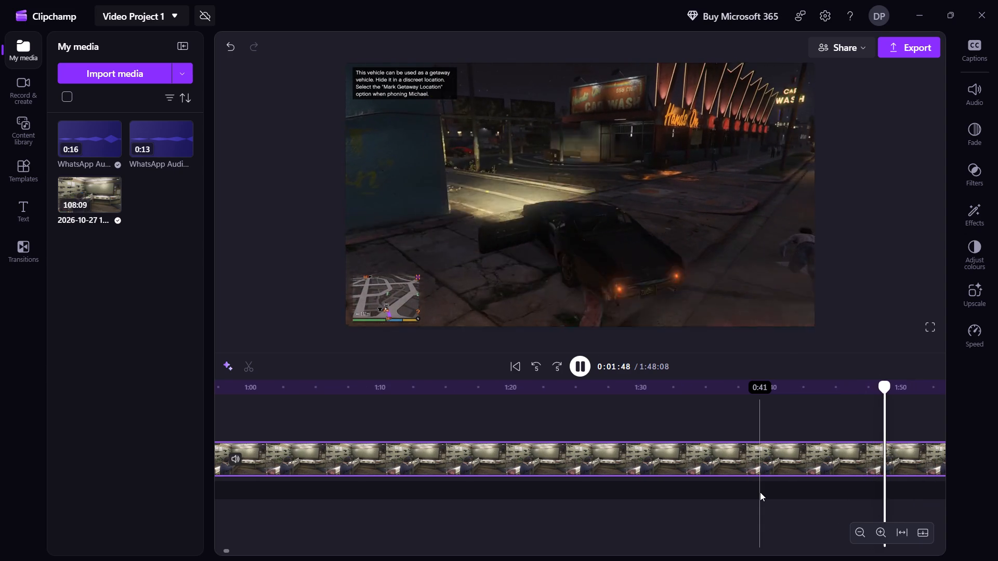
{"action": "key", "text": "shift+Right"}
{"action": "key", "text": "shift+Right"}
{"action": "key", "text": "shift+Right"}
{"action": "key", "text": "shift+Right"}
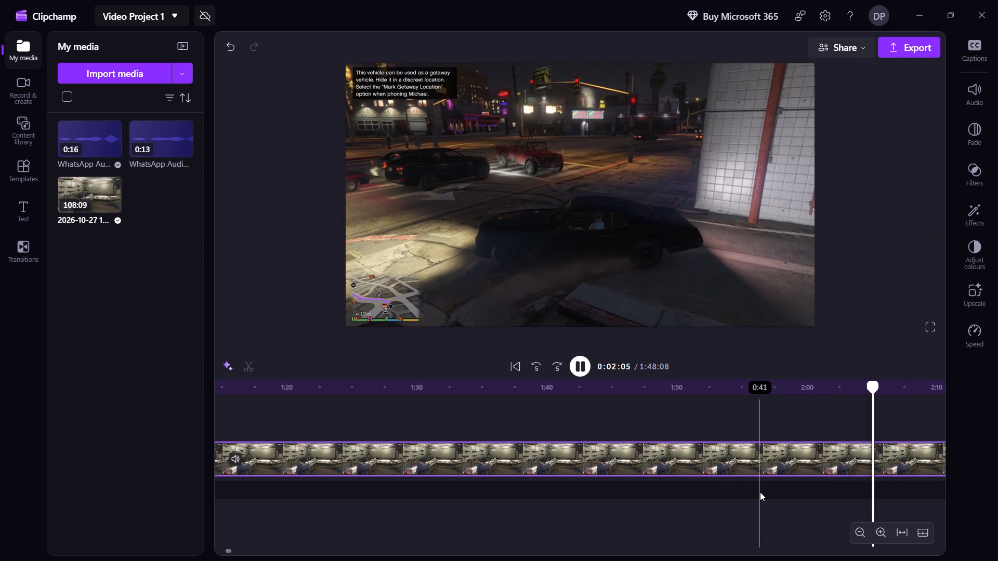
{"action": "key", "text": "shift+Right"}
{"action": "key", "text": "shift+Right"}
{"action": "key", "text": "shift+Right"}
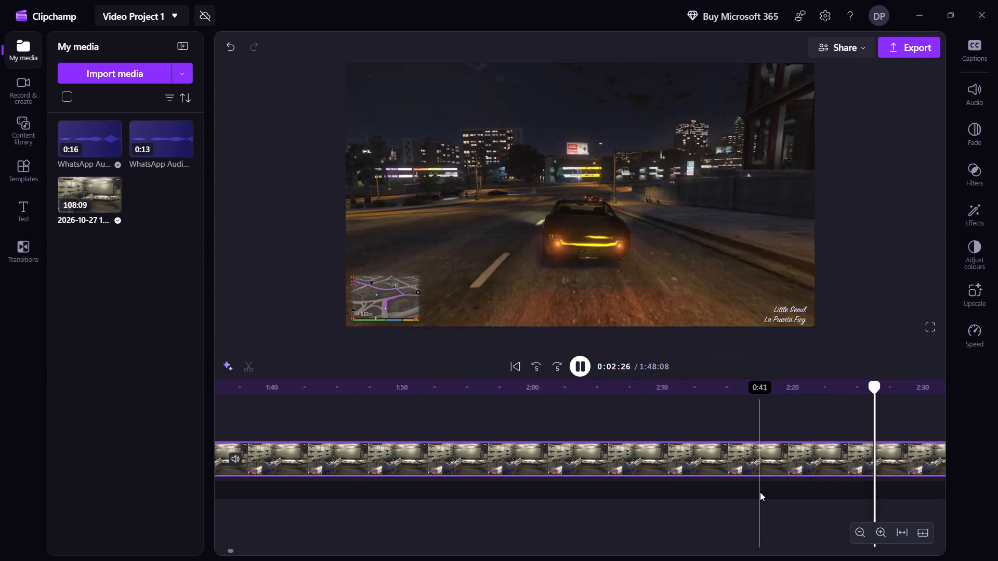
{"action": "key", "text": "shift+Right"}
{"action": "key", "text": "shift+Right"}
{"action": "key", "text": "shift+Right"}
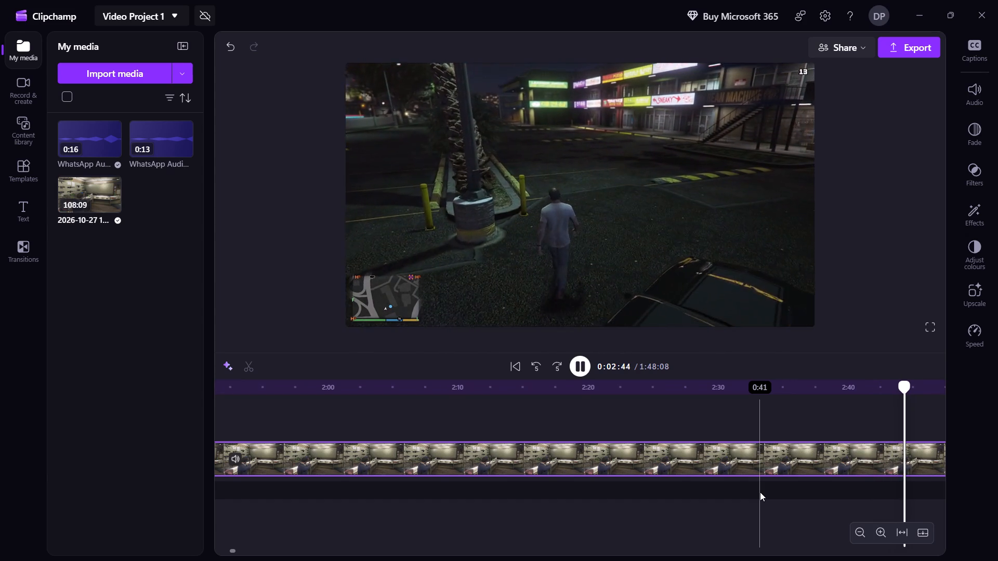
{"action": "key", "text": "shift+Right"}
{"action": "key", "text": "shift+Right"}
{"action": "key", "text": "shift+Right"}
{"action": "key", "text": "shift+Right"}
{"action": "key", "text": "shift+Right"}
{"action": "key", "text": "shift+Right"}
{"action": "key", "text": "shift+Right"}
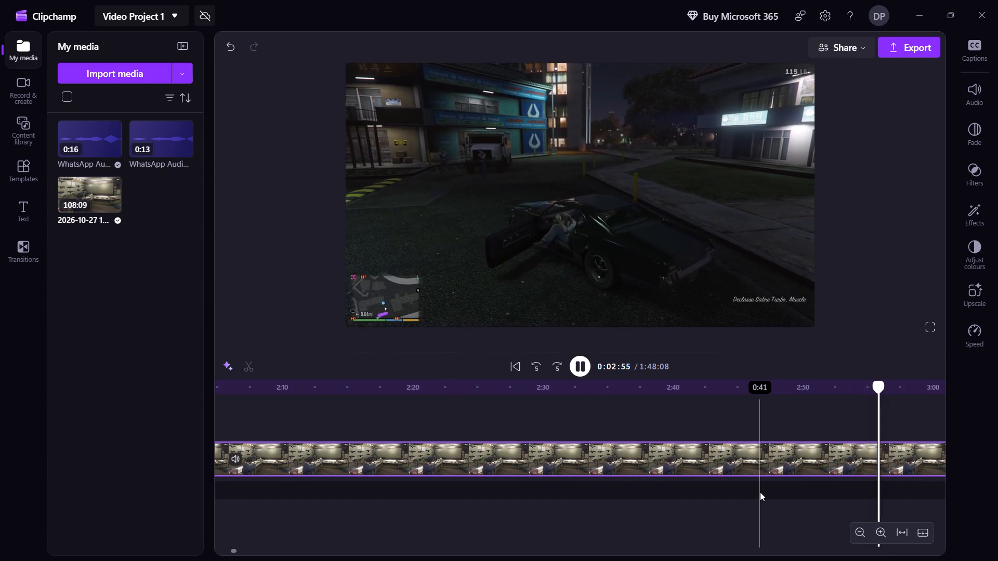
{"action": "key", "text": "shift+Right"}
{"action": "key", "text": "shift+Right"}
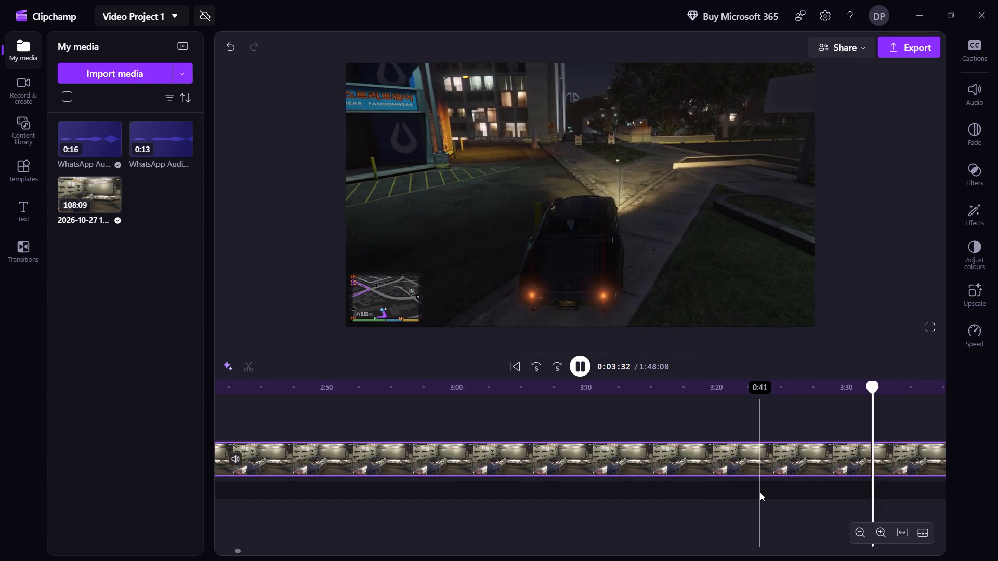
{"action": "key", "text": "shift+Right"}
{"action": "key", "text": "shift+Right"}
{"action": "key", "text": "shift+Right"}
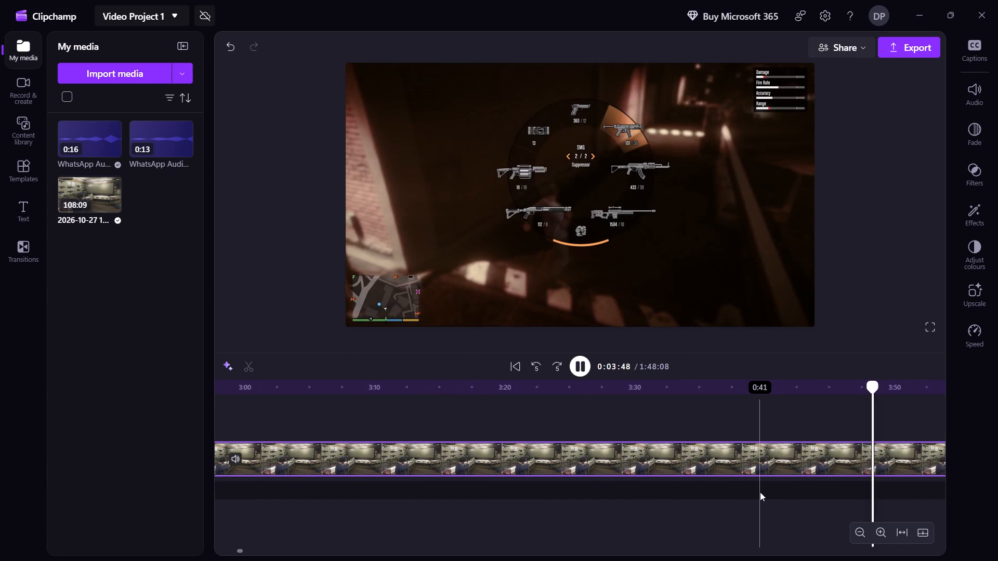
{"action": "key", "text": "shift+Right"}
{"action": "key", "text": "shift+Right"}
{"action": "key", "text": "shift+Right"}
{"action": "key", "text": "shift+Right"}
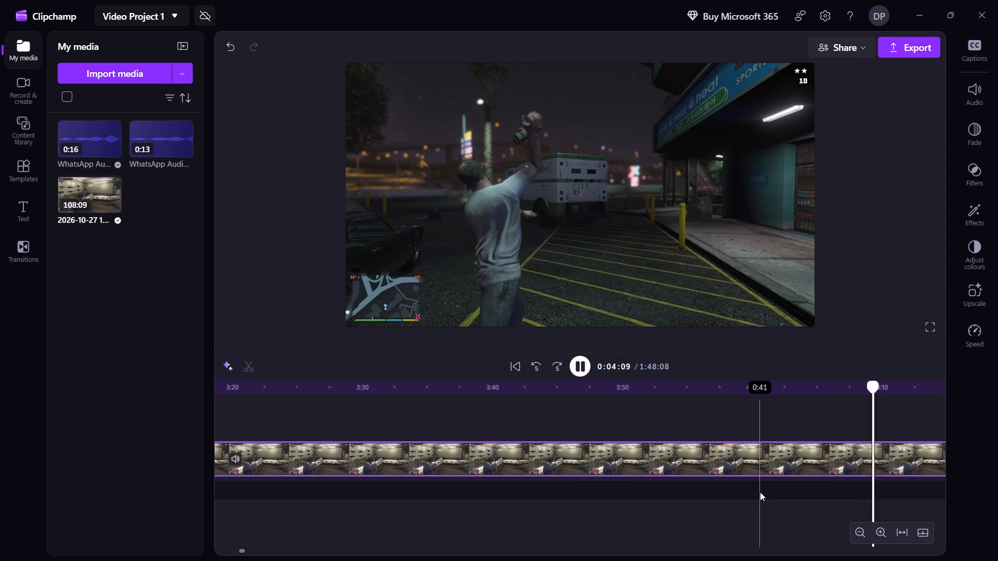
{"action": "key", "text": "shift+Right"}
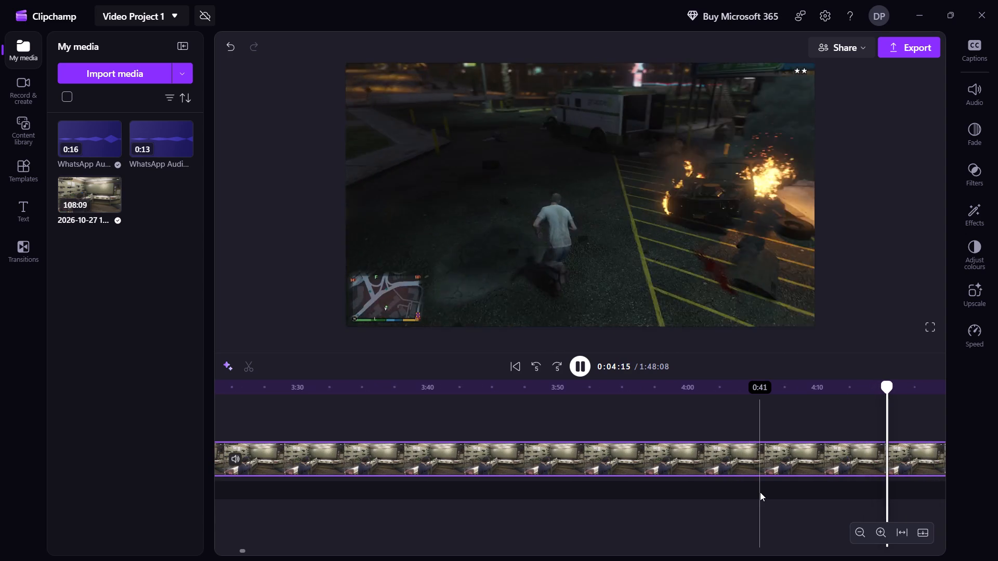
{"action": "key", "text": "shift+Right"}
{"action": "key", "text": "shift+Right"}
{"action": "key", "text": "shift+Right"}
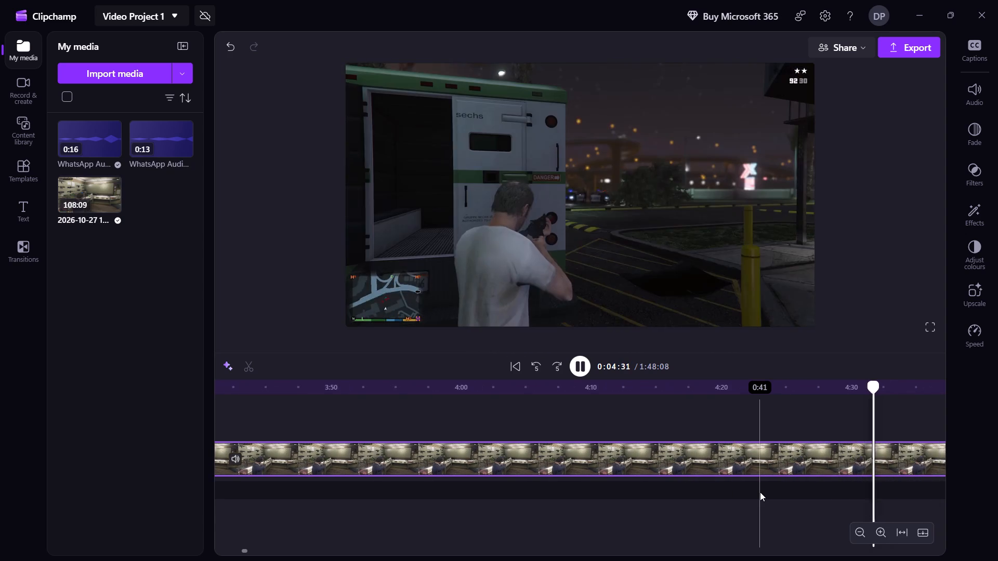
{"action": "key", "text": "shift+Right"}
{"action": "key", "text": "shift+Right"}
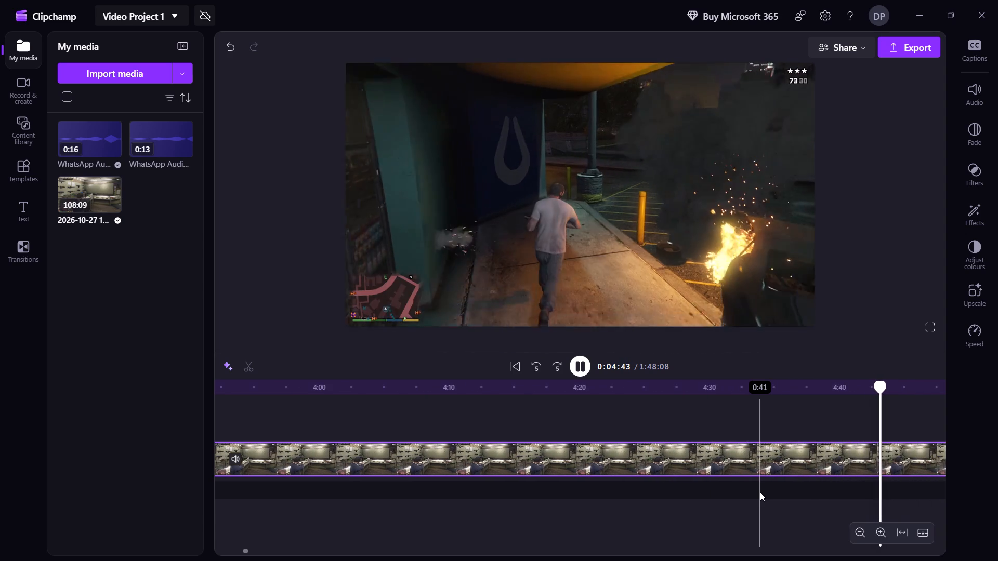
{"action": "key", "text": "shift+Right"}
{"action": "key", "text": "shift+Right"}
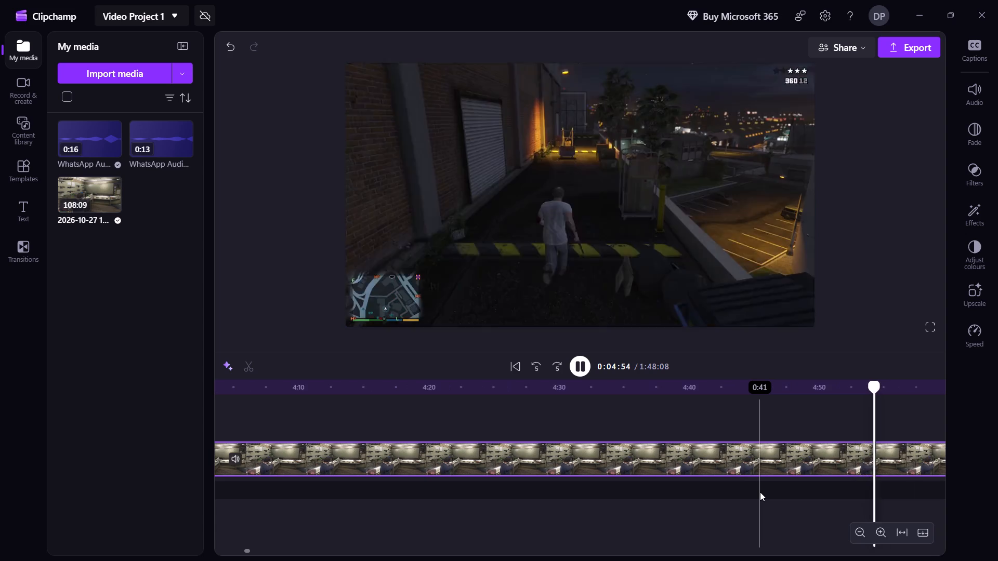
{"action": "key", "text": "shift+Right"}
{"action": "key", "text": "shift+Right"}
{"action": "key", "text": "shift+Right"}
{"action": "key", "text": "shift+Right"}
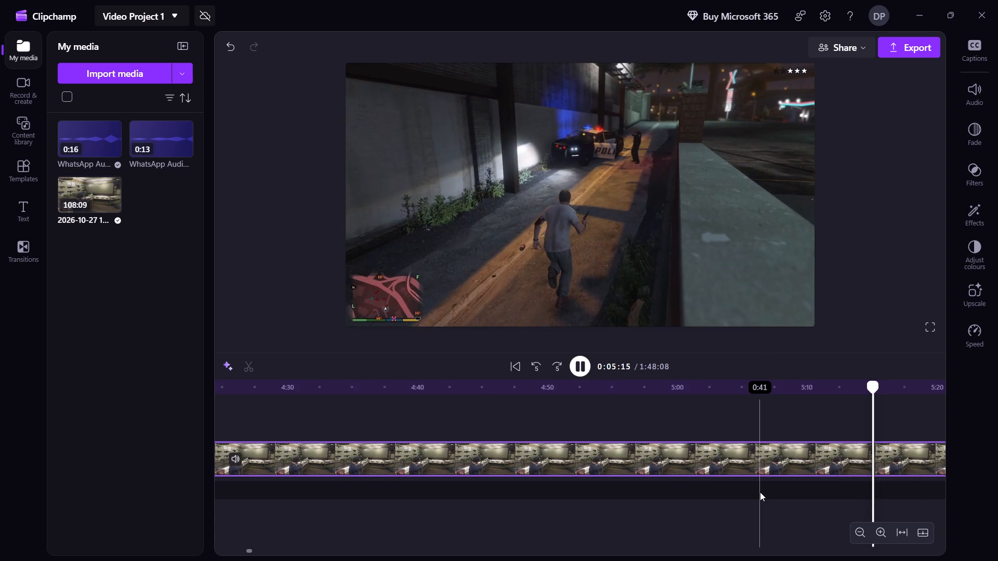
{"action": "key", "text": "shift+Right"}
{"action": "key", "text": "shift+Right"}
{"action": "key", "text": "shift+Right"}
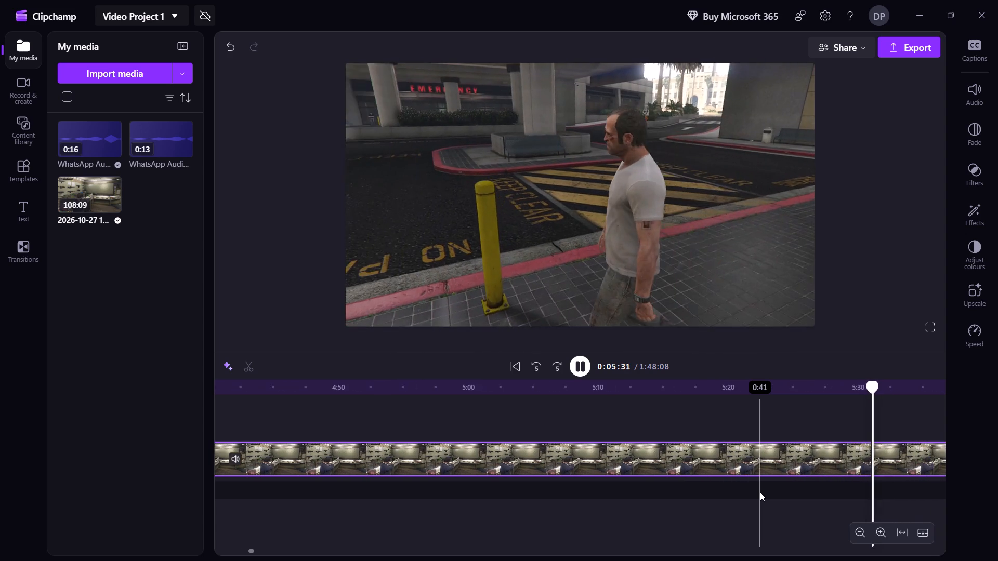
{"action": "key", "text": "shift+Right"}
{"action": "key", "text": "shift+Right"}
{"action": "key", "text": "shift+Right"}
{"action": "key", "text": "shift+Right"}
{"action": "key", "text": "shift+Right"}
{"action": "key", "text": "shift+Right"}
{"action": "key", "text": "shift+Right"}
{"action": "key", "text": "shift+Right"}
{"action": "key", "text": "shift+Right"}
{"action": "key", "text": "shift+Right"}
{"action": "key", "text": "shift+Right"}
{"action": "key", "text": "shift+Right"}
{"action": "key", "text": "shift+Right"}
{"action": "key", "text": "shift+Right"}
{"action": "key", "text": "shift+Right"}
{"action": "key", "text": "shift+Right"}
{"action": "key", "text": "shift+Right"}
{"action": "key", "text": "shift+Right"}
{"action": "key", "text": "shift+Right"}
{"action": "key", "text": "shift+Right"}
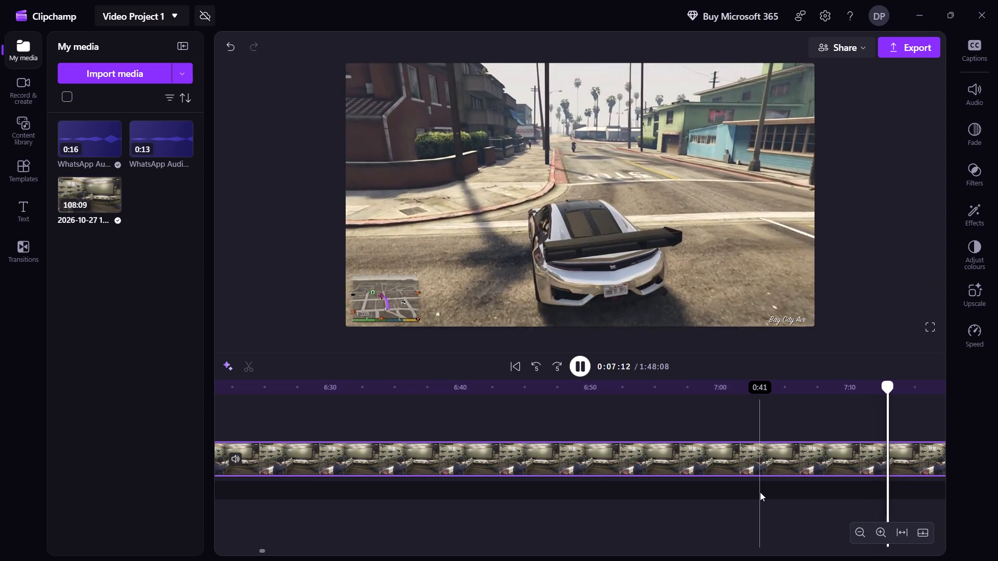
Locate the moment where the car reaches the street corner near Magellan Ave and split the recording there, at about 7:11.
{"action": "key", "text": "shift+Left"}
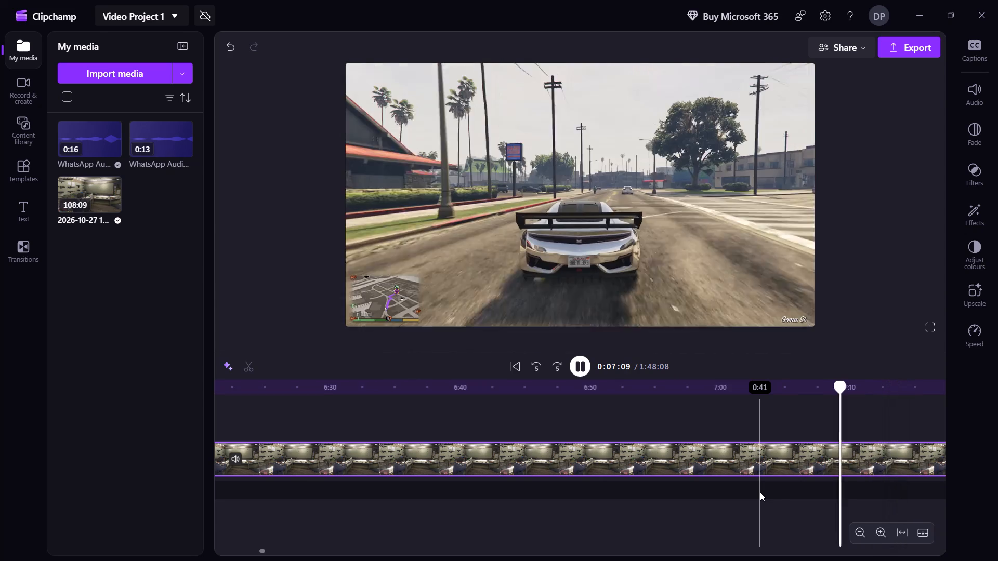
{"action": "key", "text": "shift+Left"}
{"action": "key", "text": "shift+Left"}
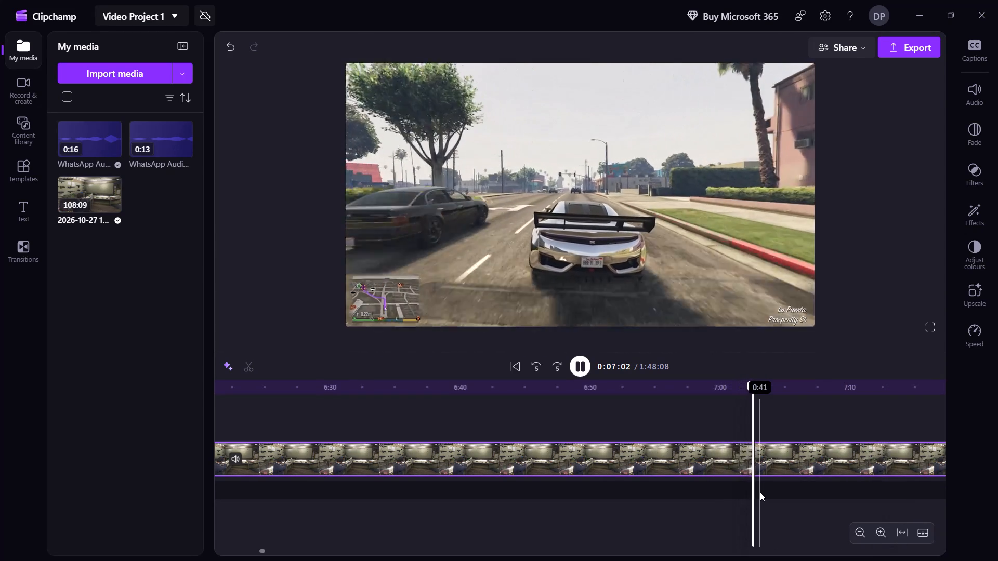
{"action": "key", "text": "shift+Right"}
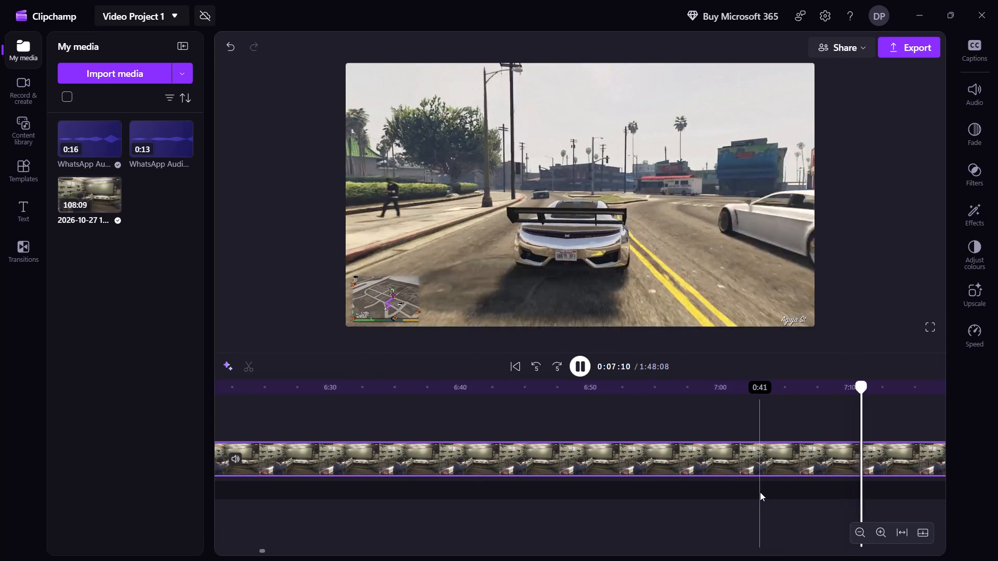
{"action": "key", "text": "space"}
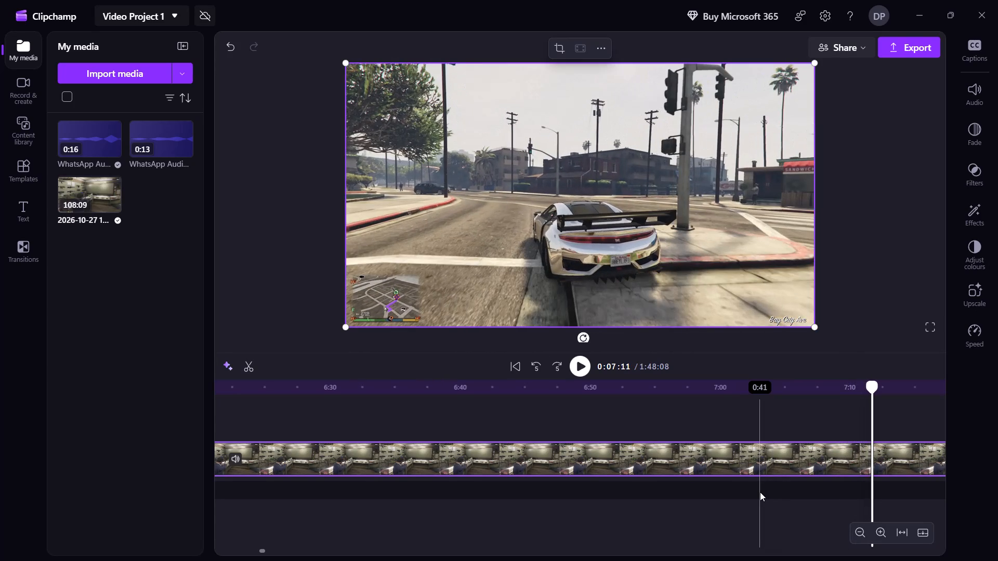
{"action": "key", "text": "s"}
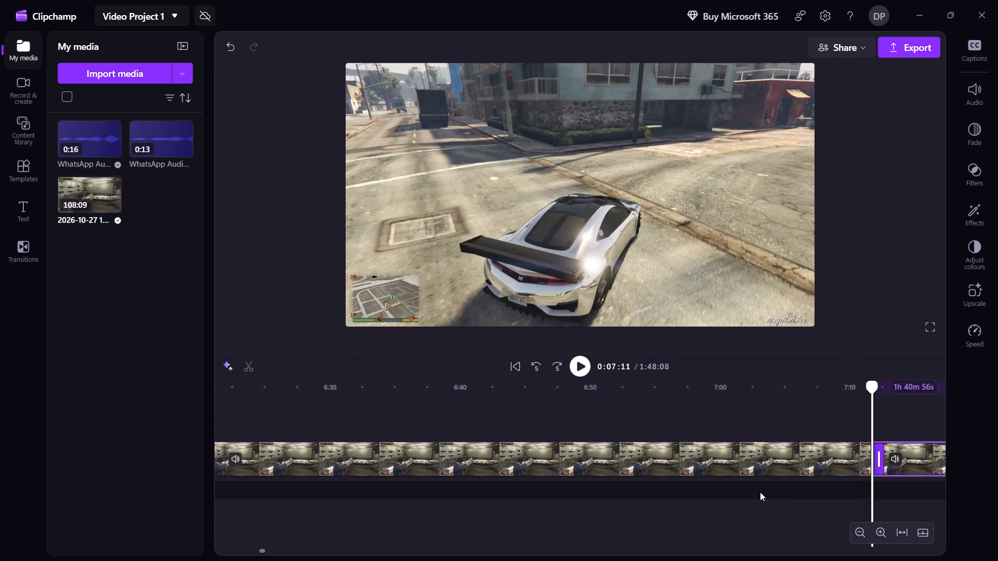
Review the footage between the 0:33 and 7:11 splits and just past 7:11, checking which part can be removed.
{"action": "left_click", "coordinate": [803, 452]}
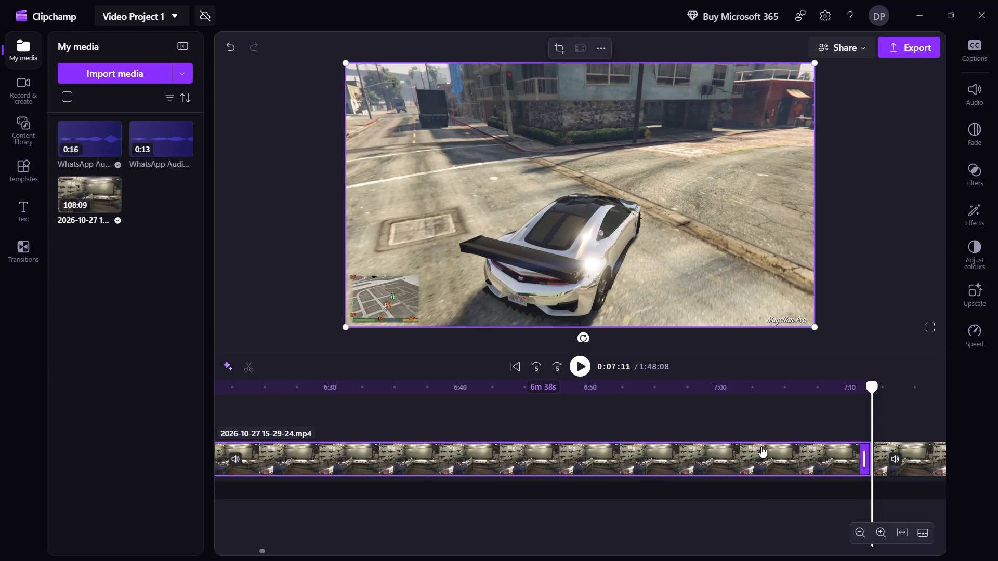
{"action": "key", "text": "shift+Left"}
{"action": "key", "text": "shift+Left"}
{"action": "key", "text": "shift+Left"}
{"action": "key", "text": "shift+Left"}
{"action": "key", "text": "shift+Left"}
{"action": "key", "text": "shift+Left"}
{"action": "key", "text": "shift+Left"}
{"action": "key", "text": "shift+Left"}
{"action": "key", "text": "shift+Left"}
{"action": "key", "text": "shift+Left"}
{"action": "key", "text": "shift+Left"}
{"action": "key", "text": "shift+Left"}
{"action": "key", "text": "shift+Left"}
{"action": "key", "text": "shift+Left"}
{"action": "key", "text": "shift+Left"}
{"action": "key", "text": "shift+Left"}
{"action": "key", "text": "shift+Left"}
{"action": "key", "text": "shift+Left"}
{"action": "key", "text": "shift+Left"}
{"action": "key", "text": "shift+Left"}
{"action": "key", "text": "shift+Left"}
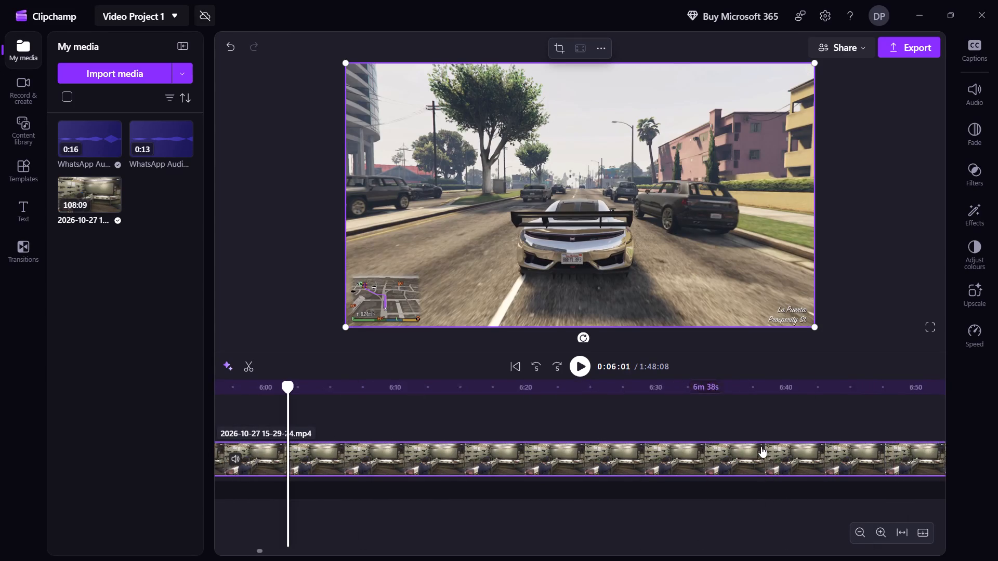
{"action": "key", "text": "shift+Left"}
{"action": "key", "text": "shift+Left"}
{"action": "key", "text": "shift+Left"}
{"action": "key", "text": "shift+Left"}
{"action": "key", "text": "shift+Left"}
{"action": "key", "text": "shift+Left"}
{"action": "key", "text": "shift+Left"}
{"action": "key", "text": "shift+Left"}
{"action": "key", "text": "shift+Left"}
{"action": "key", "text": "shift+Left"}
{"action": "key", "text": "shift+Left"}
{"action": "key", "text": "shift+Left"}
{"action": "key", "text": "shift+Left"}
{"action": "key", "text": "shift+Left"}
{"action": "key", "text": "shift+Left"}
{"action": "key", "text": "shift+Left"}
{"action": "key", "text": "shift+Left"}
{"action": "key", "text": "shift+Left"}
{"action": "key", "text": "shift+Left"}
{"action": "key", "text": "shift+Left"}
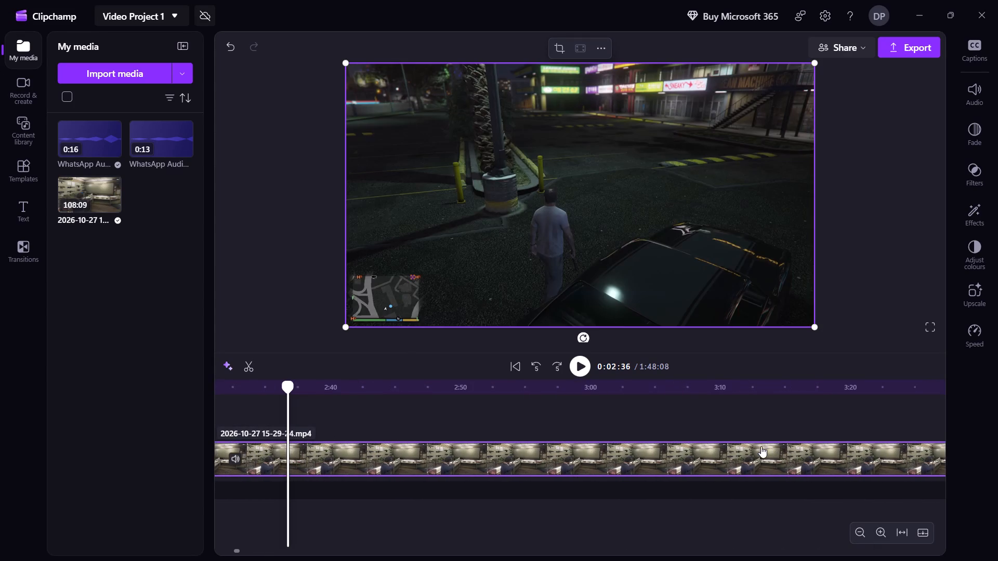
{"action": "key", "text": "shift+Right"}
{"action": "key", "text": "shift+Right"}
{"action": "key", "text": "shift+Right"}
{"action": "key", "text": "shift+Right"}
{"action": "key", "text": "shift+Right"}
{"action": "key", "text": "shift+Right"}
{"action": "key", "text": "shift+Right"}
{"action": "key", "text": "shift+Right"}
{"action": "key", "text": "shift+Right"}
{"action": "key", "text": "shift+Right"}
{"action": "key", "text": "shift+Right"}
{"action": "key", "text": "shift+Right"}
{"action": "key", "text": "shift+Right"}
{"action": "key", "text": "shift+Right"}
{"action": "key", "text": "shift+Right"}
{"action": "key", "text": "shift+Right"}
{"action": "key", "text": "shift+Right"}
{"action": "key", "text": "shift+Right"}
{"action": "key", "text": "shift+Right"}
{"action": "key", "text": "shift+Right"}
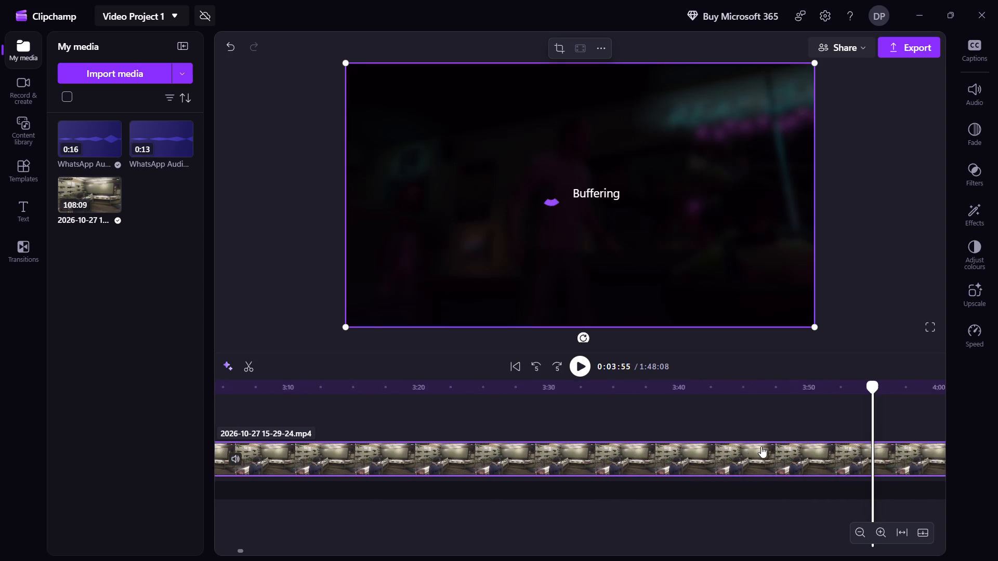
{"action": "key", "text": "shift+Right"}
{"action": "key", "text": "shift+Right"}
{"action": "key", "text": "shift+Right"}
{"action": "key", "text": "shift+Right"}
{"action": "key", "text": "shift+Right"}
{"action": "key", "text": "shift+Right"}
{"action": "key", "text": "shift+Right"}
{"action": "key", "text": "shift+Right"}
{"action": "key", "text": "shift+Right"}
{"action": "key", "text": "shift+Right"}
{"action": "key", "text": "shift+Right"}
{"action": "key", "text": "shift+Right"}
{"action": "key", "text": "shift+Right"}
{"action": "key", "text": "shift+Right"}
{"action": "key", "text": "shift+Right"}
{"action": "key", "text": "shift+Right"}
{"action": "key", "text": "shift+Right"}
{"action": "key", "text": "shift+Right"}
{"action": "key", "text": "shift+Right"}
{"action": "key", "text": "shift+Right"}
{"action": "key", "text": "shift+Right"}
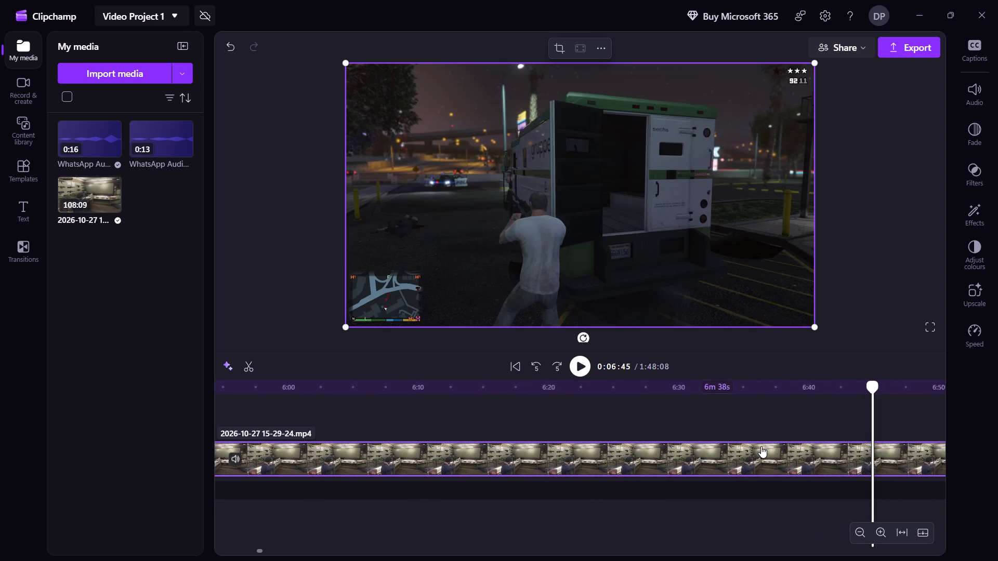
{"action": "key", "text": "shift+Left"}
{"action": "key", "text": "shift+Left"}
{"action": "key", "text": "shift+Left"}
{"action": "key", "text": "shift+Left"}
{"action": "key", "text": "shift+Left"}
{"action": "key", "text": "shift+Left"}
{"action": "key", "text": "shift+Left"}
{"action": "key", "text": "shift+Left"}
{"action": "key", "text": "shift+Left"}
{"action": "key", "text": "shift+Left"}
{"action": "key", "text": "shift+Left"}
{"action": "key", "text": "shift+Left"}
{"action": "key", "text": "shift+Left"}
{"action": "key", "text": "shift+Left"}
{"action": "key", "text": "shift+Left"}
{"action": "key", "text": "shift+Left"}
{"action": "key", "text": "shift+Left"}
{"action": "key", "text": "shift+Left"}
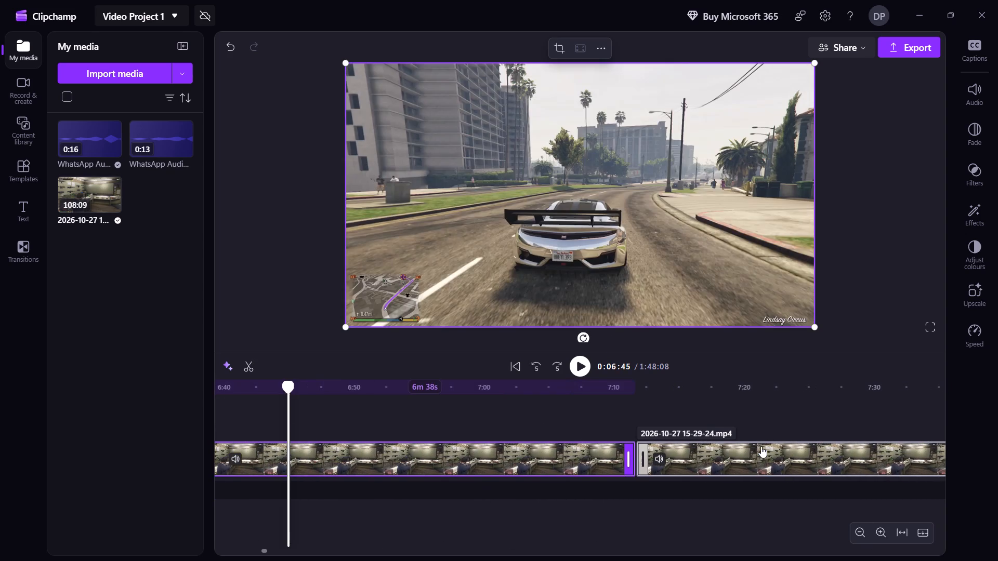
{"action": "key", "text": "shift+Right"}
{"action": "key", "text": "shift+Right"}
{"action": "key", "text": "shift+Right"}
{"action": "key", "text": "shift+Right"}
{"action": "key", "text": "shift+Right"}
{"action": "key", "text": "space"}
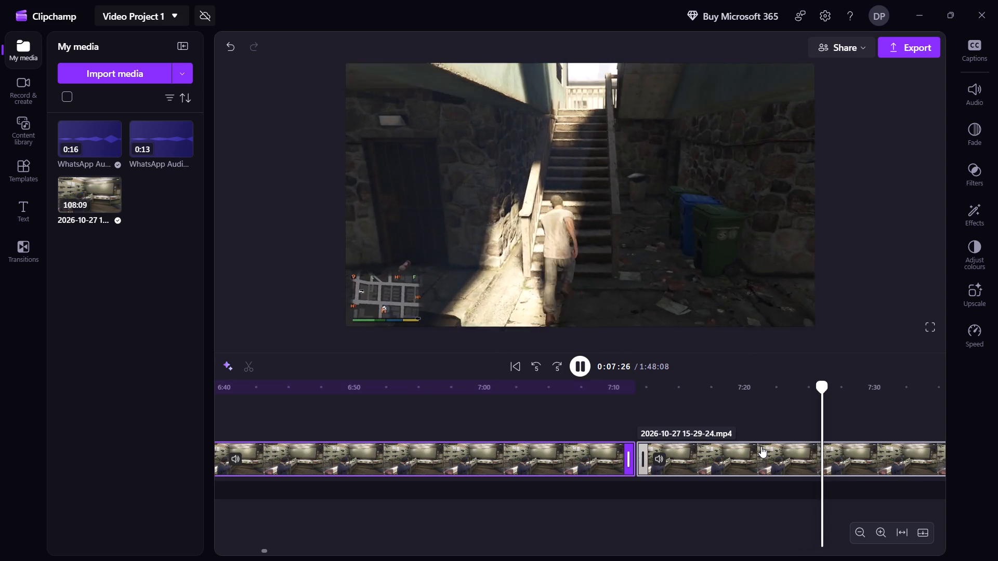
Delete the recording section between 0:33 and 7:11 and close the gap it leaves.
{"action": "left_click", "coordinate": [574, 447]}
{"action": "right_click", "coordinate": [574, 447]}
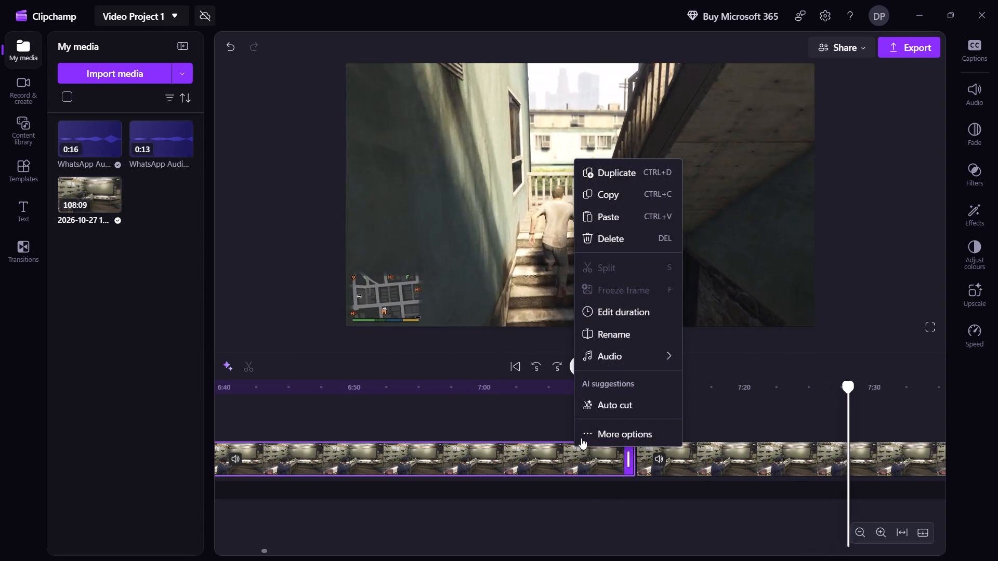
{"action": "left_click", "coordinate": [634, 248]}
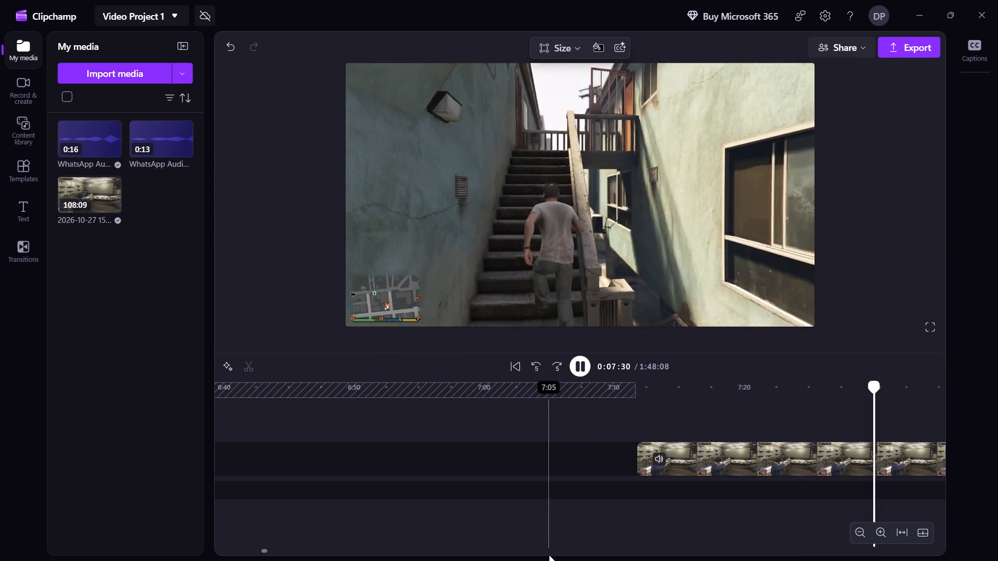
{"action": "left_click", "coordinate": [435, 461]}
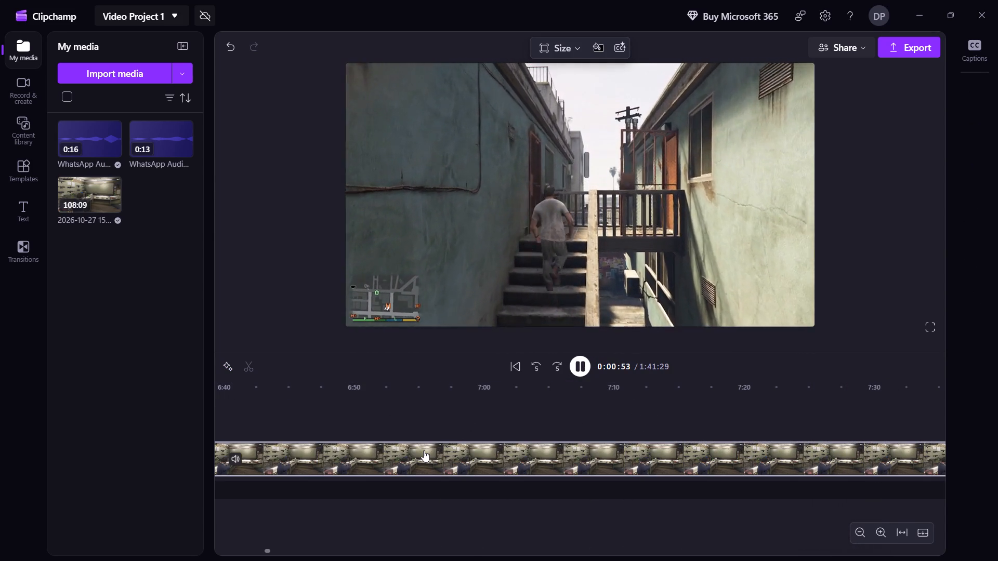
Return to the 0:33 cut and shift the remaining recording to start at about 0:47, leaving a gap of about 14 seconds.
{"action": "key", "text": "space"}
{"action": "key", "text": "Left"}
{"action": "key", "text": "Left"}
{"action": "key", "text": "Left"}
{"action": "key", "text": "Left"}
{"action": "key", "text": "Left"}
{"action": "key", "text": "Left"}
{"action": "key", "text": "Left"}
{"action": "key", "text": "Left"}
{"action": "key", "text": "Left"}
{"action": "key", "text": "Left"}
{"action": "key", "text": "Left"}
{"action": "key", "text": "Left"}
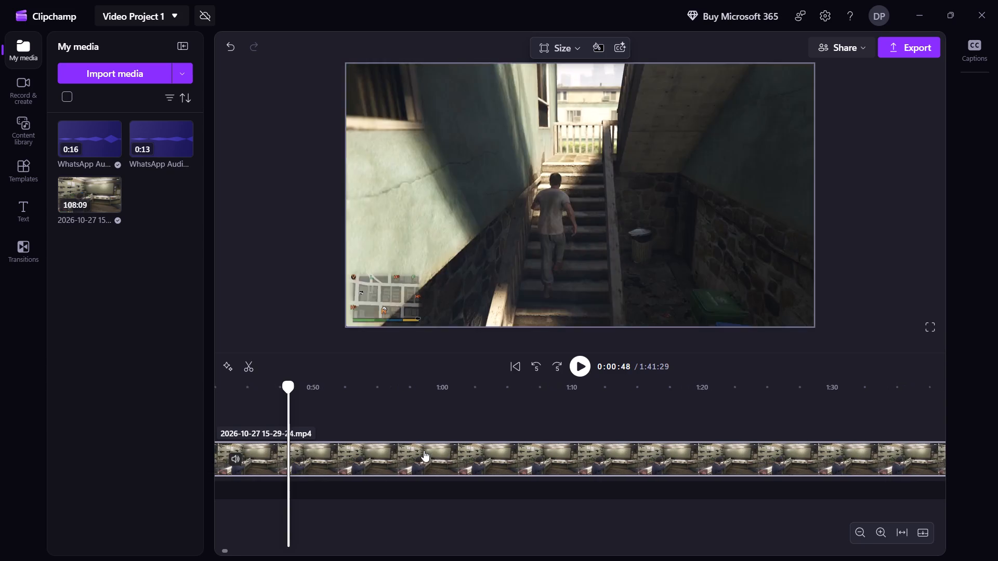
{"action": "key", "text": "Left"}
{"action": "key", "text": "Left"}
{"action": "key", "text": "Left"}
{"action": "key", "text": "Left"}
{"action": "key", "text": "Left"}
{"action": "key", "text": "Left"}
{"action": "key", "text": "Left"}
{"action": "key", "text": "Left"}
{"action": "key", "text": "Left"}
{"action": "key", "text": "Left"}
{"action": "key", "text": "Left"}
{"action": "key", "text": "Left"}
{"action": "key", "text": "Left"}
{"action": "key", "text": "Left"}
{"action": "key", "text": "Left"}
{"action": "key", "text": "Left"}
{"action": "key", "text": "Left"}
{"action": "key", "text": "Left"}
{"action": "key", "text": "Left"}
{"action": "key", "text": "Left"}
{"action": "key", "text": "Left"}
{"action": "key", "text": "Left"}
{"action": "key", "text": "Left"}
{"action": "key", "text": "Left"}
{"action": "key", "text": "Left"}
{"action": "key", "text": "Left"}
{"action": "key", "text": "Left"}
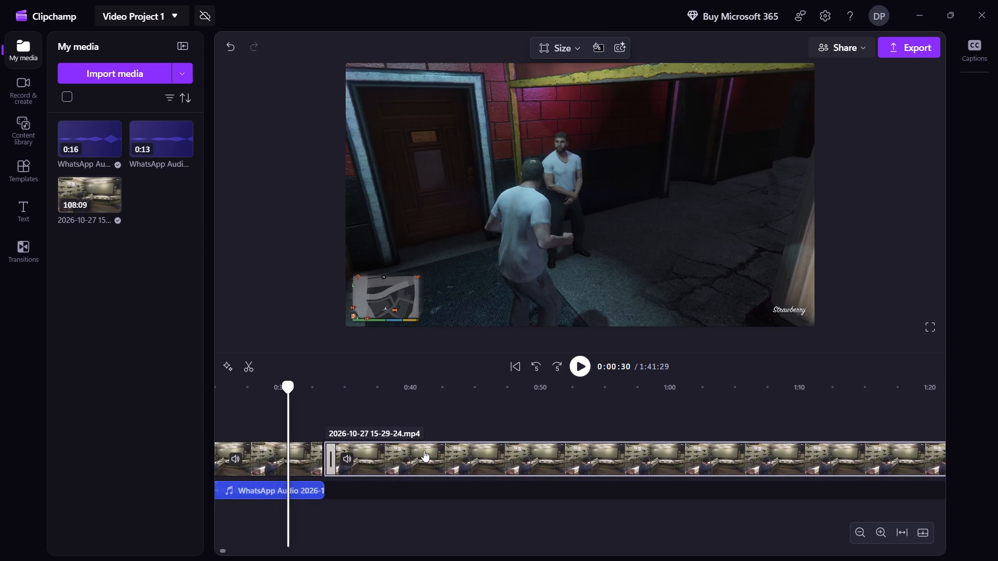
{"action": "left_click_drag", "start_coordinate": [383, 461], "coordinate": [563, 451]}
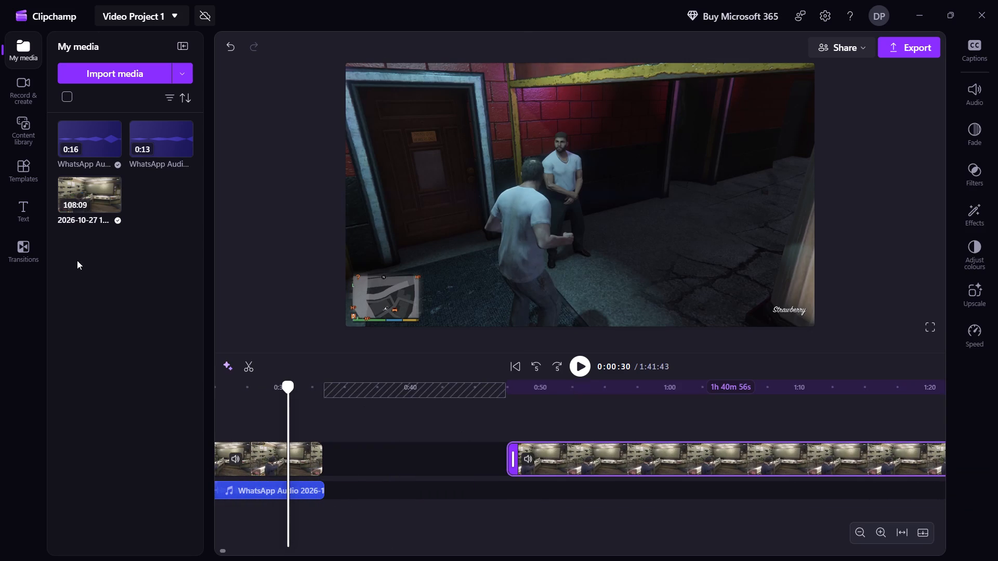
Add the Colourful Minecraft YouTube intro from the Gaming templates to the timeline.
{"action": "left_click", "coordinate": [21, 158]}
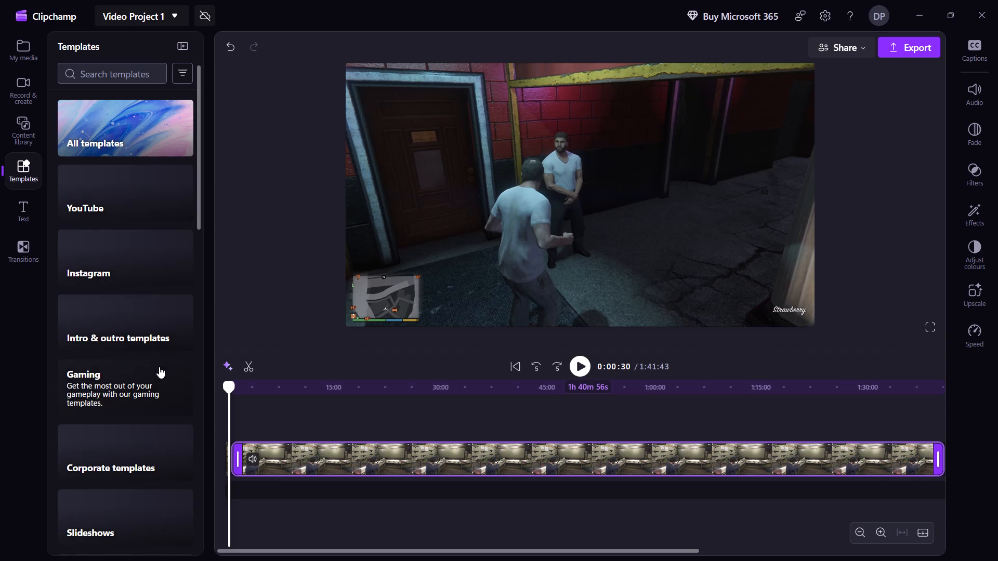
{"action": "left_click", "coordinate": [106, 368]}
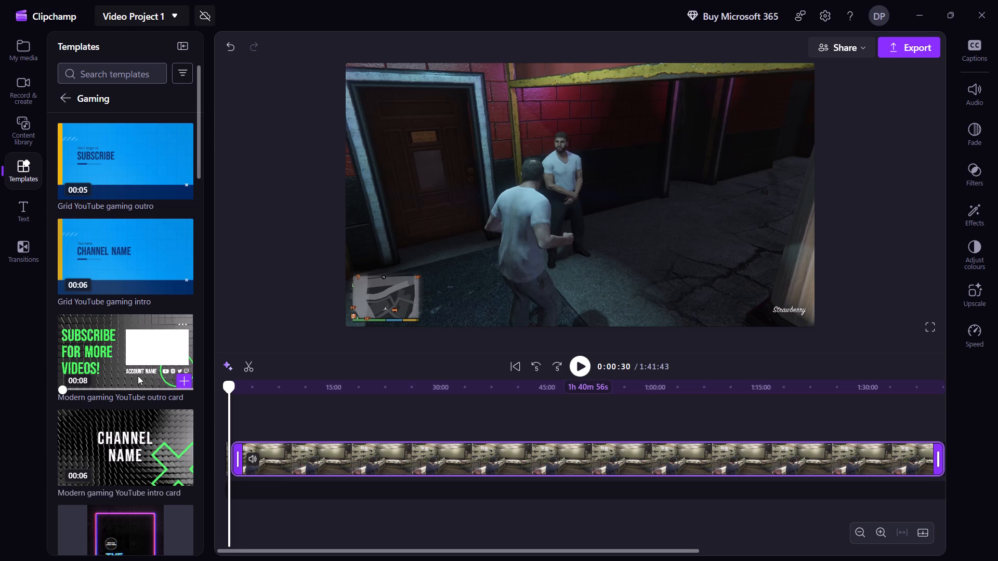
{"action": "scroll", "coordinate": [138, 376], "scroll_direction": "down", "scroll_amount": 18}
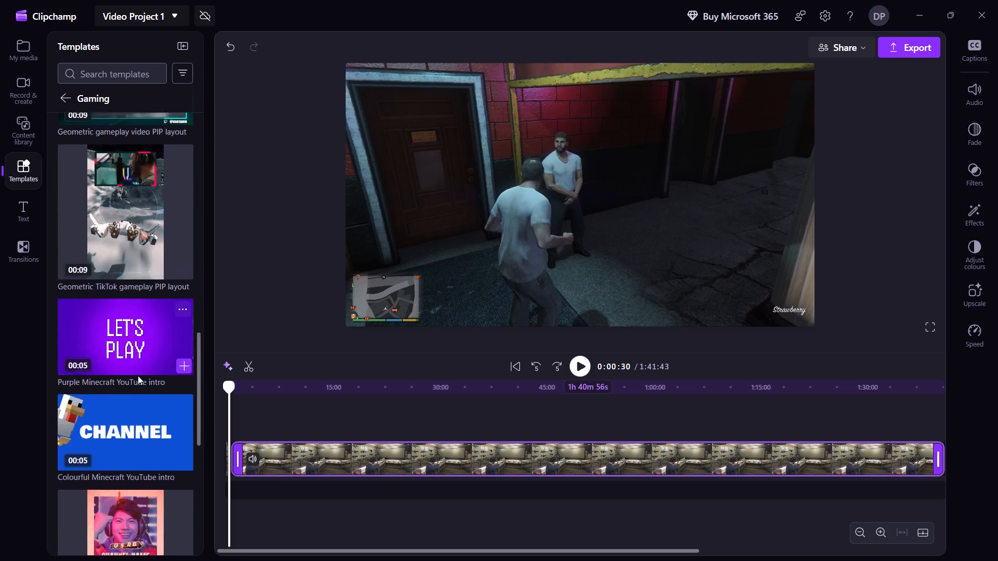
{"action": "left_click", "coordinate": [138, 376]}
{"action": "left_click_drag", "start_coordinate": [668, 174], "coordinate": [675, 178]}
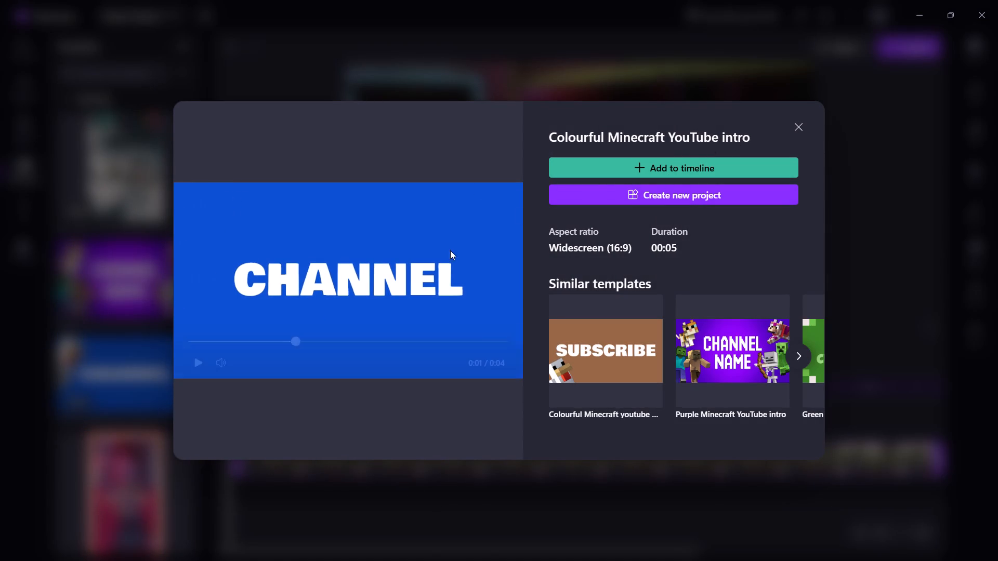
{"action": "left_click", "coordinate": [672, 162]}
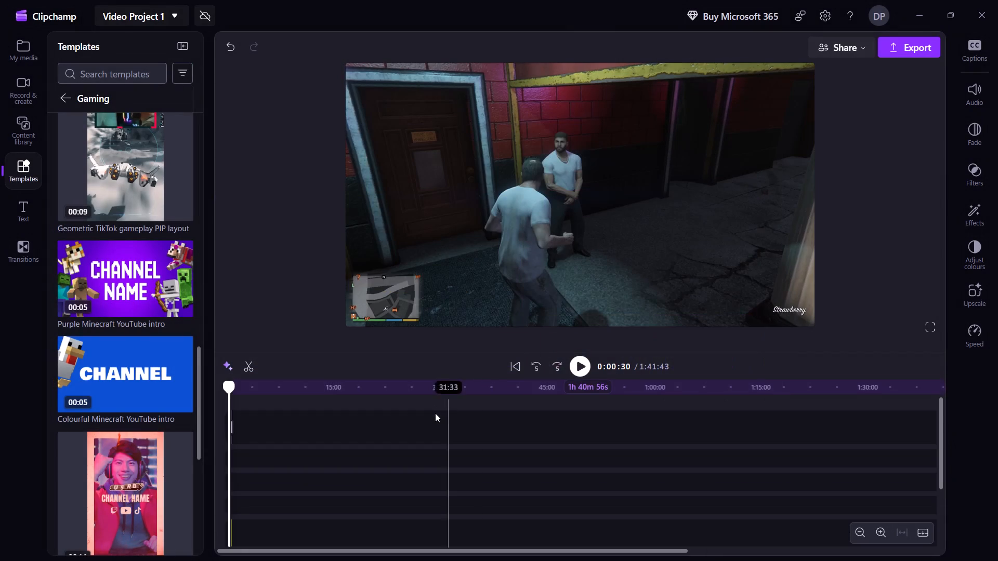
Move the template's five coloured background blocks, in order, onto the recording's track directly after the first scene ends at about 0:33.
{"action": "key", "text": "Left"}
{"action": "key", "text": "Left"}
{"action": "key", "text": "Left"}
{"action": "key", "text": "Left"}
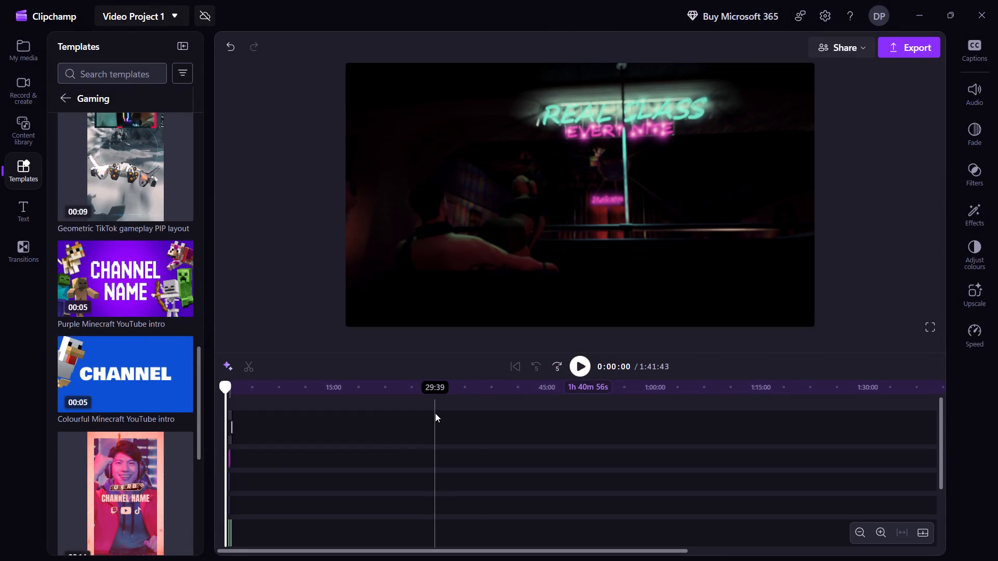
{"action": "triple_click", "coordinate": [889, 542]}
{"action": "triple_click", "coordinate": [889, 542]}
{"action": "triple_click", "coordinate": [889, 542]}
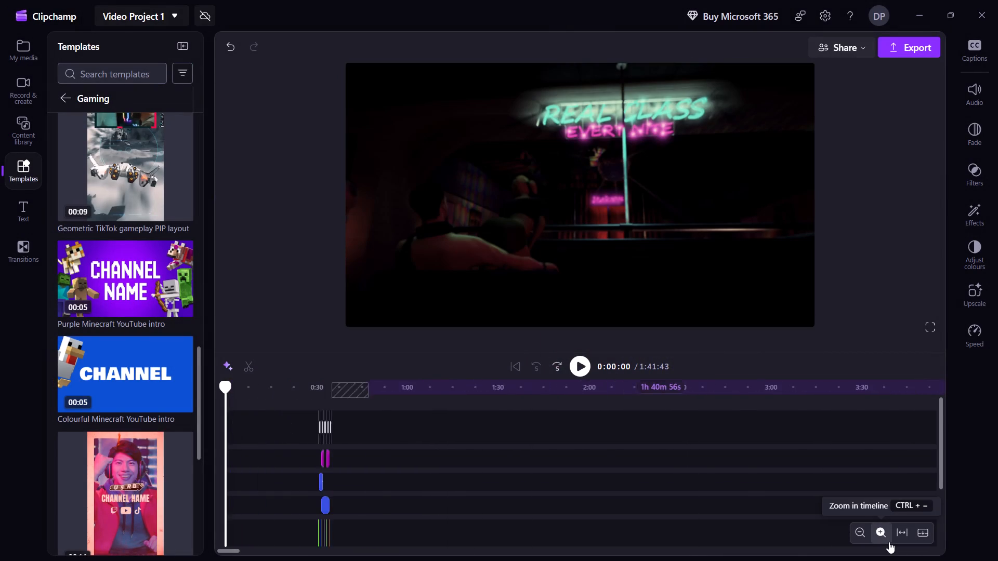
{"action": "triple_click", "coordinate": [889, 542]}
{"action": "triple_click", "coordinate": [889, 542]}
{"action": "left_click", "coordinate": [889, 542]}
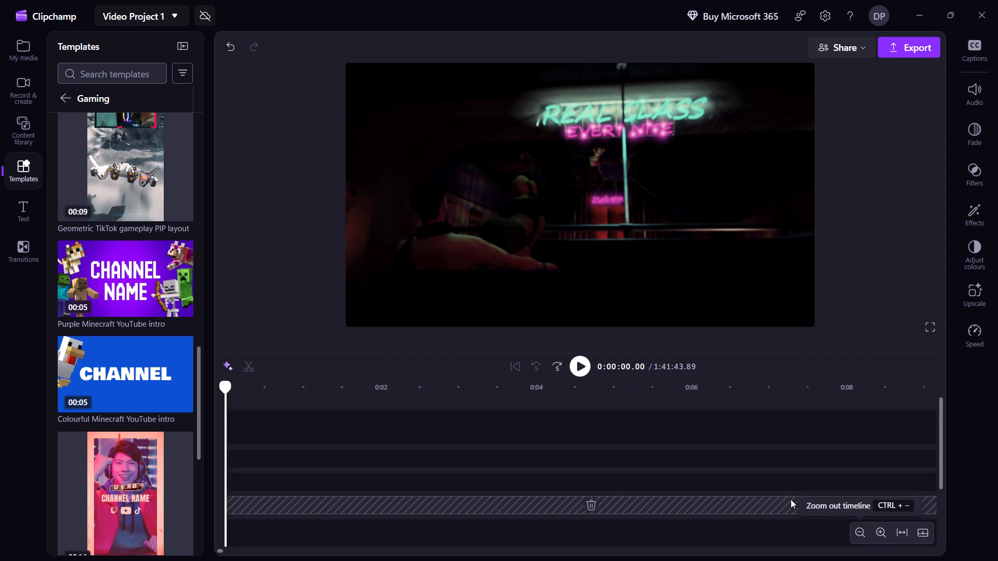
{"action": "scroll", "coordinate": [780, 499], "scroll_direction": "down", "scroll_amount": 4}
{"action": "scroll", "coordinate": [747, 486], "scroll_direction": "down", "scroll_amount": 11, "text": "shift"}
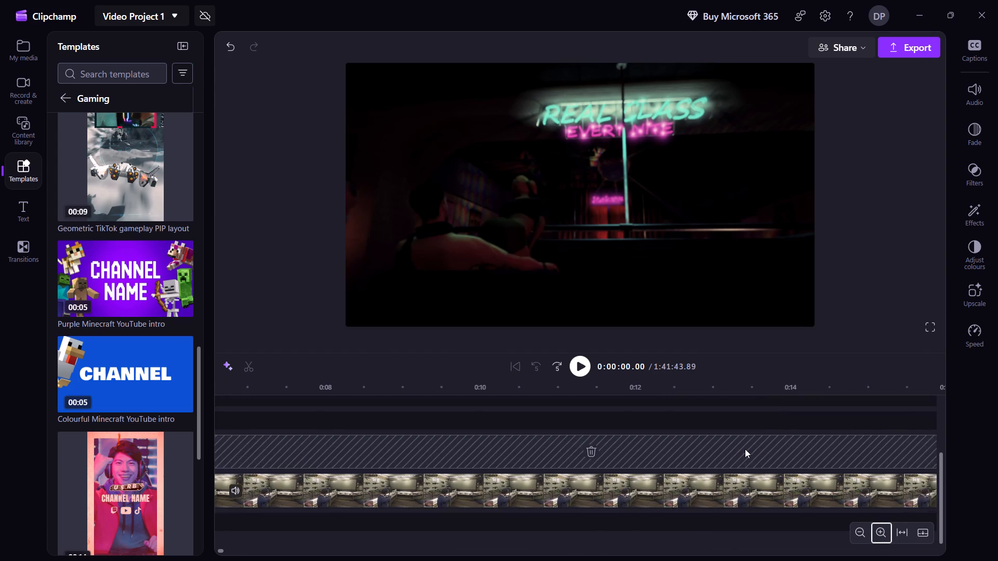
{"action": "scroll", "coordinate": [745, 449], "scroll_direction": "down", "scroll_amount": 15, "text": "shift"}
{"action": "scroll", "coordinate": [745, 449], "scroll_direction": "up", "scroll_amount": 8, "text": "shift"}
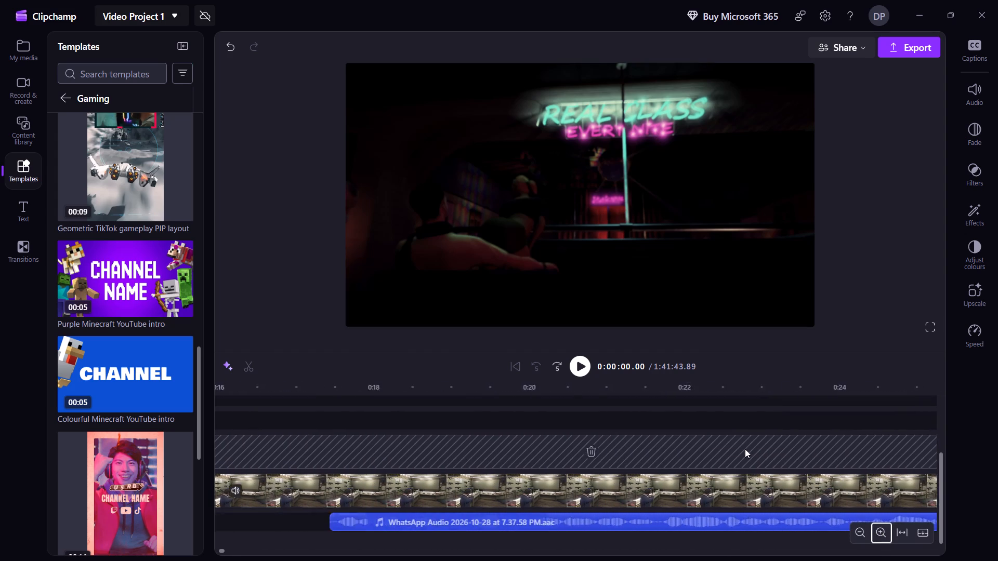
{"action": "scroll", "coordinate": [745, 449], "scroll_direction": "down", "scroll_amount": 15, "text": "shift"}
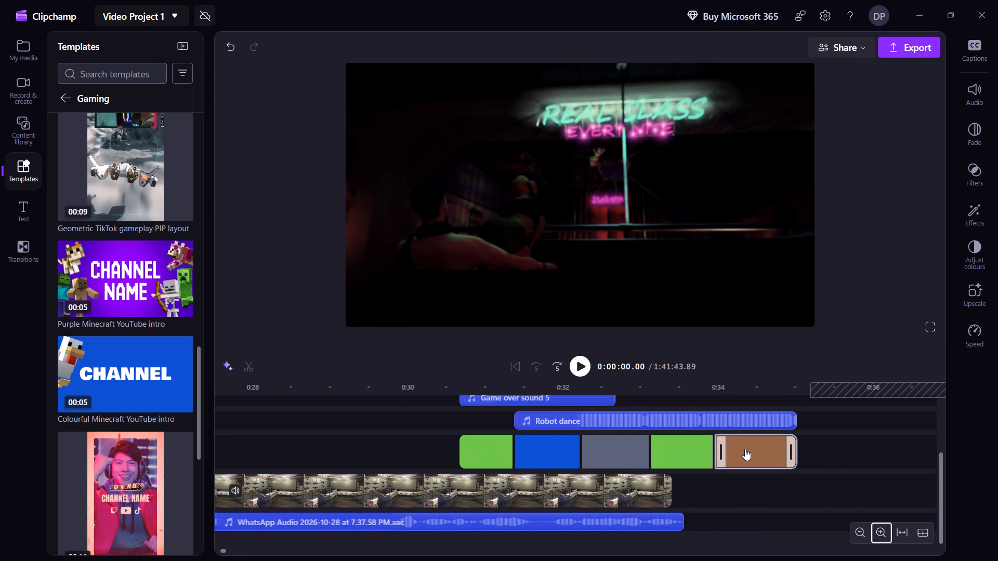
{"action": "scroll", "coordinate": [745, 449], "scroll_direction": "down", "scroll_amount": 2, "text": "shift"}
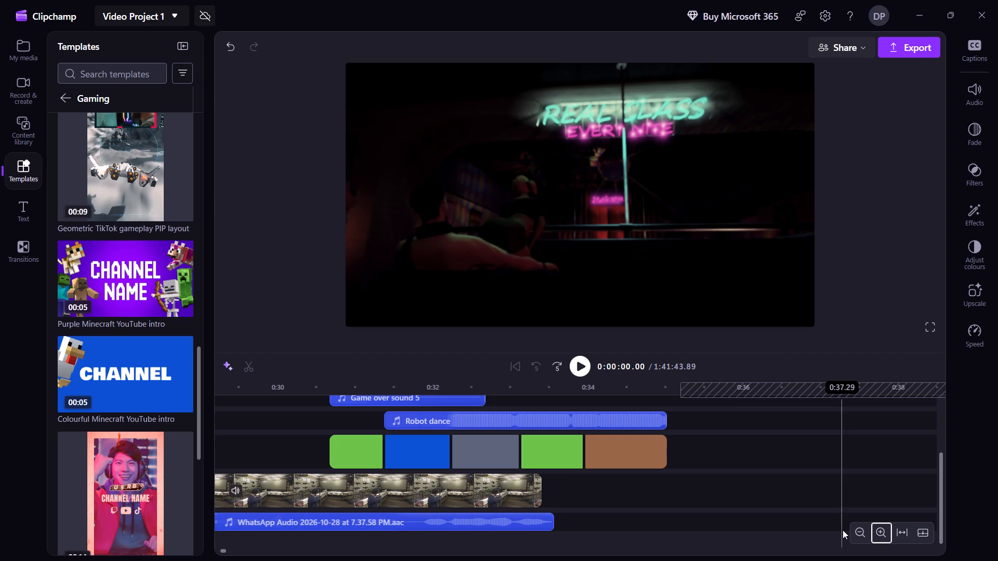
{"action": "double_click", "coordinate": [855, 536]}
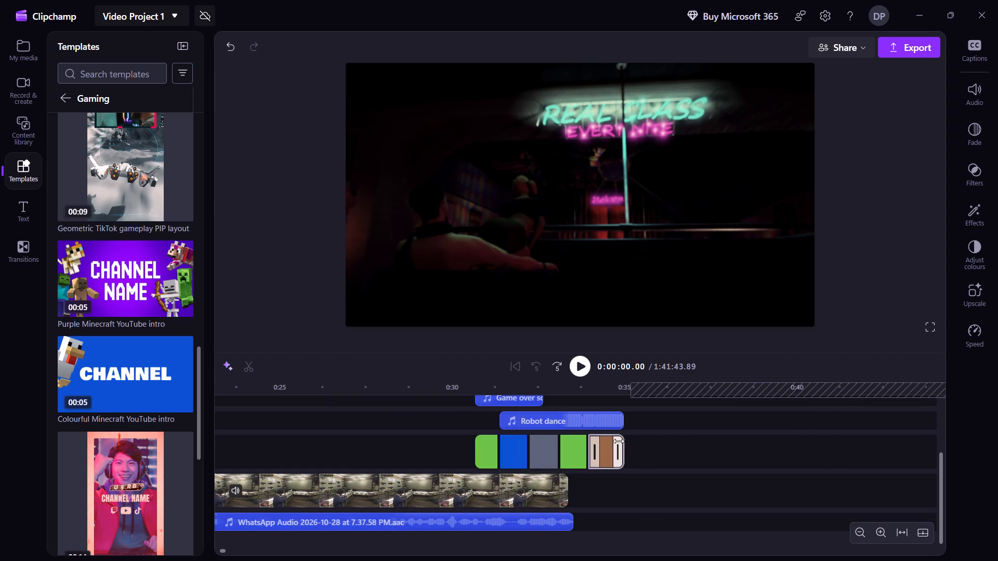
{"action": "left_click_drag", "start_coordinate": [484, 444], "coordinate": [541, 473]}
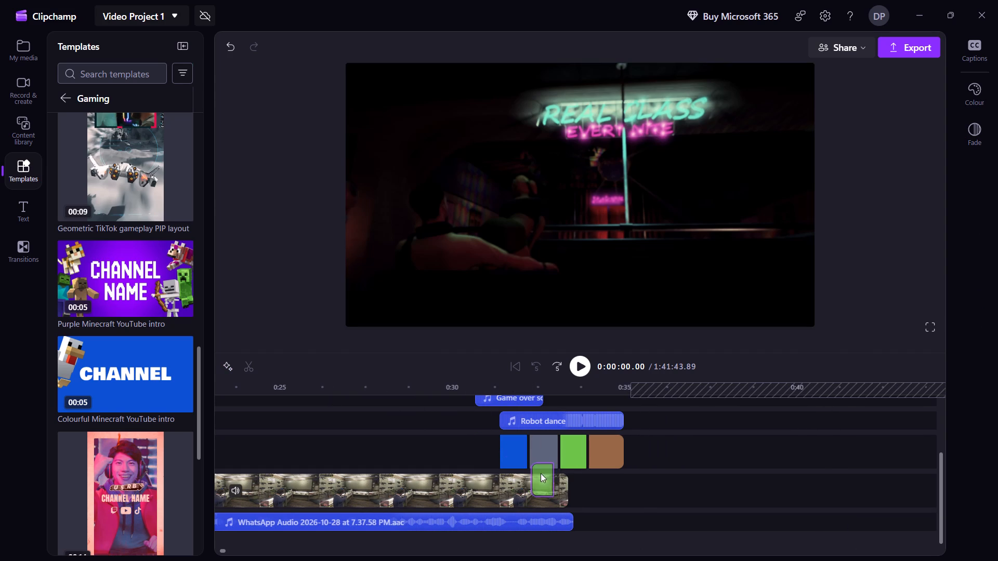
{"action": "left_click_drag", "start_coordinate": [541, 473], "coordinate": [565, 487]}
{"action": "left_click_drag", "start_coordinate": [520, 444], "coordinate": [598, 479]}
{"action": "left_click_drag", "start_coordinate": [544, 452], "coordinate": [629, 488]}
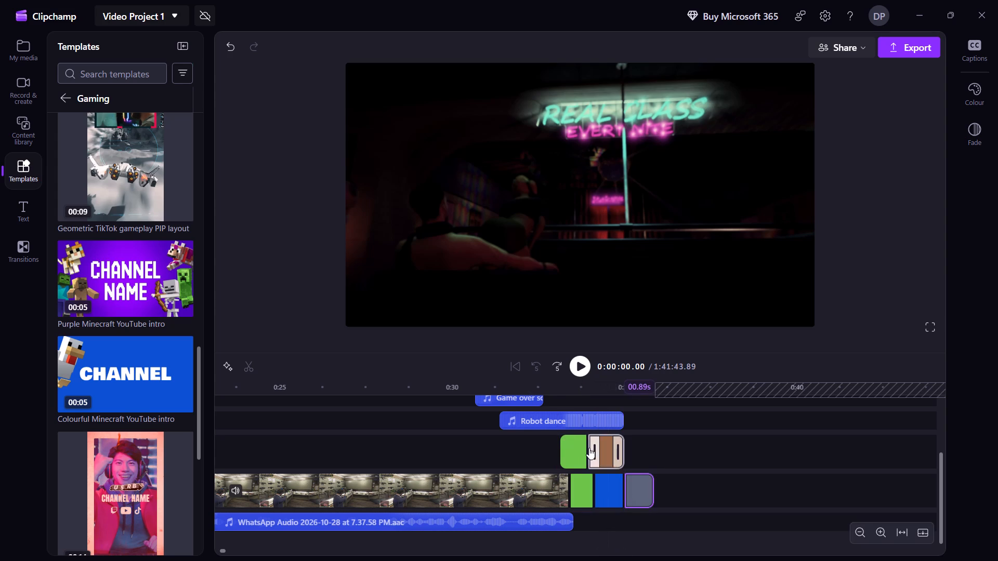
{"action": "left_click_drag", "start_coordinate": [579, 448], "coordinate": [671, 491]}
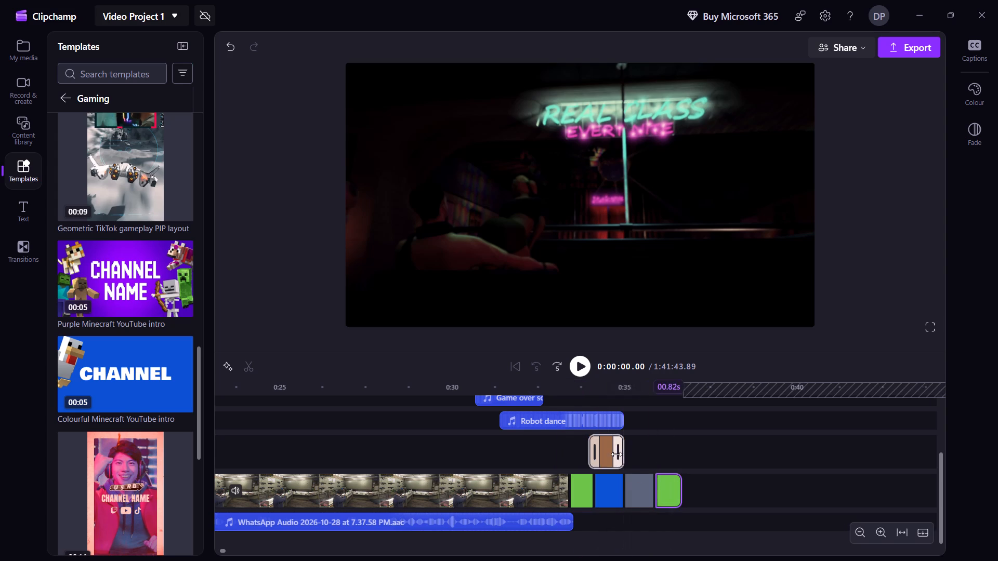
{"action": "left_click", "coordinate": [616, 454]}
{"action": "left_click_drag", "start_coordinate": [608, 453], "coordinate": [682, 484]}
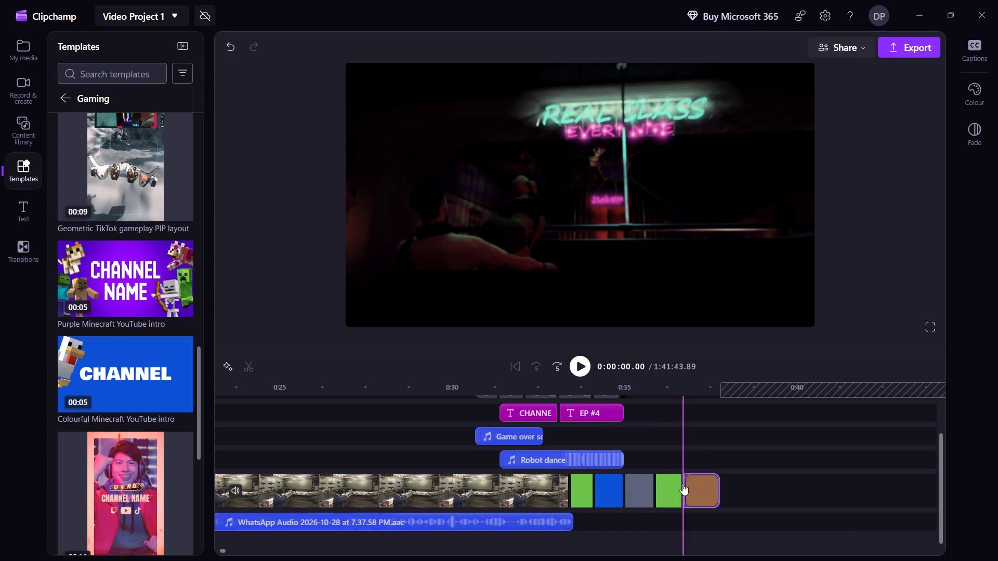
Shift the Robot dance and Game over sound clips so both start with the first coloured block.
{"action": "left_click_drag", "start_coordinate": [549, 454], "coordinate": [600, 471]}
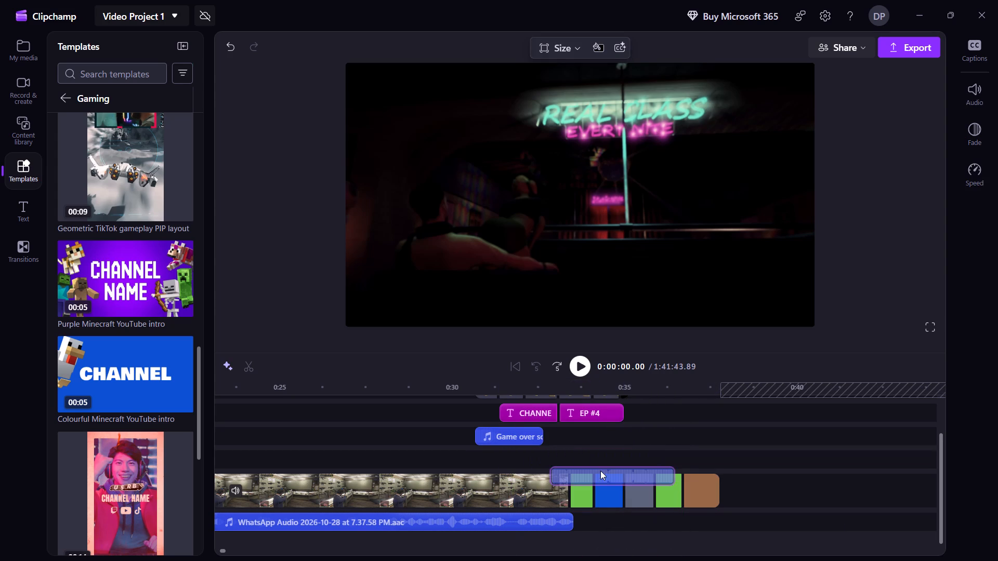
{"action": "left_click_drag", "start_coordinate": [600, 471], "coordinate": [616, 454]}
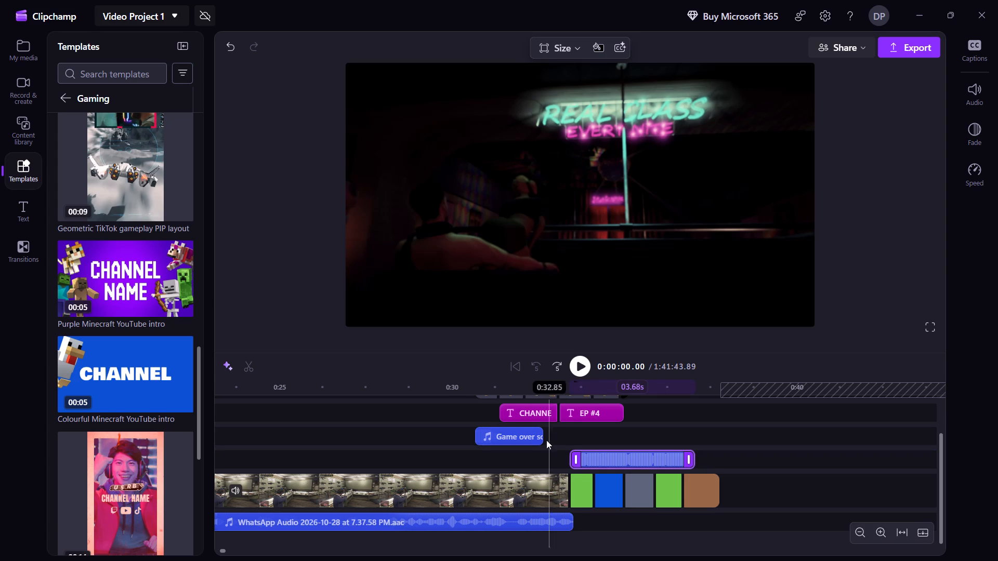
{"action": "left_click_drag", "start_coordinate": [496, 440], "coordinate": [561, 444]}
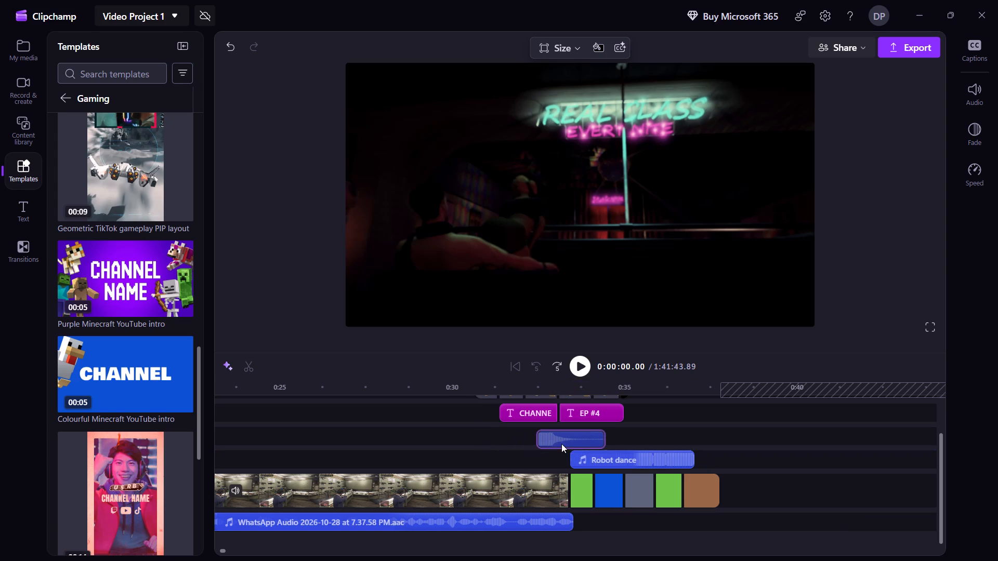
{"action": "left_click_drag", "start_coordinate": [561, 444], "coordinate": [587, 438]}
Shift the EP #4 and CHANNEL titles above the coloured blocks, with CHANNEL starting at the first block and EP #4 following it.
{"action": "scroll", "coordinate": [648, 457], "scroll_direction": "down", "scroll_amount": 2}
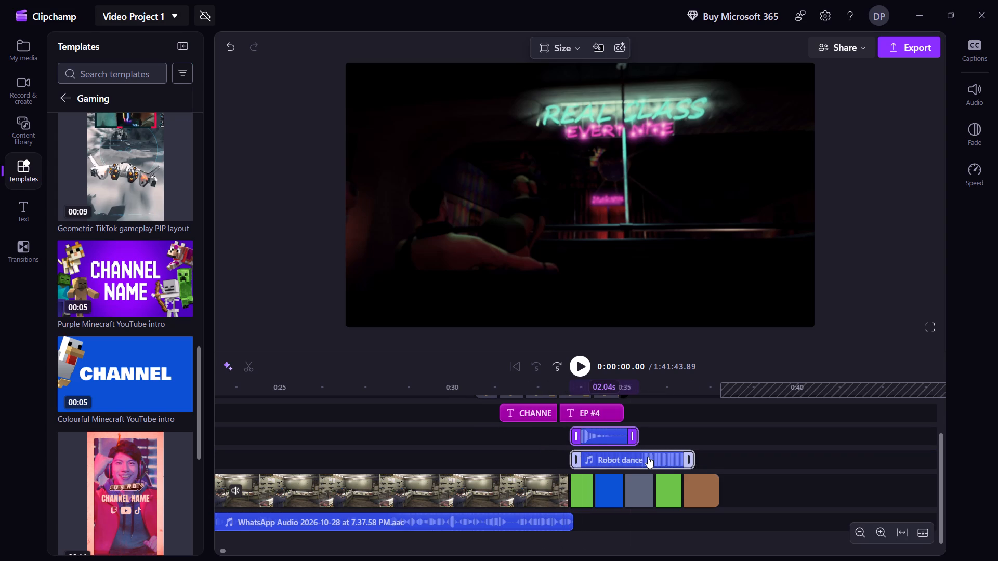
{"action": "scroll", "coordinate": [648, 457], "scroll_direction": "up", "scroll_amount": 2}
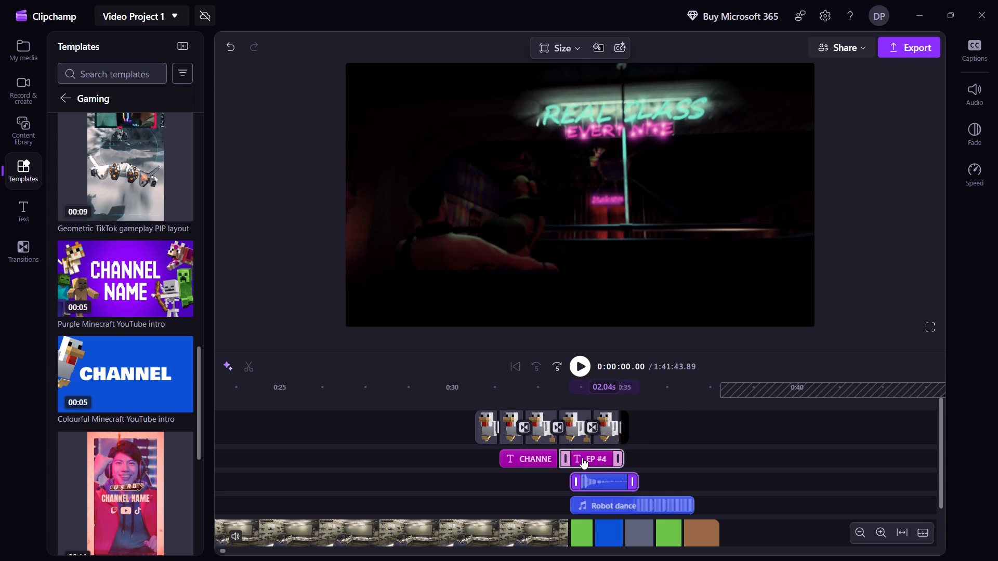
{"action": "left_click_drag", "start_coordinate": [582, 458], "coordinate": [650, 463]}
{"action": "left_click_drag", "start_coordinate": [535, 458], "coordinate": [595, 459]}
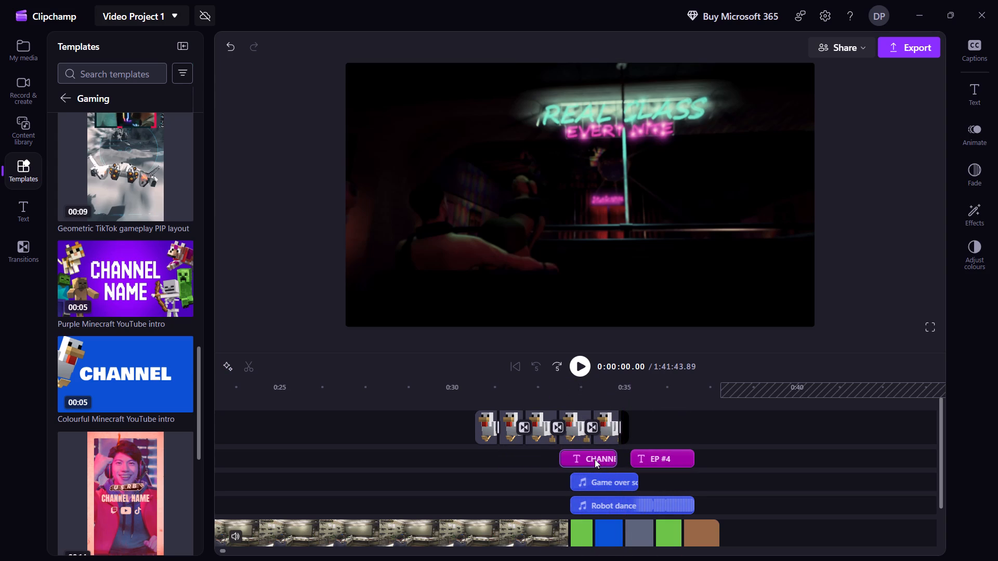
{"action": "left_click_drag", "start_coordinate": [595, 459], "coordinate": [602, 459]}
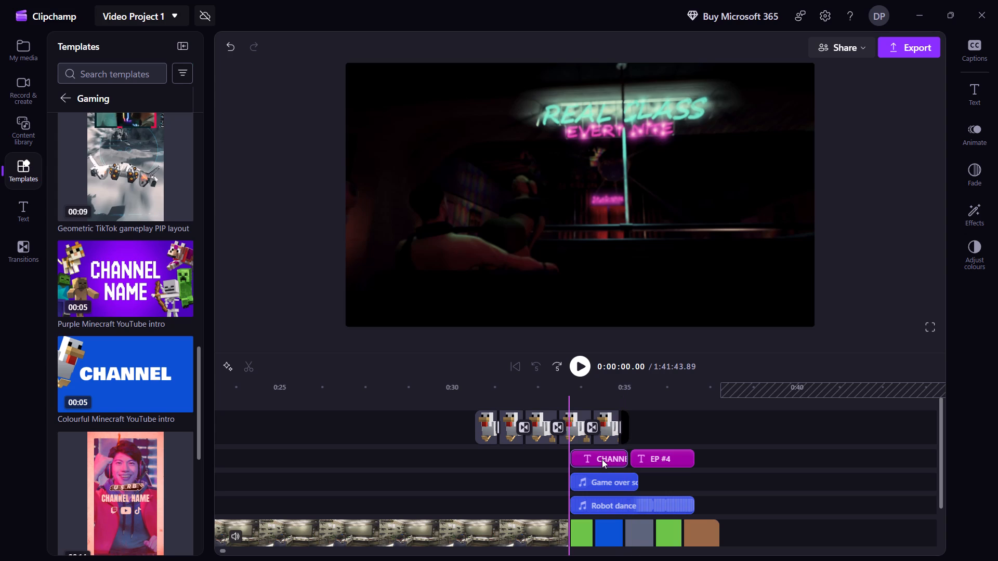
{"action": "left_click_drag", "start_coordinate": [602, 459], "coordinate": [605, 459]}
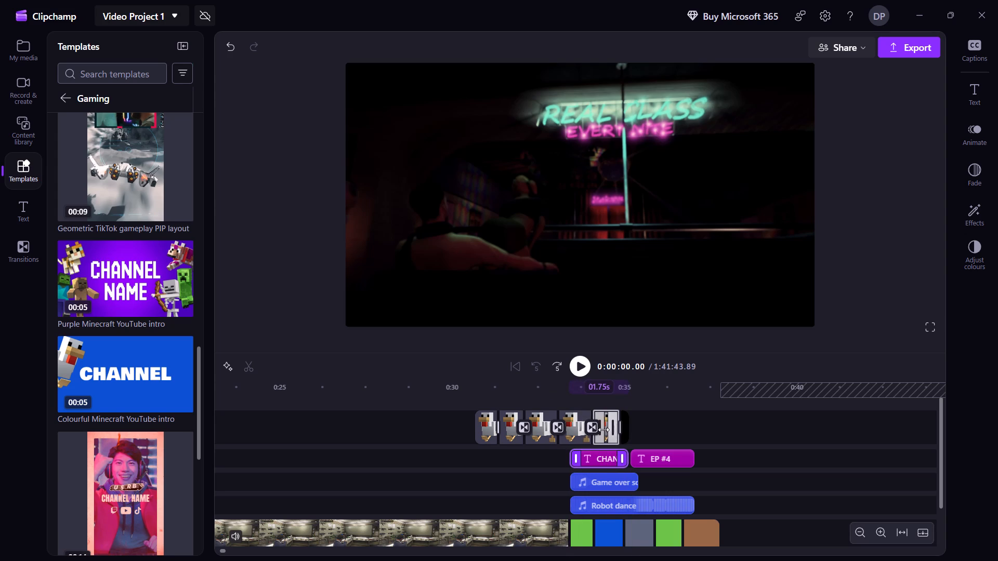
Shift the template's five chicken clips one by one along their track above the coloured blocks, starting at about 0:33.
{"action": "left_click_drag", "start_coordinate": [606, 430], "coordinate": [654, 430]}
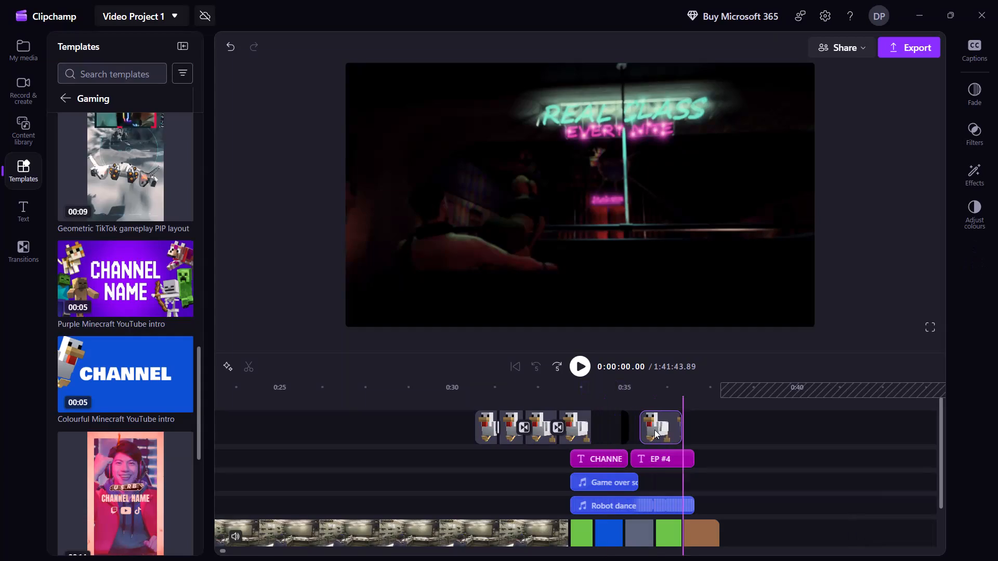
{"action": "left_click_drag", "start_coordinate": [654, 430], "coordinate": [663, 430]}
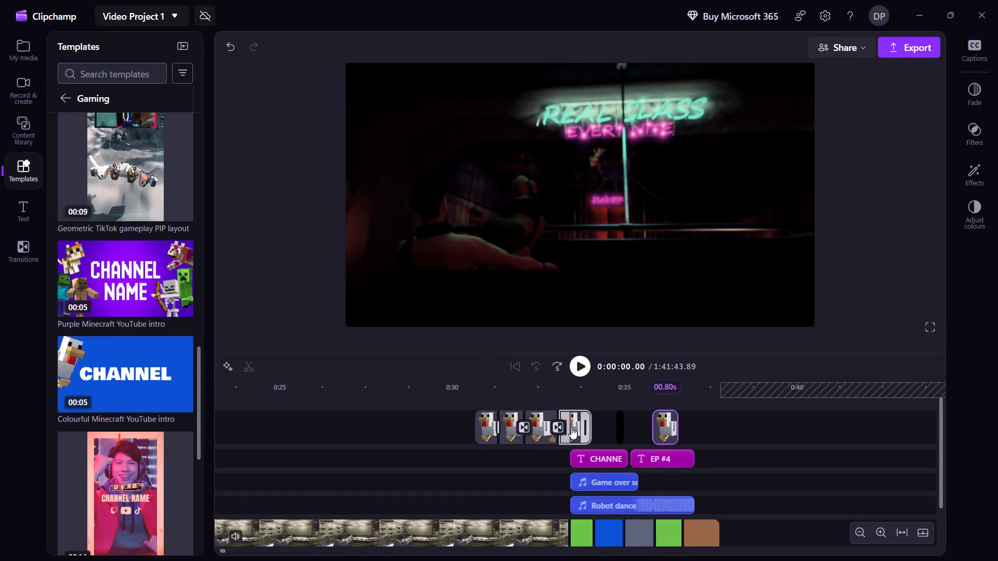
{"action": "left_click_drag", "start_coordinate": [576, 428], "coordinate": [628, 428]}
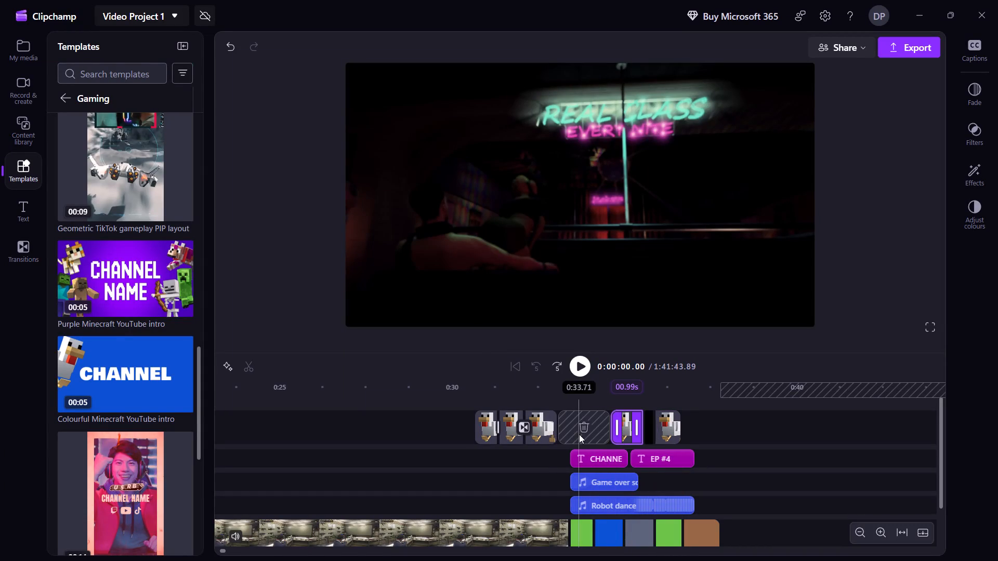
{"action": "left_click_drag", "start_coordinate": [623, 422], "coordinate": [631, 422]}
{"action": "left_click_drag", "start_coordinate": [533, 422], "coordinate": [564, 428]}
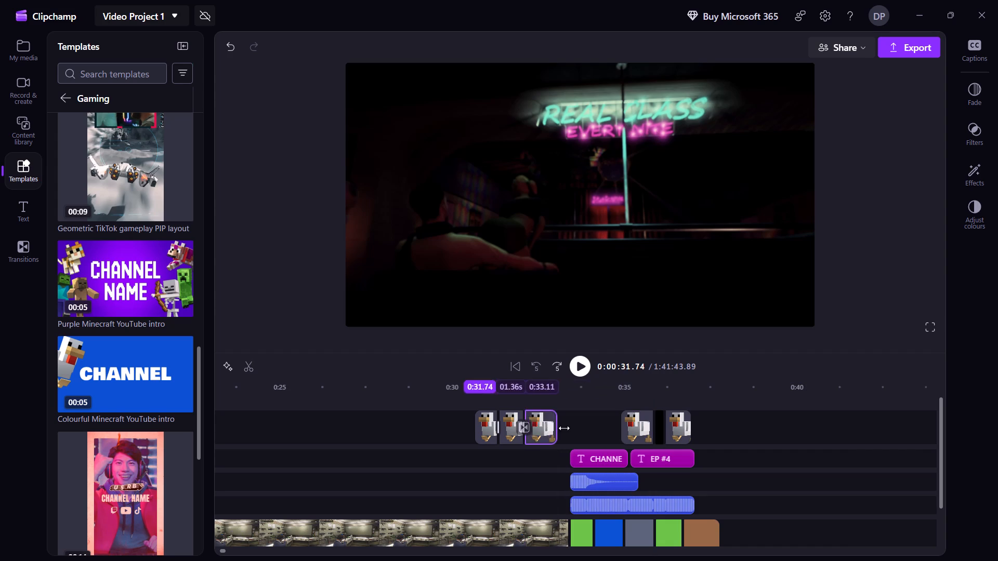
{"action": "left_click_drag", "start_coordinate": [564, 428], "coordinate": [549, 428]}
{"action": "left_click_drag", "start_coordinate": [544, 428], "coordinate": [610, 441]}
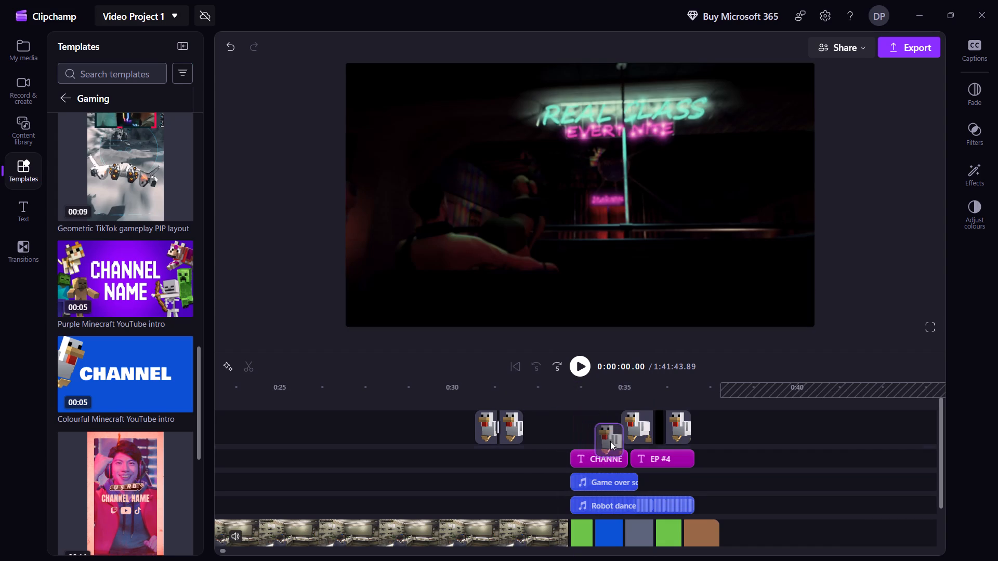
{"action": "left_click_drag", "start_coordinate": [610, 441], "coordinate": [611, 433]}
{"action": "left_click_drag", "start_coordinate": [506, 425], "coordinate": [506, 425]}
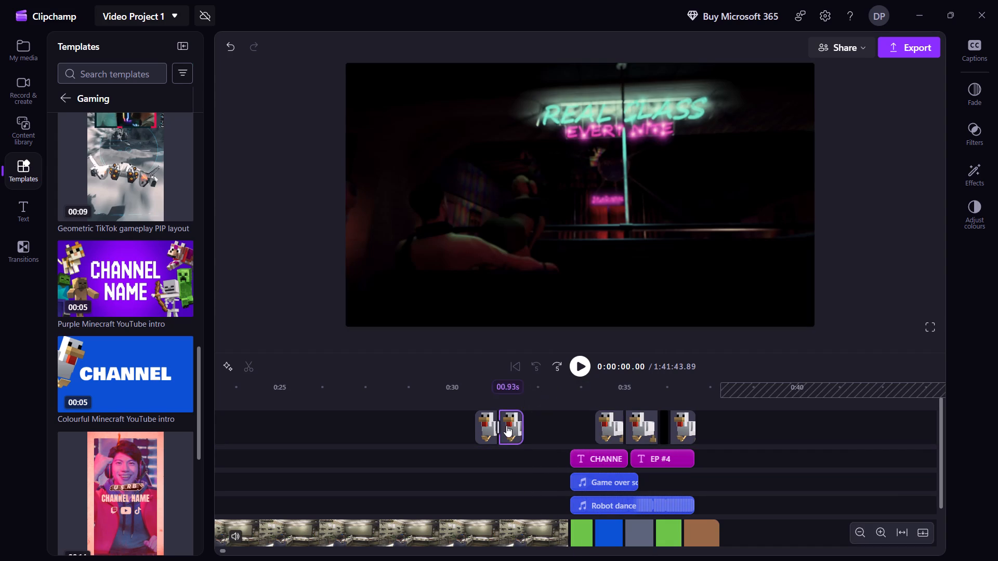
{"action": "left_click_drag", "start_coordinate": [506, 425], "coordinate": [566, 430]}
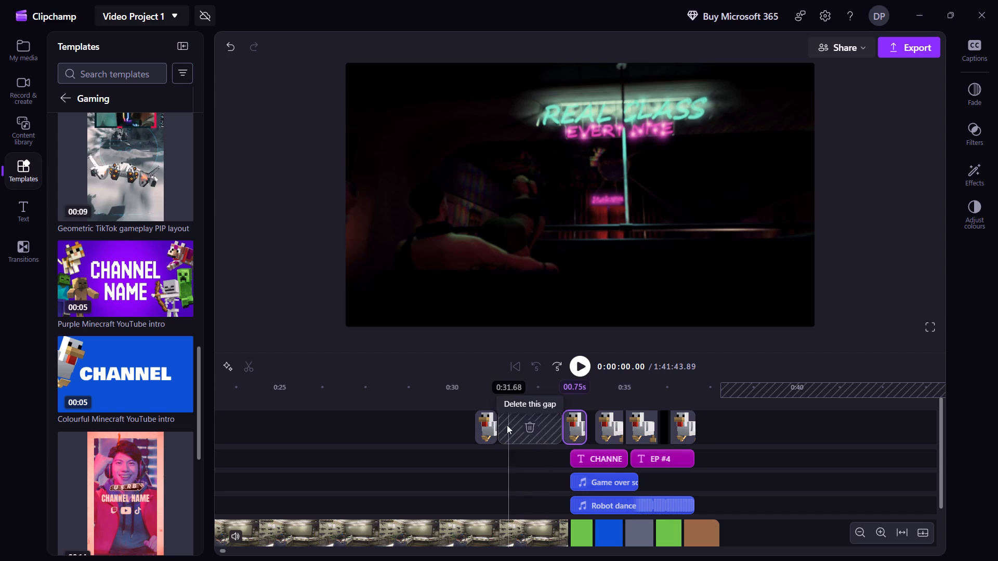
{"action": "left_click_drag", "start_coordinate": [491, 425], "coordinate": [556, 431]}
{"action": "left_click", "coordinate": [583, 431]}
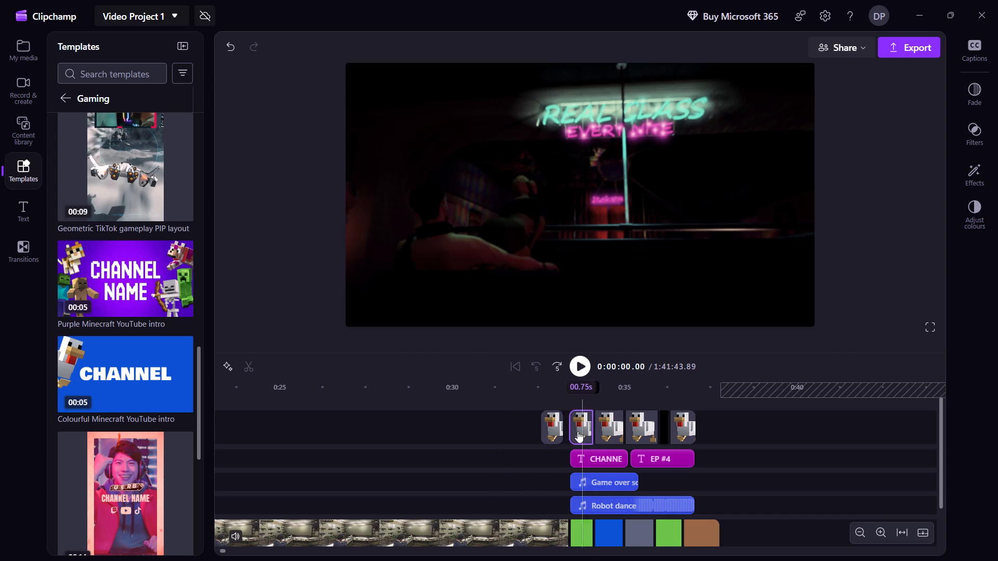
{"action": "left_click_drag", "start_coordinate": [556, 426], "coordinate": [563, 426]}
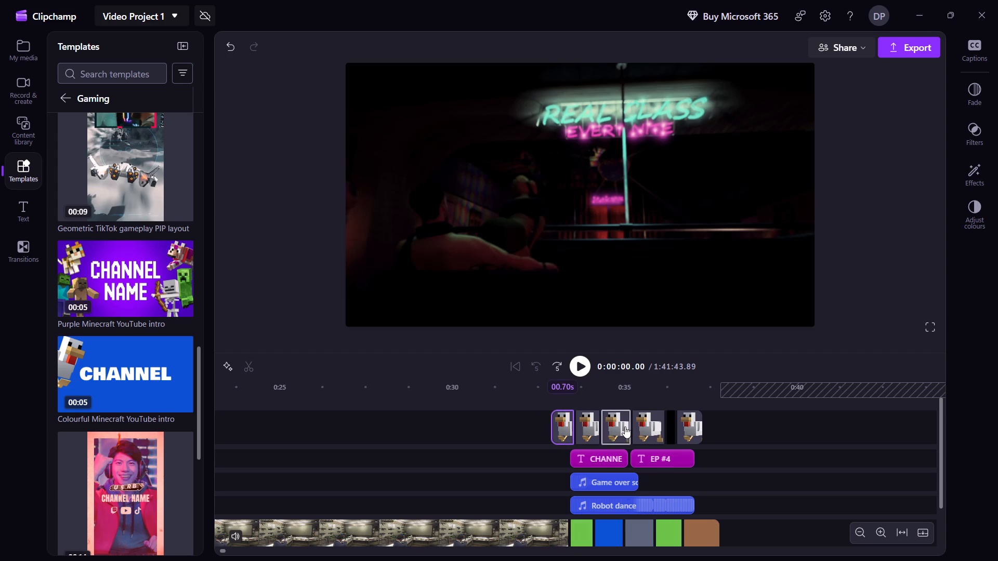
Play the project from the start through the intro to check the first scene, WhatsApp audio and template elements together.
{"action": "key", "text": "Left"}
{"action": "key", "text": "Left"}
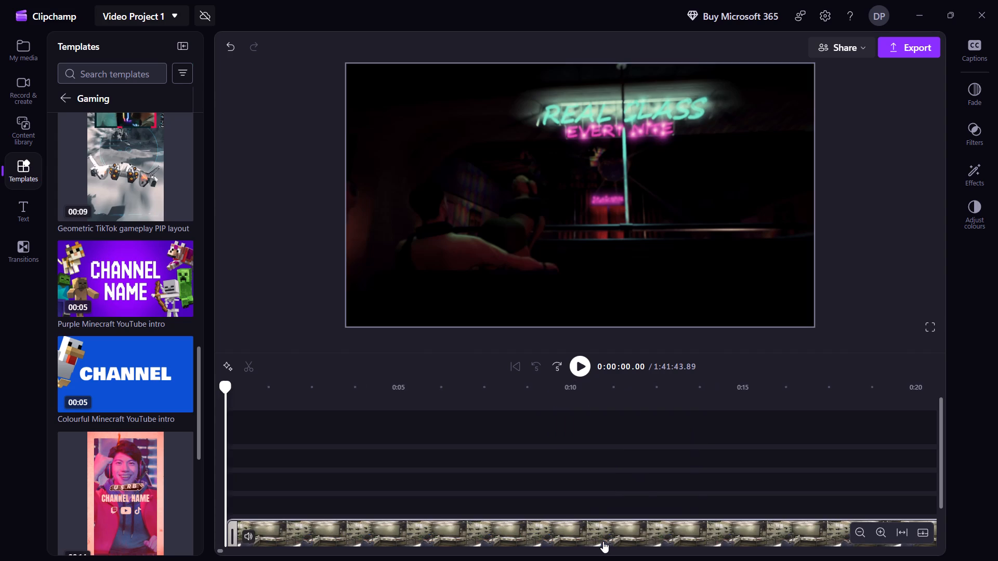
{"action": "key", "text": "Left"}
{"action": "key", "text": "Left"}
{"action": "key", "text": "Left"}
{"action": "key", "text": "Left"}
{"action": "key", "text": "Left"}
{"action": "key", "text": "Down"}
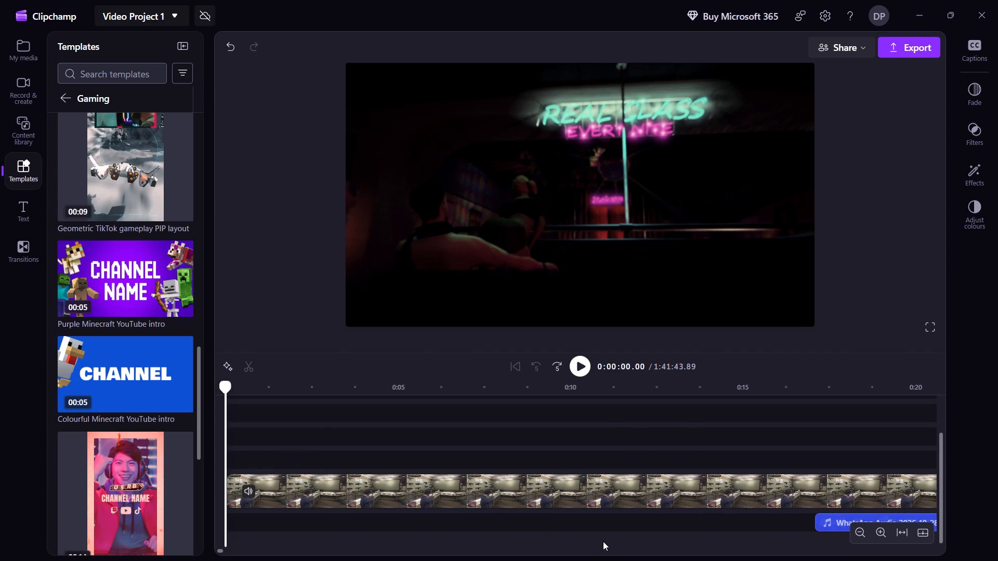
{"action": "key", "text": "Down"}
{"action": "key", "text": "space"}
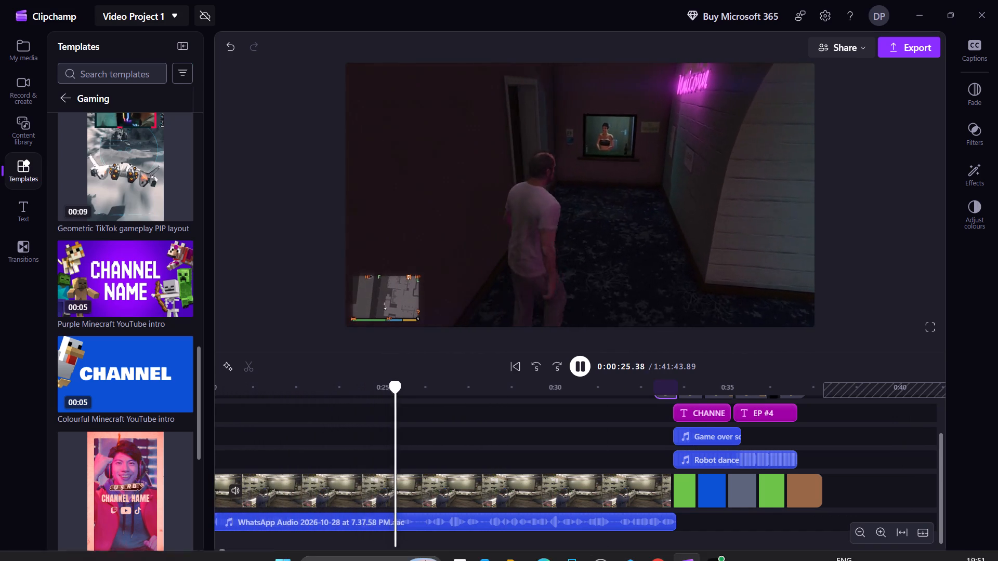
{"action": "scroll", "coordinate": [807, 464], "scroll_direction": "up", "scroll_amount": 2}
{"action": "scroll", "coordinate": [807, 464], "scroll_direction": "down", "scroll_amount": 1}
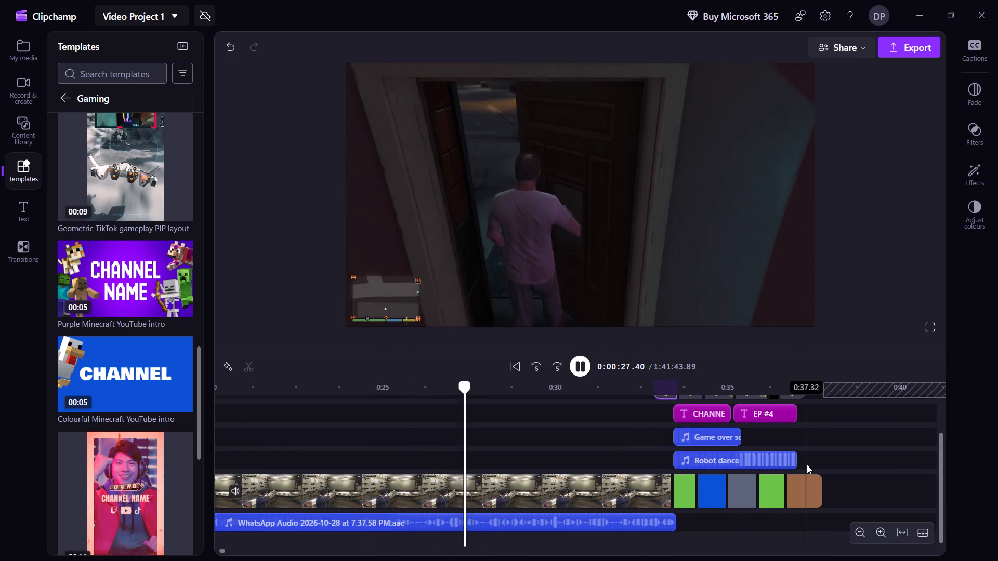
{"action": "scroll", "coordinate": [795, 475], "scroll_direction": "up", "scroll_amount": 1}
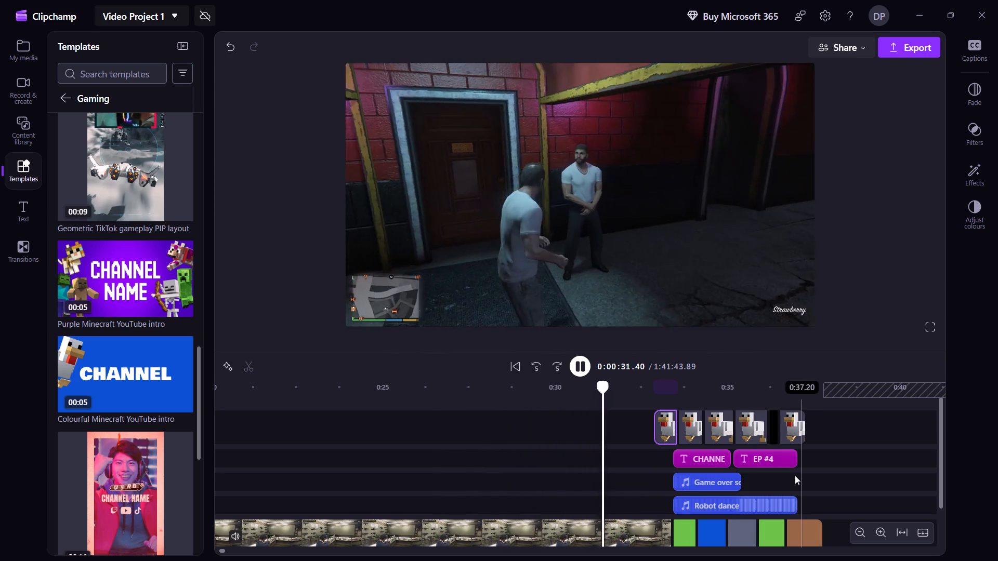
{"action": "scroll", "coordinate": [795, 475], "scroll_direction": "down", "scroll_amount": 1}
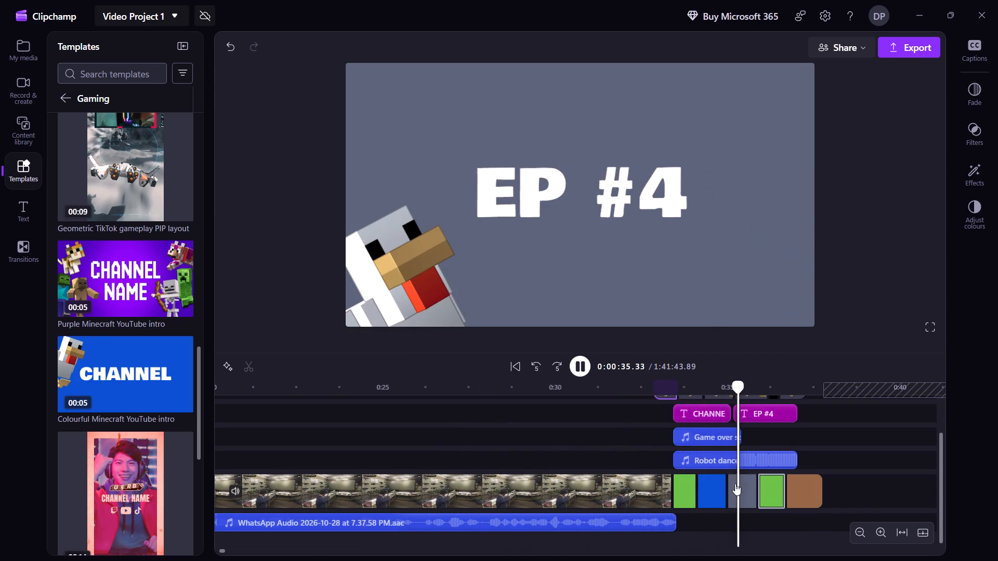
{"action": "scroll", "coordinate": [879, 453], "scroll_direction": "up", "scroll_amount": 1}
{"action": "key", "text": "space"}
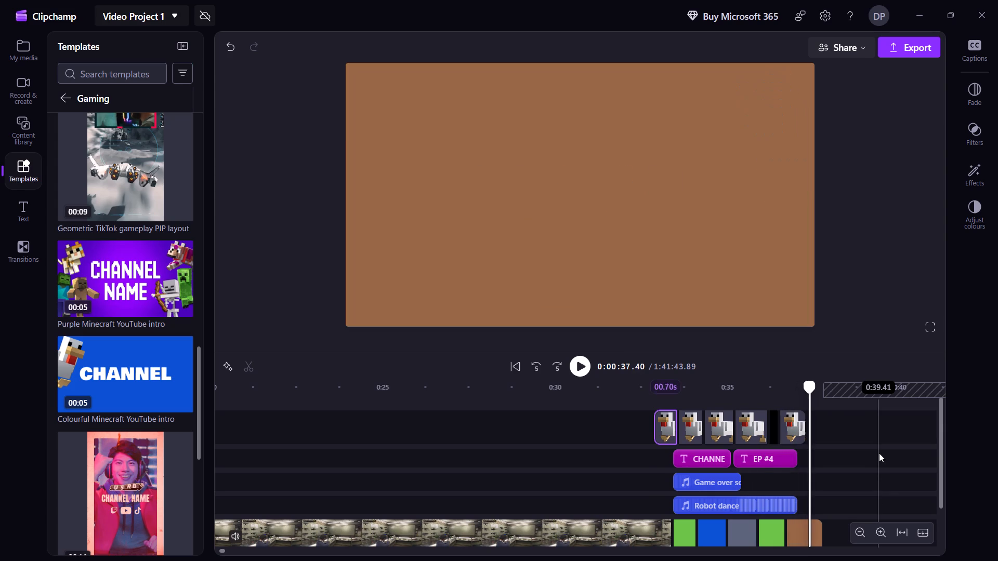
Change the episode title in the intro to EP #10.
{"action": "double_click", "coordinate": [779, 458]}
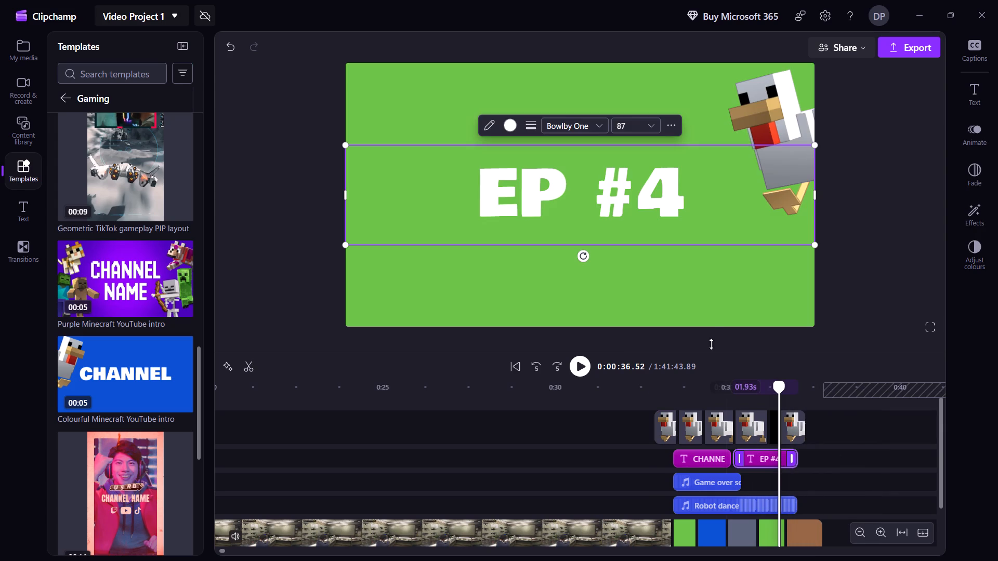
{"action": "left_click", "coordinate": [667, 191]}
{"action": "left_click", "coordinate": [667, 191]}
{"action": "key", "text": "BackSpace"}
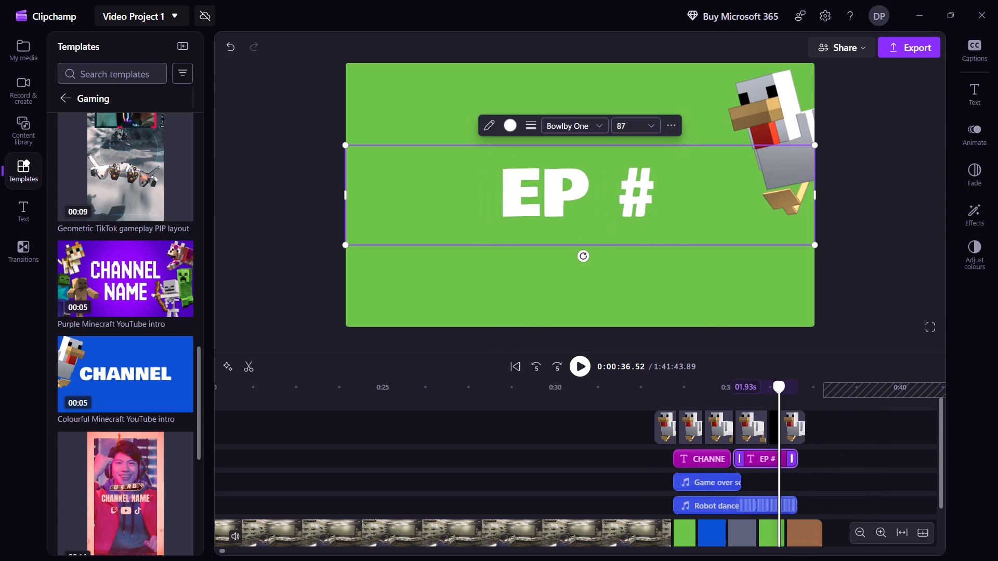
{"action": "type", "text": "10"}
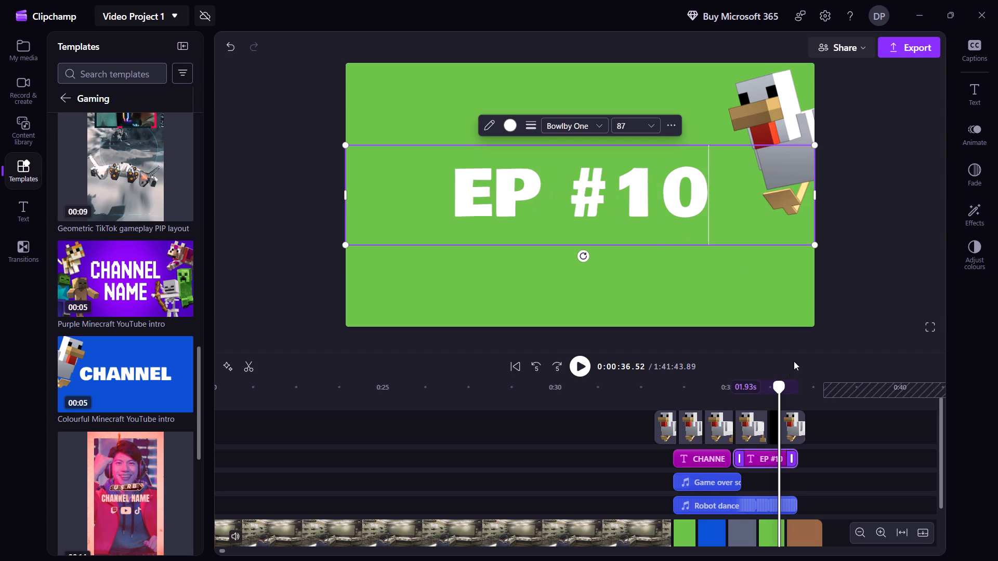
Replace the intro's CHANNEL title text with the channel name SilentShift Plays, copied from the YouTube account page in Chrome.
{"action": "double_click", "coordinate": [705, 459]}
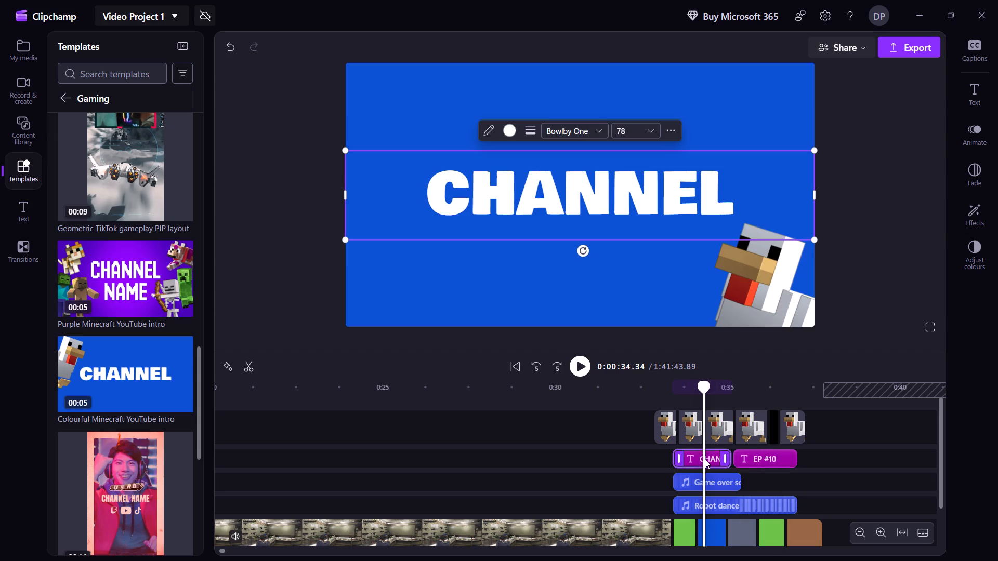
{"action": "left_click", "coordinate": [649, 181]}
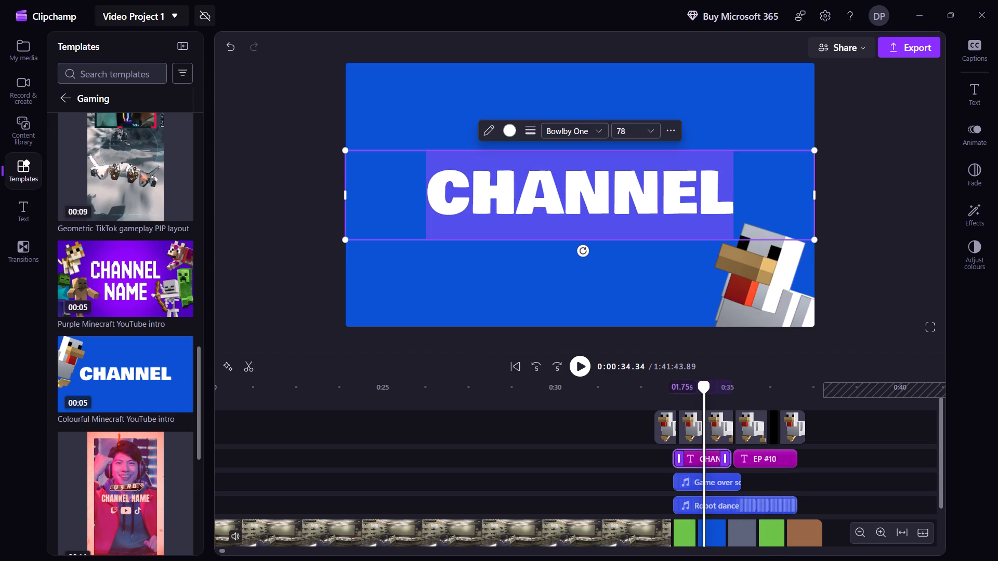
{"action": "left_click", "coordinate": [723, 199]}
{"action": "left_click", "coordinate": [723, 199]}
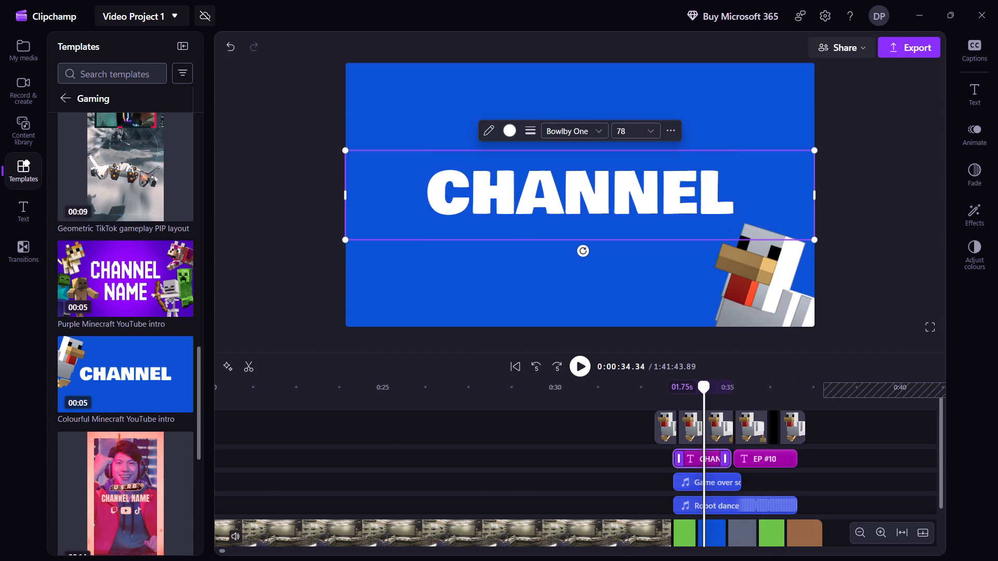
{"action": "key", "text": "alt+Tab"}
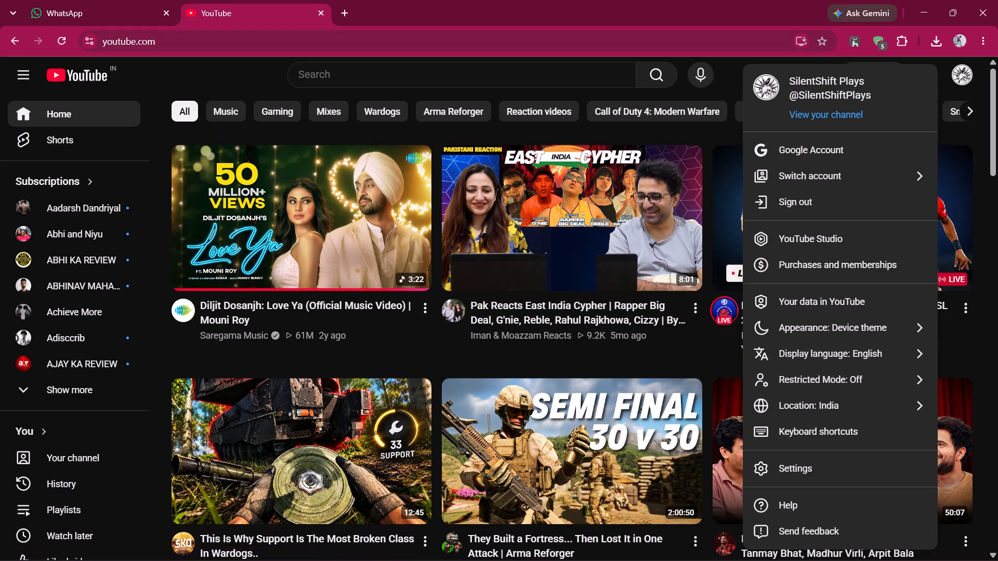
{"action": "left_click", "coordinate": [826, 88]}
{"action": "double_click", "coordinate": [826, 88]}
{"action": "triple_click", "coordinate": [826, 84]}
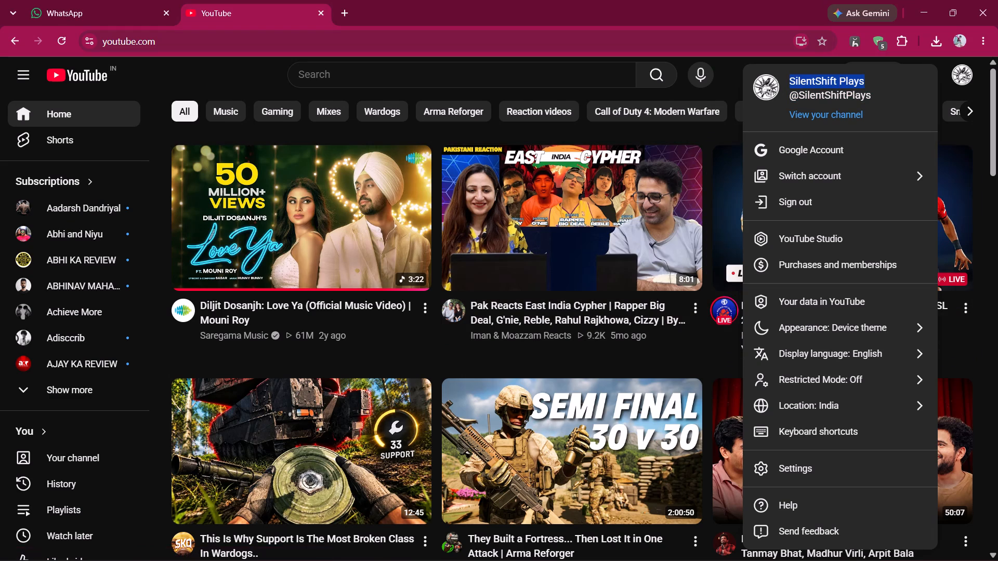
{"action": "key", "text": "ctrl+c"}
{"action": "key", "text": "alt+Tab"}
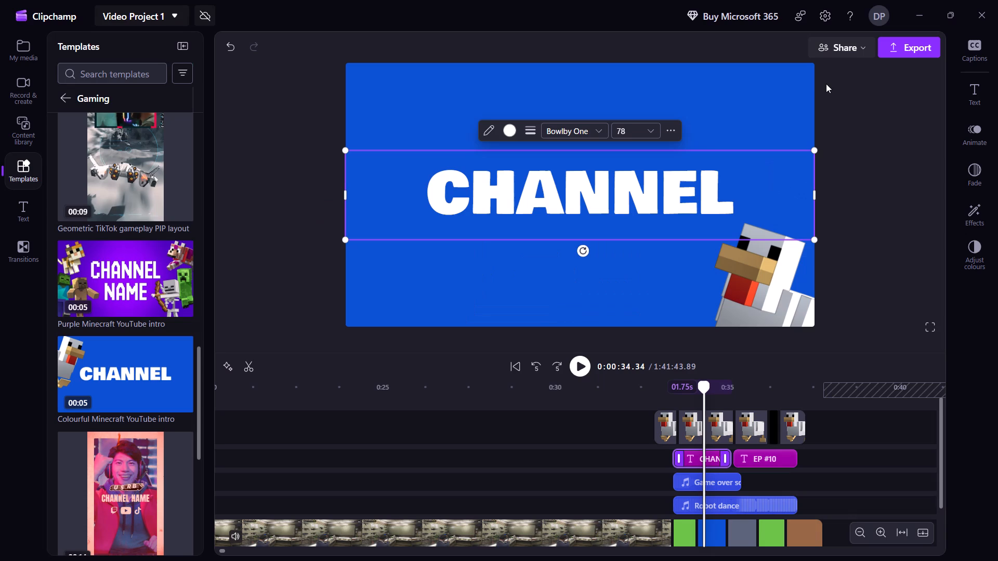
{"action": "key", "text": "ctrl+BackSpace"}
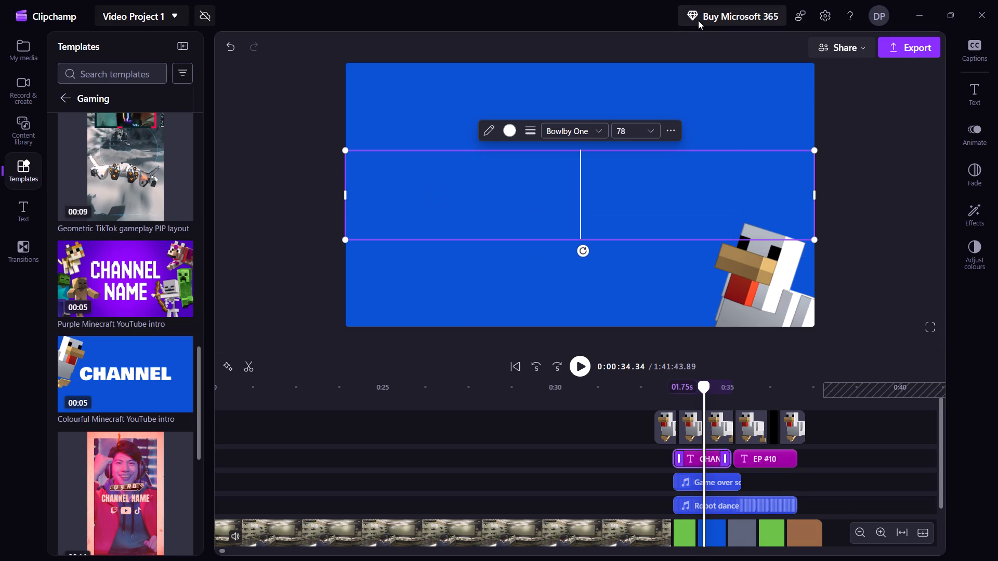
{"action": "key", "text": "ctrl+v"}
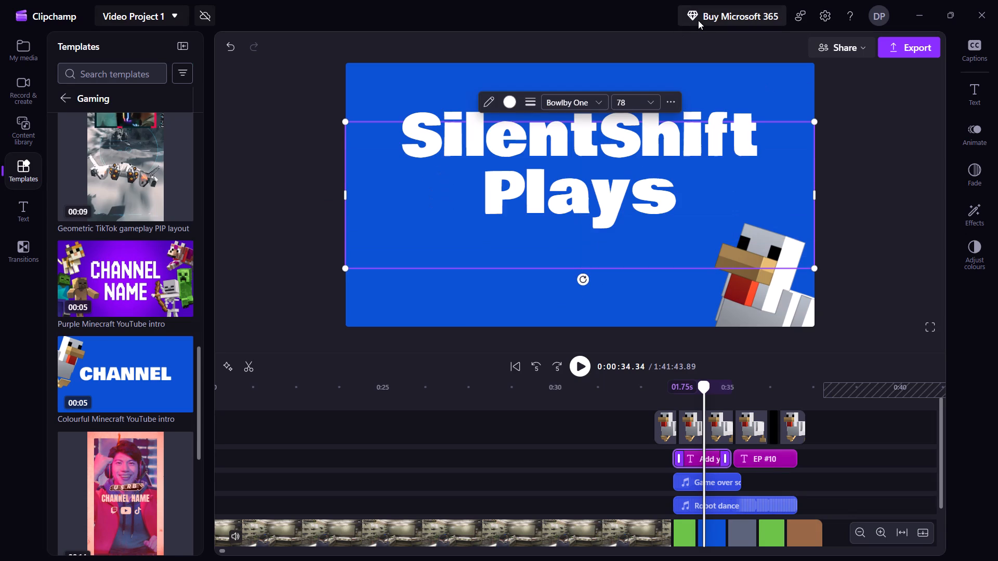
Play from near the end of the first scene through the intro to review the edited titles.
{"action": "key", "text": "Left"}
{"action": "key", "text": "Left"}
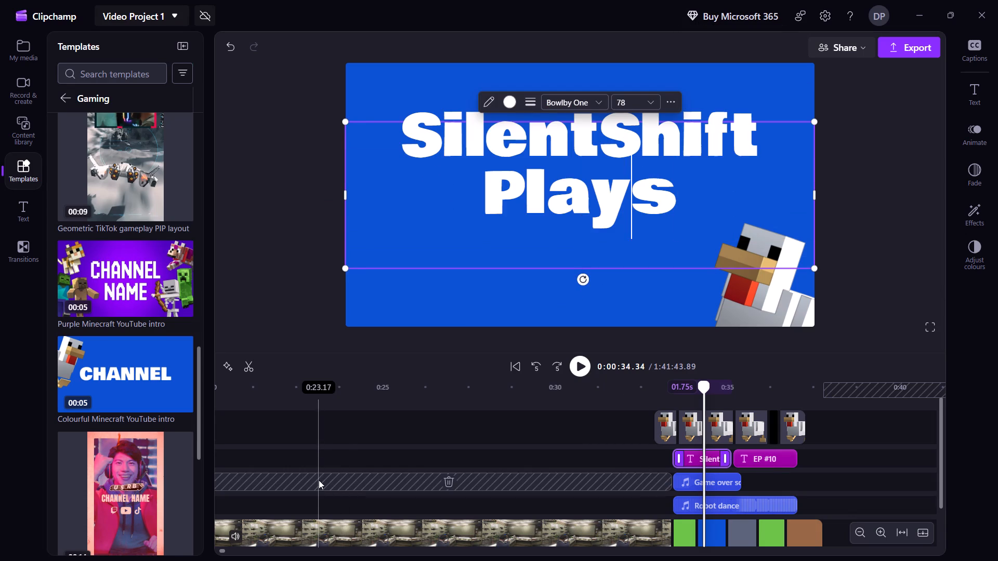
{"action": "key", "text": "Left"}
{"action": "key", "text": "Left"}
{"action": "key", "text": "Left"}
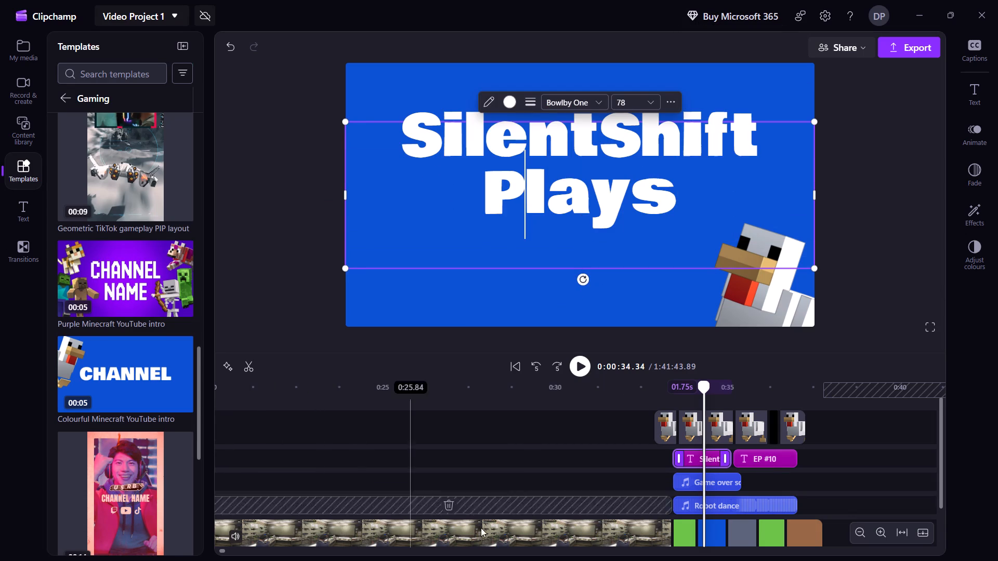
{"action": "double_click", "coordinate": [644, 532]}
{"action": "key", "text": "space"}
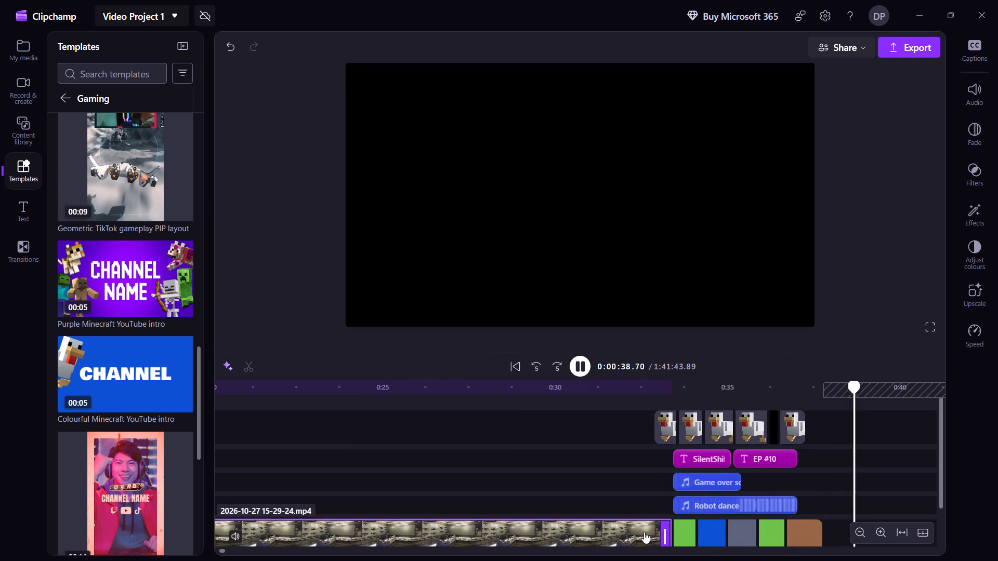
{"action": "key", "text": "space"}
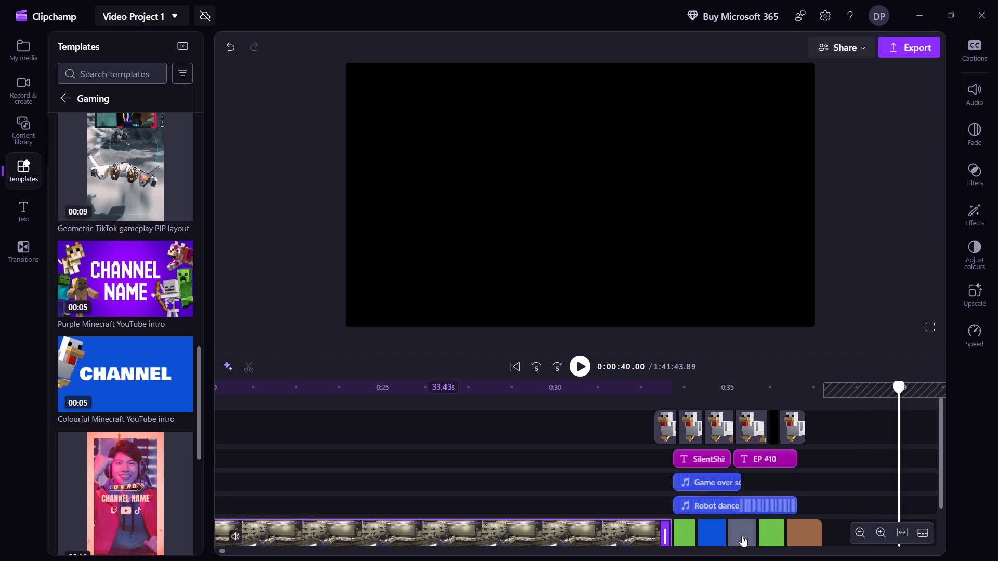
Move the second gameplay scene earlier on its track so it starts right after the brown block, at about 0:38.
{"action": "scroll", "coordinate": [729, 452], "scroll_direction": "down", "scroll_amount": 6, "text": "shift"}
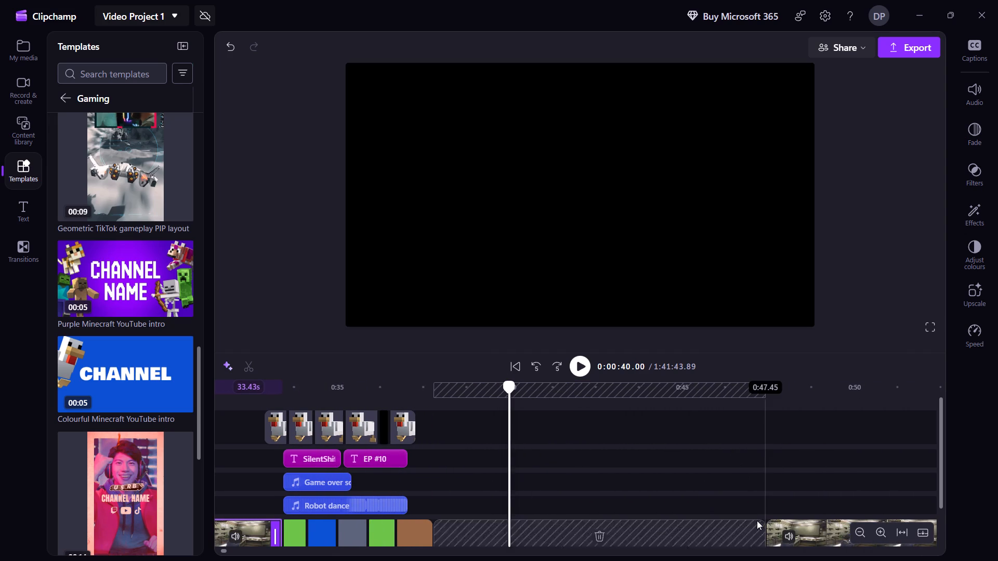
{"action": "left_click_drag", "start_coordinate": [831, 529], "coordinate": [494, 478], "text": "shift"}
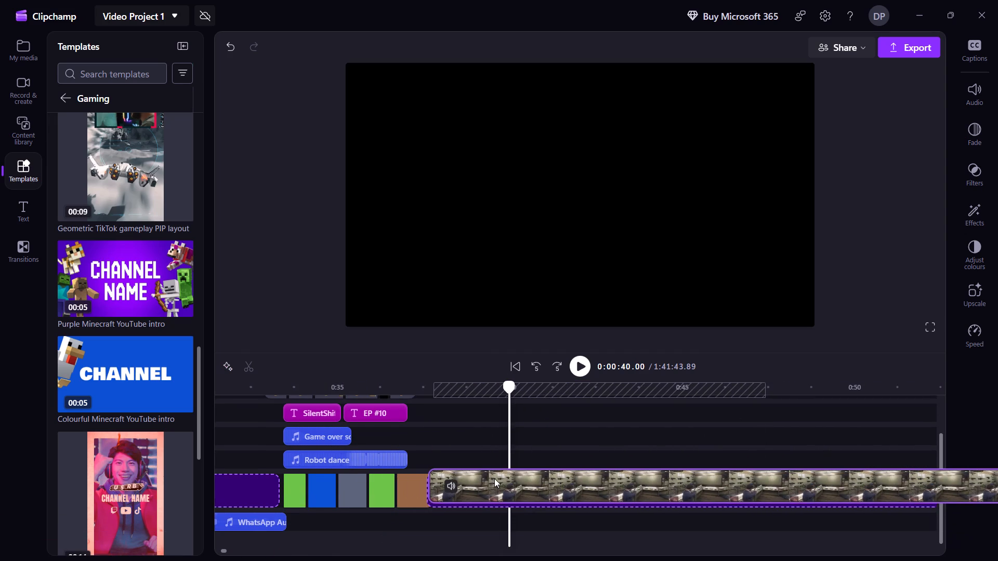
{"action": "left_click_drag", "start_coordinate": [494, 478], "coordinate": [500, 478], "text": "shift"}
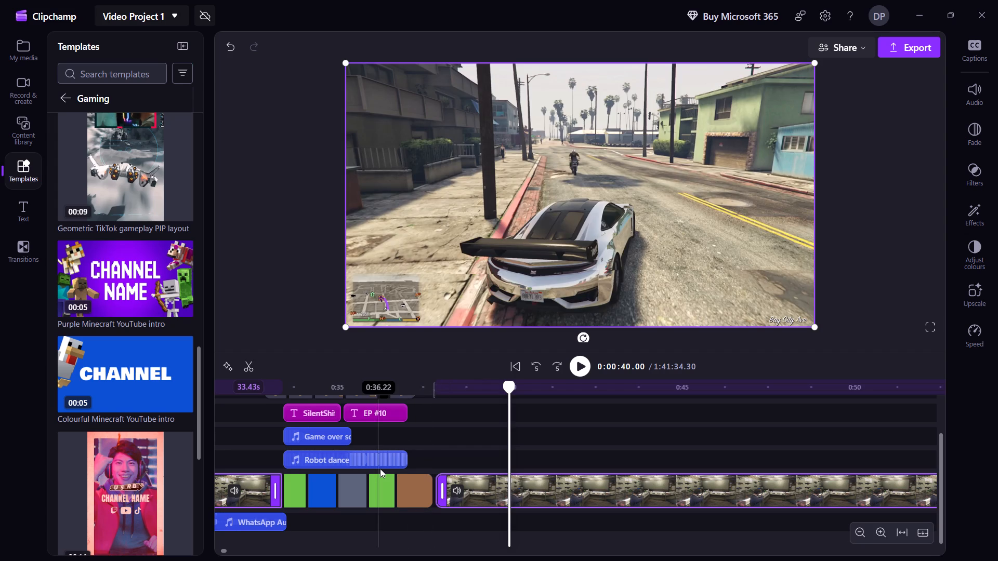
Add a Collage transition between the brown background block and the second gameplay scene.
{"action": "left_click", "coordinate": [22, 240]}
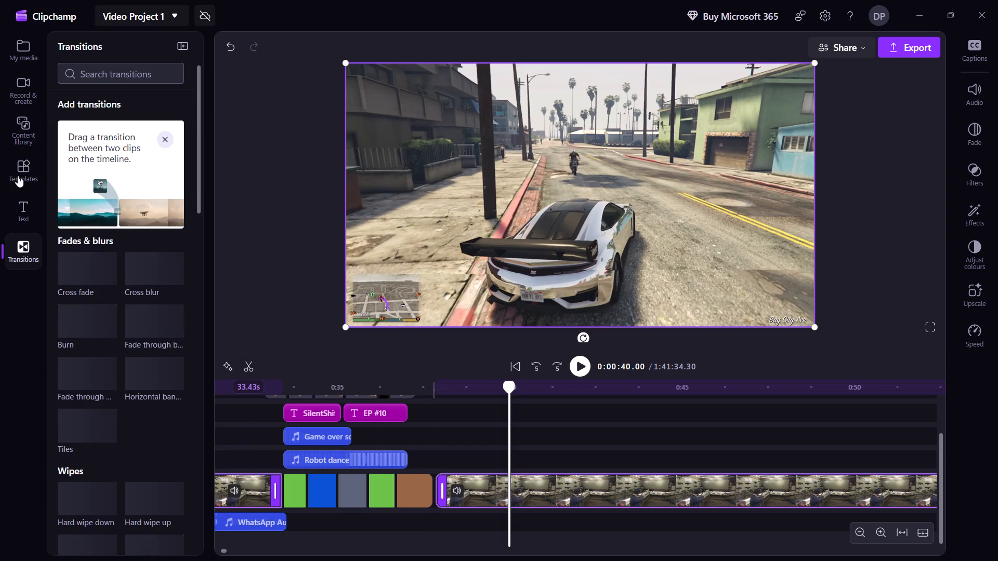
{"action": "scroll", "coordinate": [100, 425], "scroll_direction": "down", "scroll_amount": 3}
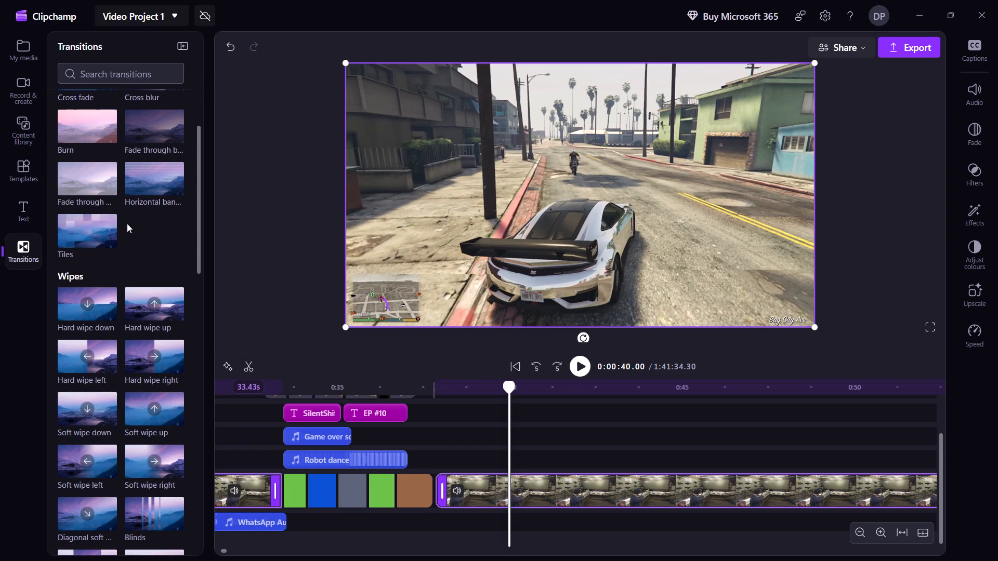
{"action": "scroll", "coordinate": [158, 341], "scroll_direction": "down", "scroll_amount": 3}
{"action": "scroll", "coordinate": [127, 416], "scroll_direction": "down", "scroll_amount": 4}
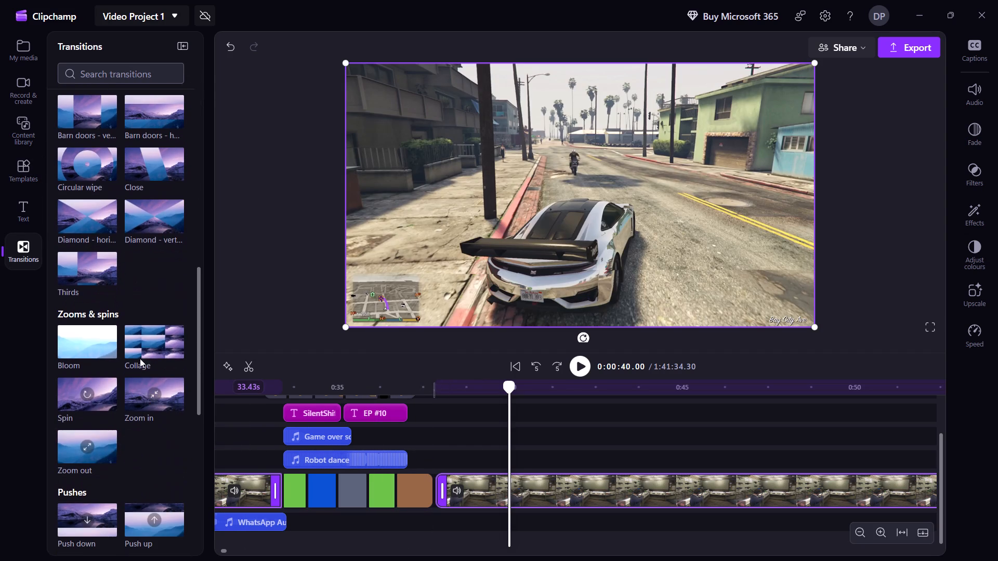
{"action": "left_click_drag", "start_coordinate": [136, 338], "coordinate": [431, 533]}
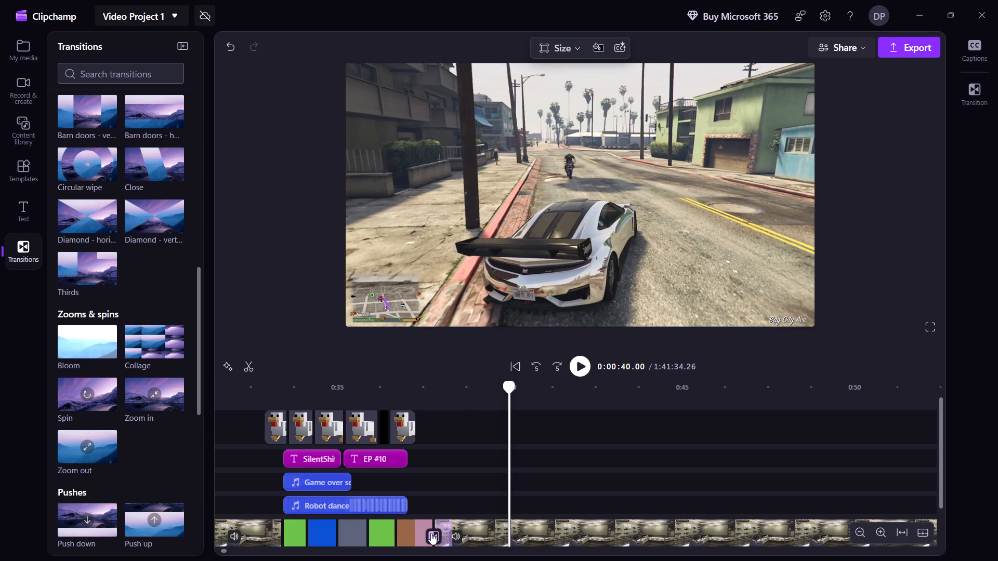
Play the second gameplay scene from about 0:39, just after the Collage transition, to review the driving footage.
{"action": "key", "text": "Left"}
{"action": "key", "text": "Left"}
{"action": "key", "text": "Left"}
{"action": "key", "text": "Left"}
{"action": "key", "text": "Left"}
{"action": "key", "text": "Left"}
{"action": "key", "text": "Left"}
{"action": "key", "text": "Left"}
{"action": "key", "text": "Left"}
{"action": "key", "text": "Left"}
{"action": "key", "text": "Left"}
{"action": "key", "text": "Left"}
{"action": "key", "text": "Left"}
{"action": "key", "text": "Left"}
{"action": "key", "text": "Left"}
{"action": "key", "text": "Left"}
{"action": "key", "text": "Left"}
{"action": "key", "text": "Left"}
{"action": "key", "text": "Left"}
{"action": "key", "text": "Left"}
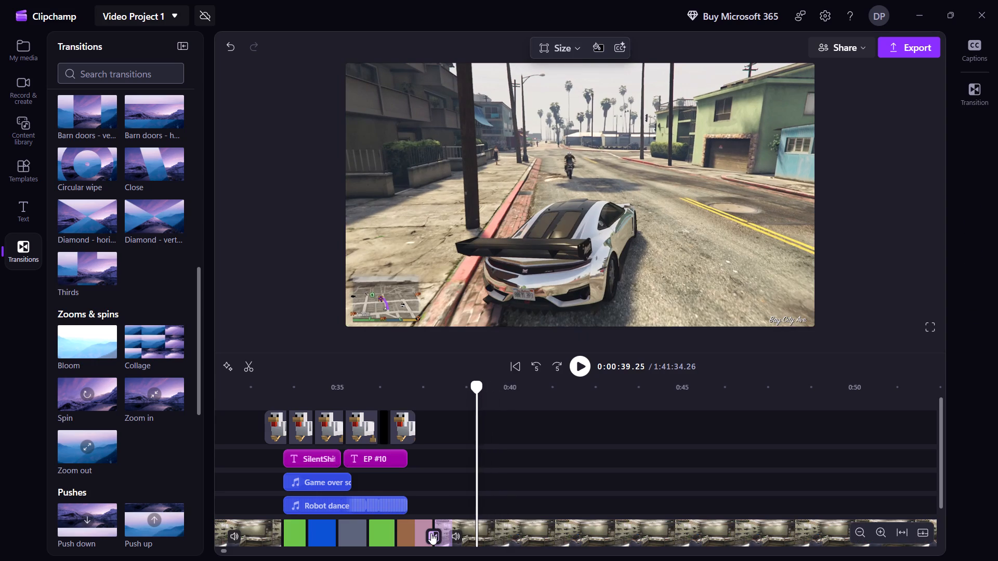
{"action": "key", "text": "space"}
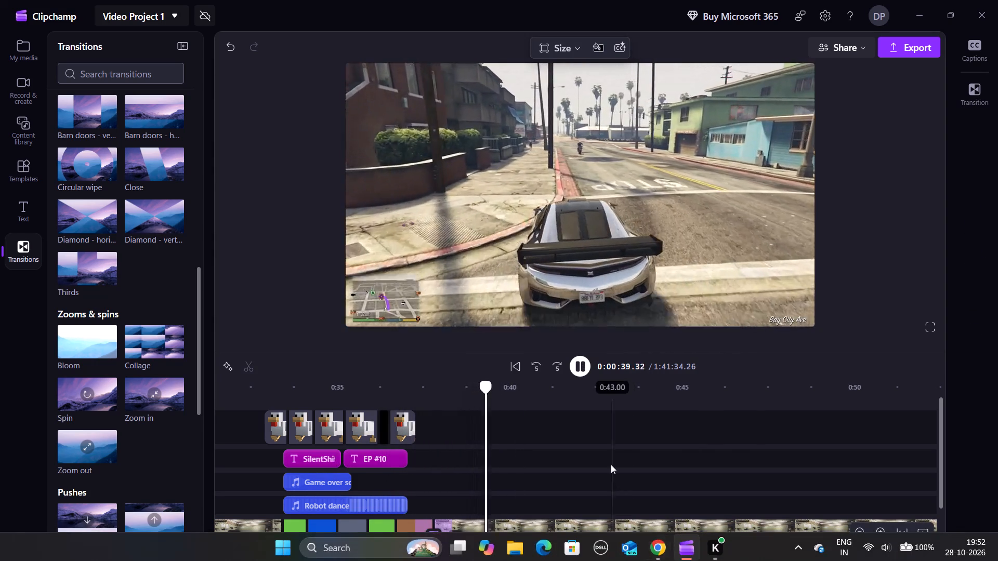
{"action": "scroll", "coordinate": [611, 464], "scroll_direction": "down", "scroll_amount": 3}
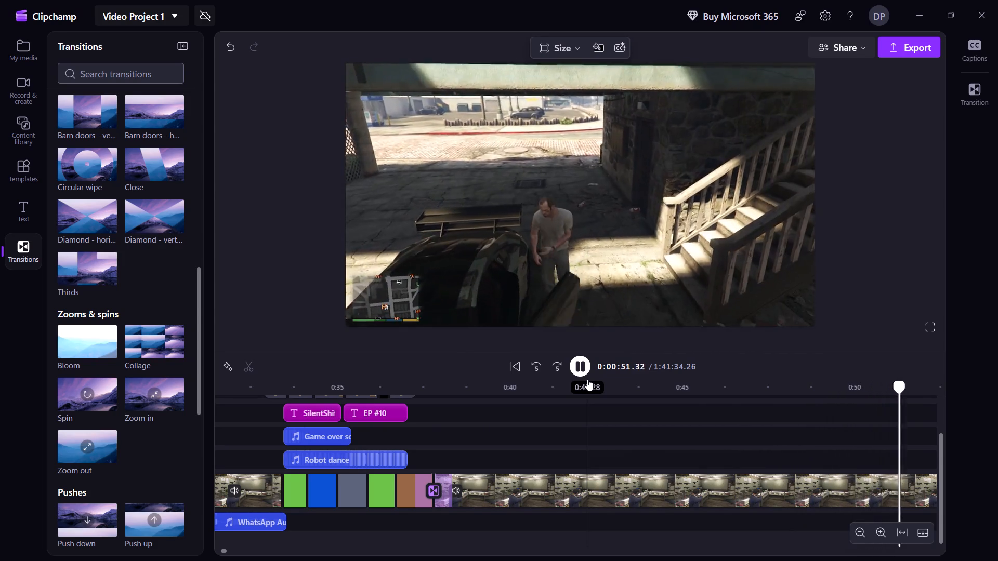
Skim the second gameplay scene from about 0:51 to 2:34, checking the staircase arrival and the apartment cutscene.
{"action": "key", "text": "shift+Right"}
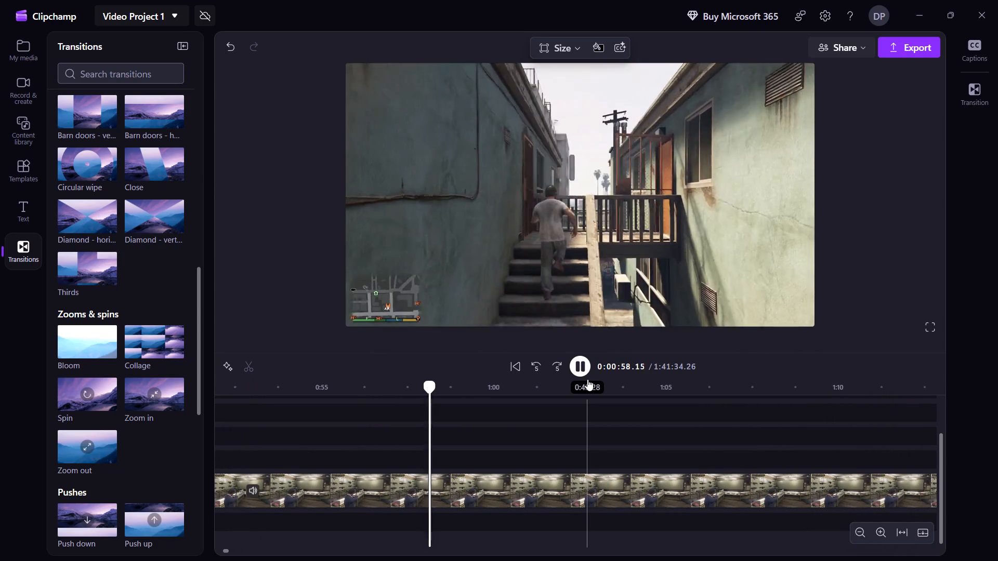
{"action": "key", "text": "shift+Right"}
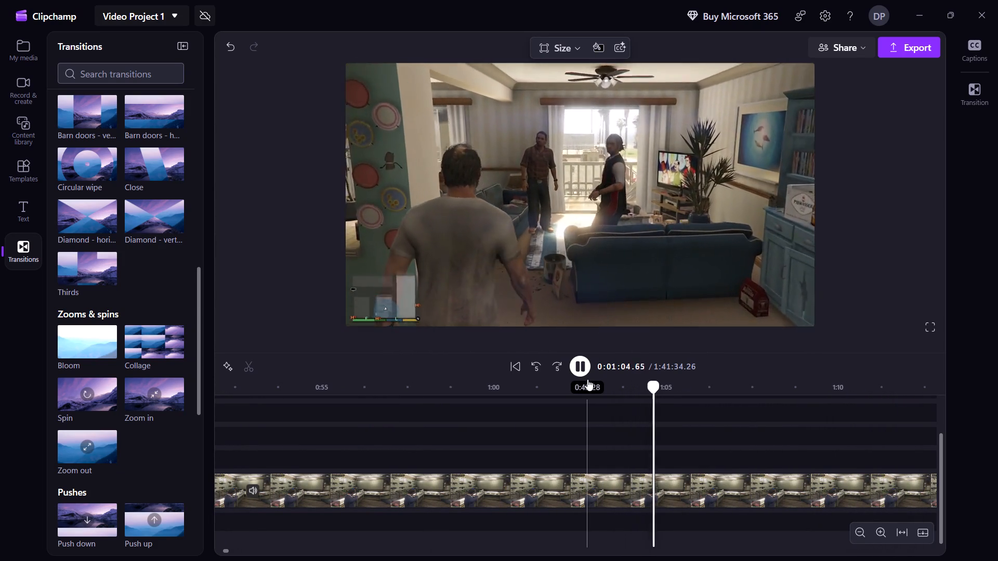
{"action": "key", "text": "shift+Right"}
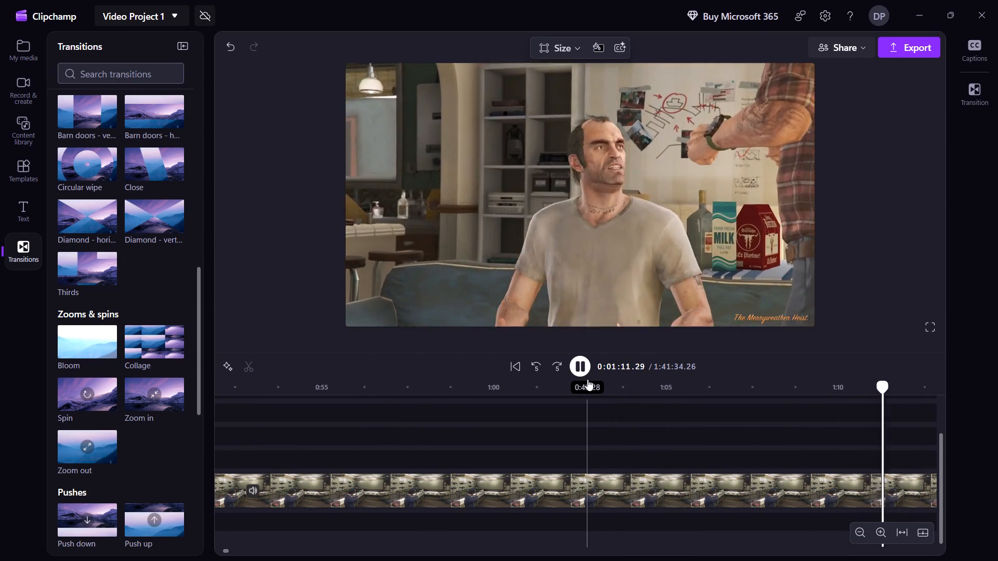
{"action": "key", "text": "shift+Right"}
{"action": "key", "text": "shift+Right"}
{"action": "key", "text": "shift+Right"}
{"action": "key", "text": "shift+Right"}
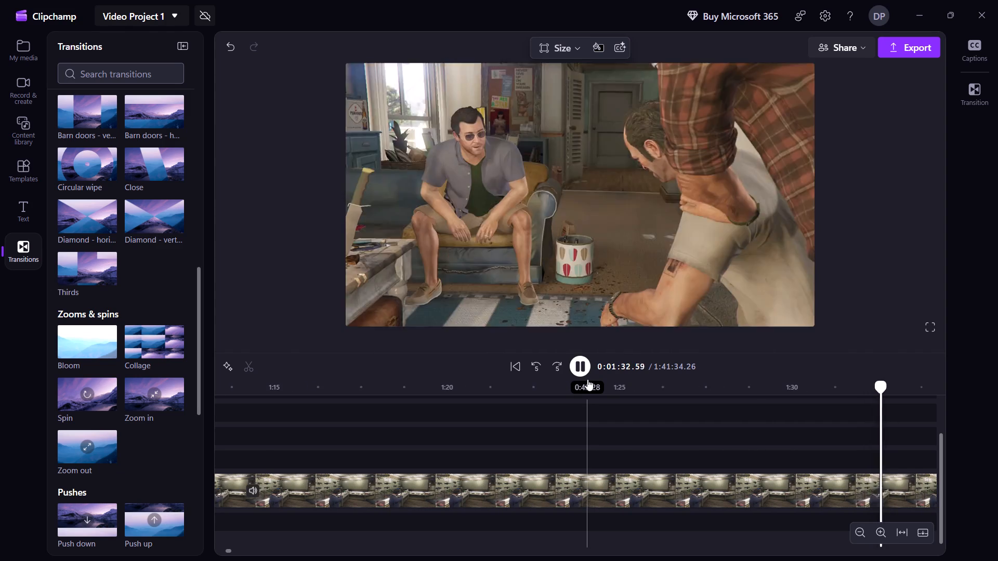
{"action": "key", "text": "shift+Right"}
{"action": "key", "text": "shift+Right"}
{"action": "key", "text": "shift+Right"}
{"action": "key", "text": "shift+Right"}
{"action": "key", "text": "shift+Right"}
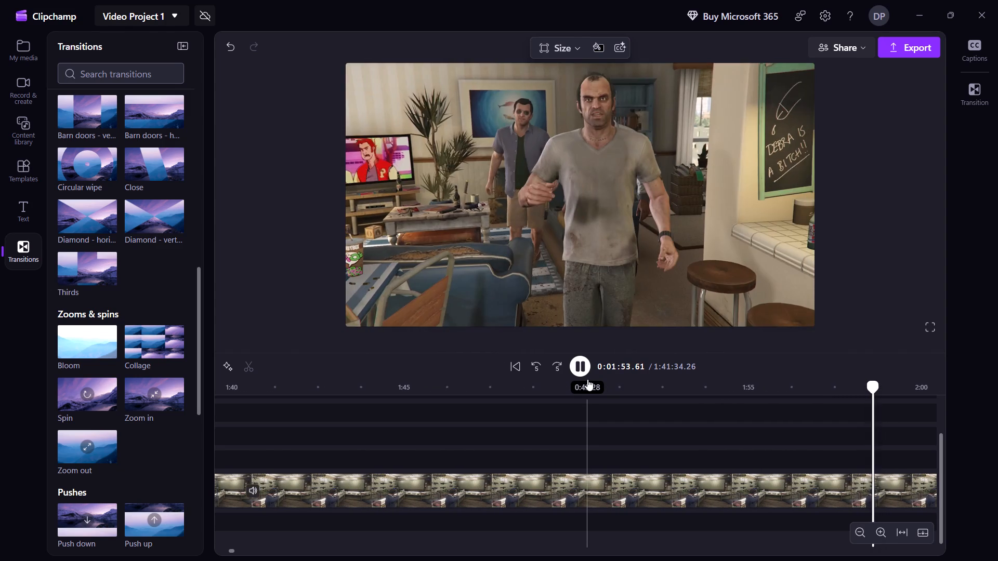
{"action": "key", "text": "shift+Right"}
{"action": "key", "text": "shift+Right"}
{"action": "key", "text": "shift+Right"}
{"action": "key", "text": "shift+Right"}
{"action": "key", "text": "shift+Right"}
{"action": "key", "text": "shift+Right"}
{"action": "key", "text": "shift+Right"}
{"action": "key", "text": "shift+Right"}
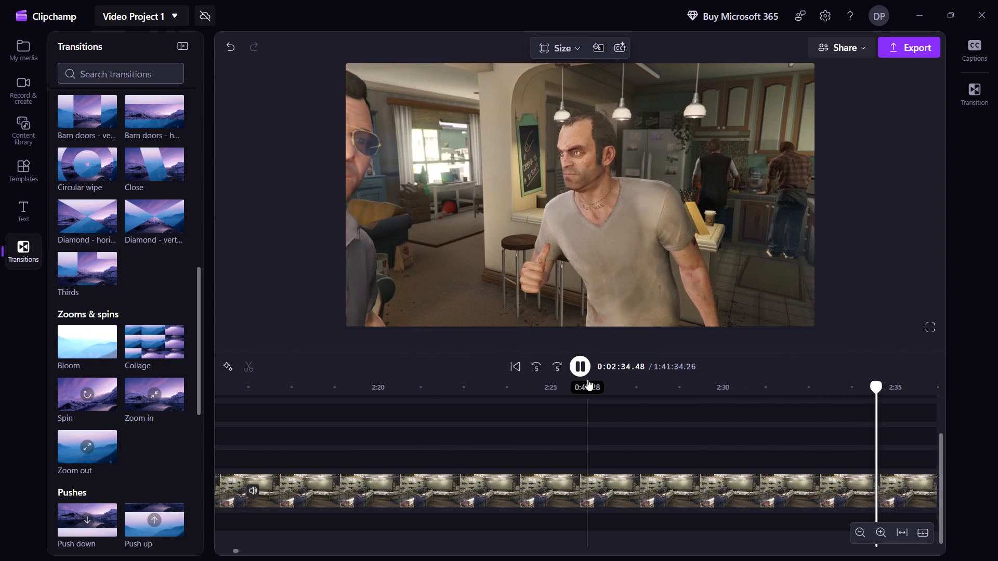
Skim onward from about 2:34 through the night sniper-scope footage to about 11:12, looking for the wanted scenes.
{"action": "key", "text": "shift+Right"}
{"action": "key", "text": "shift+Right"}
{"action": "key", "text": "shift+Right"}
{"action": "key", "text": "shift+Right"}
{"action": "key", "text": "shift+Right"}
{"action": "key", "text": "shift+Right"}
{"action": "key", "text": "shift+Right"}
{"action": "key", "text": "shift+Right"}
{"action": "key", "text": "shift+Right"}
{"action": "key", "text": "shift+Right"}
{"action": "key", "text": "shift+Right"}
{"action": "key", "text": "shift+Right"}
{"action": "key", "text": "shift+Right"}
{"action": "key", "text": "shift+Right"}
{"action": "key", "text": "shift+Right"}
{"action": "key", "text": "shift+Right"}
{"action": "key", "text": "shift+Right"}
{"action": "key", "text": "shift+Right"}
{"action": "key", "text": "shift+Right"}
{"action": "key", "text": "shift+Right"}
{"action": "key", "text": "shift+Right"}
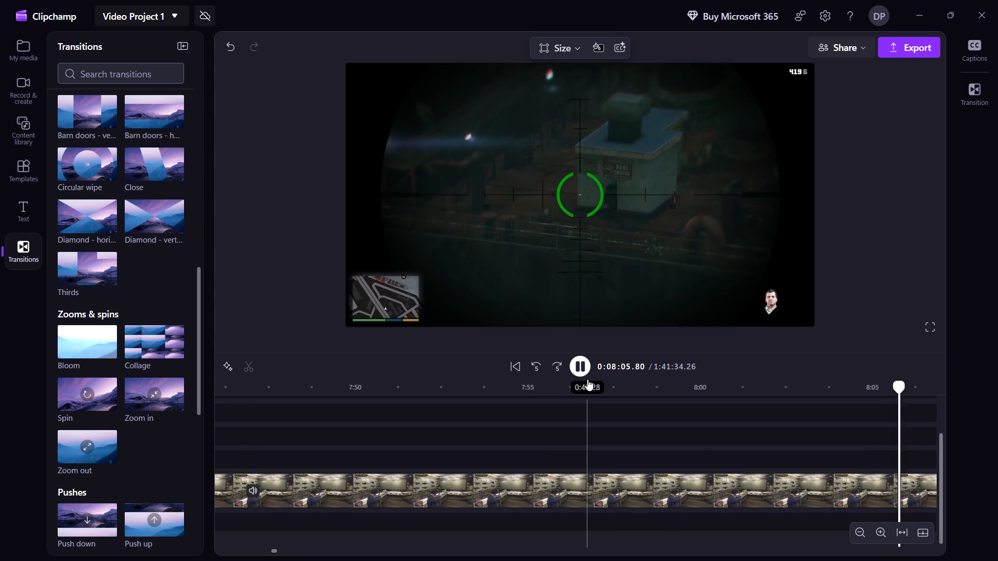
{"action": "key", "text": "shift+Right"}
{"action": "key", "text": "shift+Right"}
{"action": "key", "text": "shift+Right"}
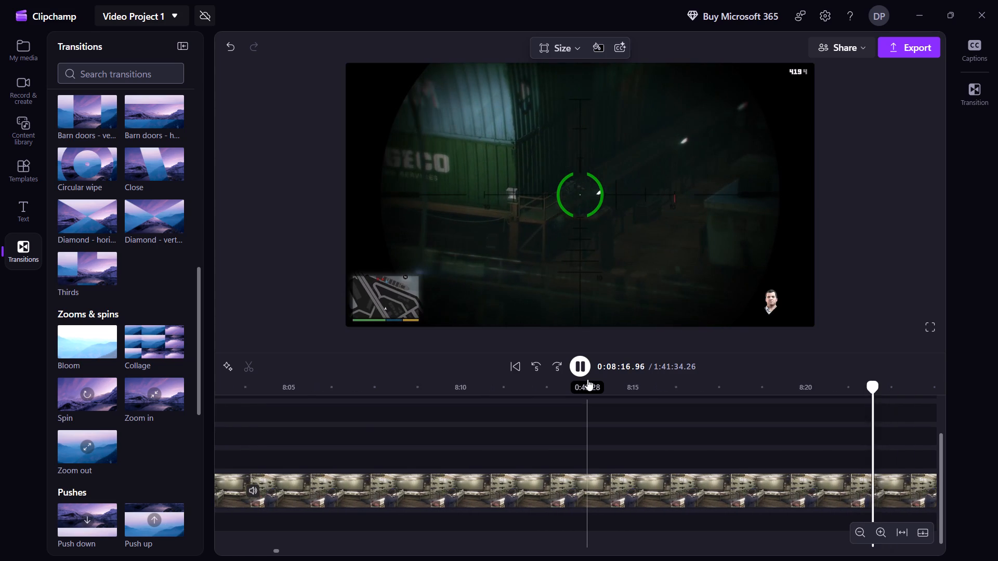
{"action": "key", "text": "shift+Right"}
{"action": "key", "text": "shift+Right"}
{"action": "key", "text": "shift+Right"}
{"action": "key", "text": "shift+Right"}
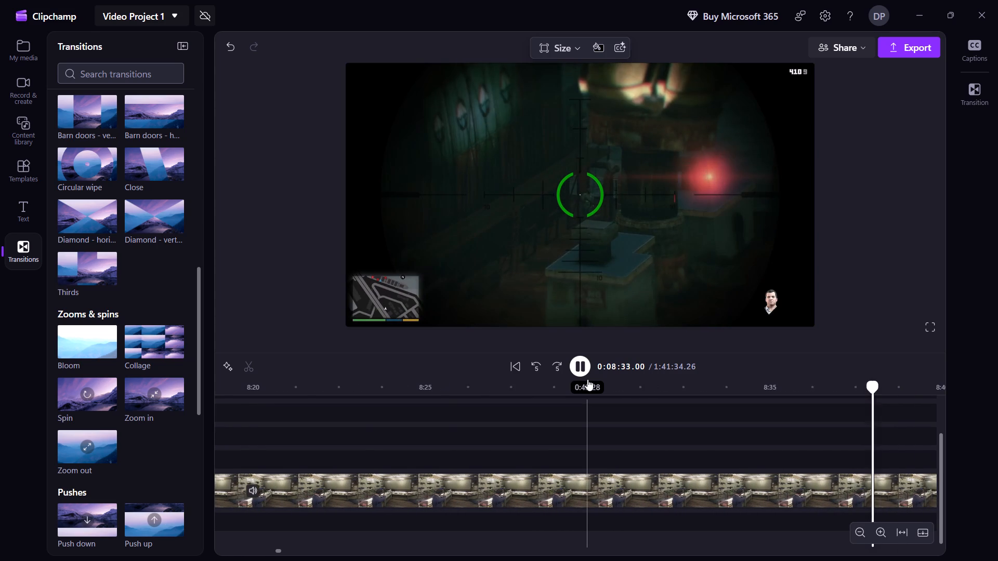
{"action": "key", "text": "shift+Right"}
{"action": "key", "text": "shift+Right"}
{"action": "key", "text": "shift+Right"}
{"action": "key", "text": "shift+Right"}
{"action": "key", "text": "shift+Right"}
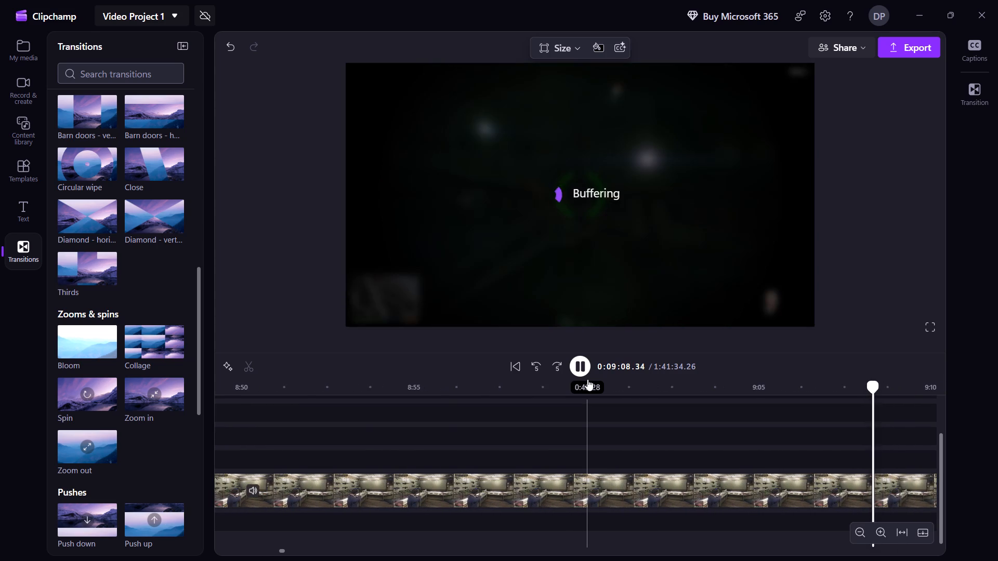
{"action": "key", "text": "shift+Right"}
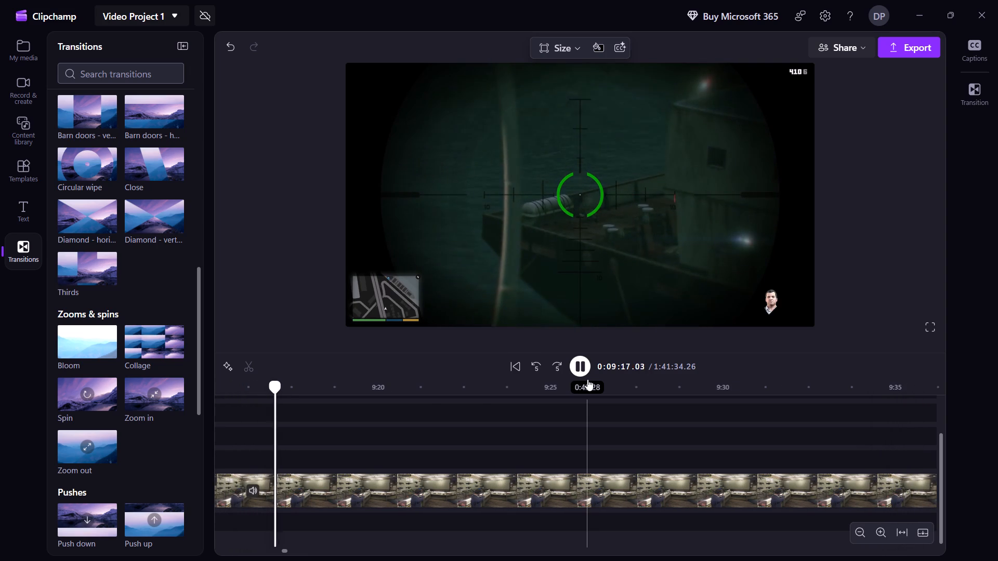
{"action": "key", "text": "shift+Right"}
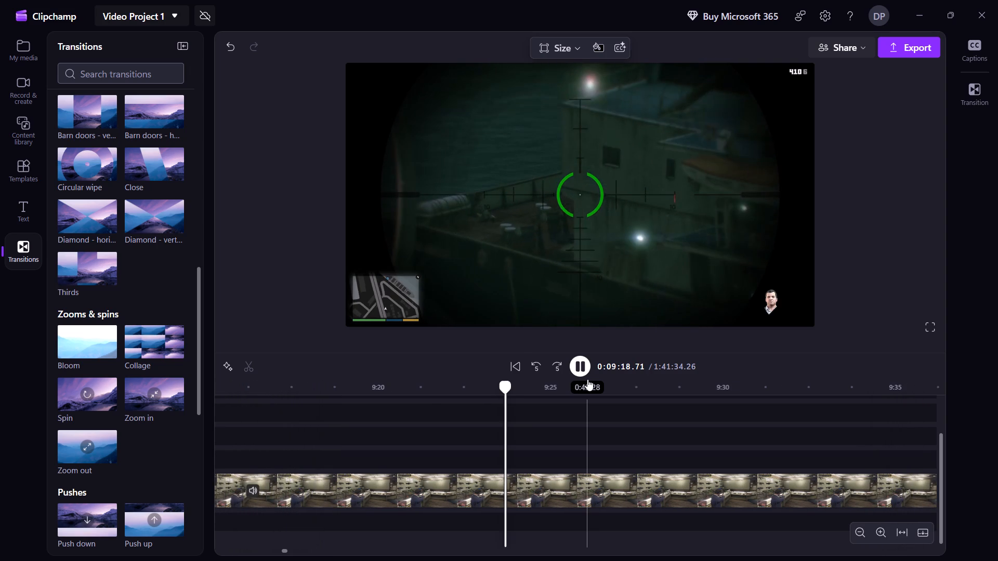
{"action": "key", "text": "shift+Right"}
{"action": "key", "text": "shift+Right"}
{"action": "key", "text": "shift+Right"}
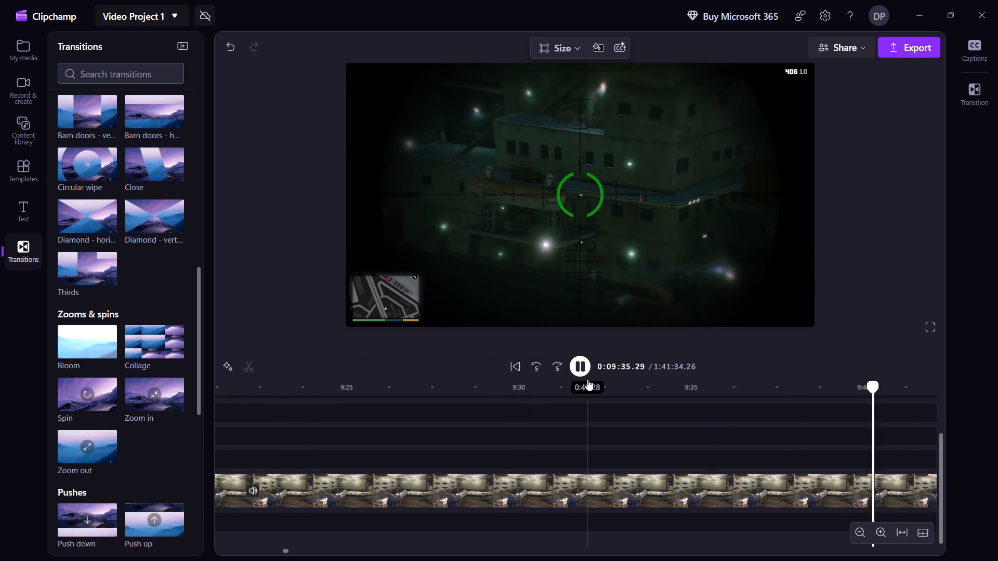
{"action": "key", "text": "shift+Right"}
{"action": "key", "text": "shift+Right"}
{"action": "key", "text": "shift+Right"}
{"action": "key", "text": "shift+Right"}
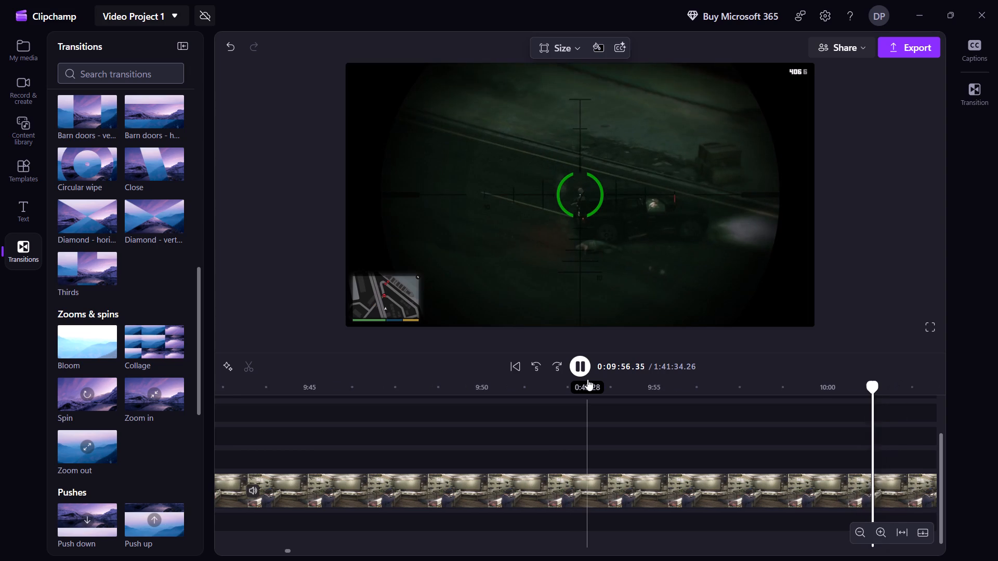
{"action": "key", "text": "shift+Right"}
{"action": "key", "text": "shift+Right"}
{"action": "key", "text": "shift+Right"}
{"action": "key", "text": "shift+Right"}
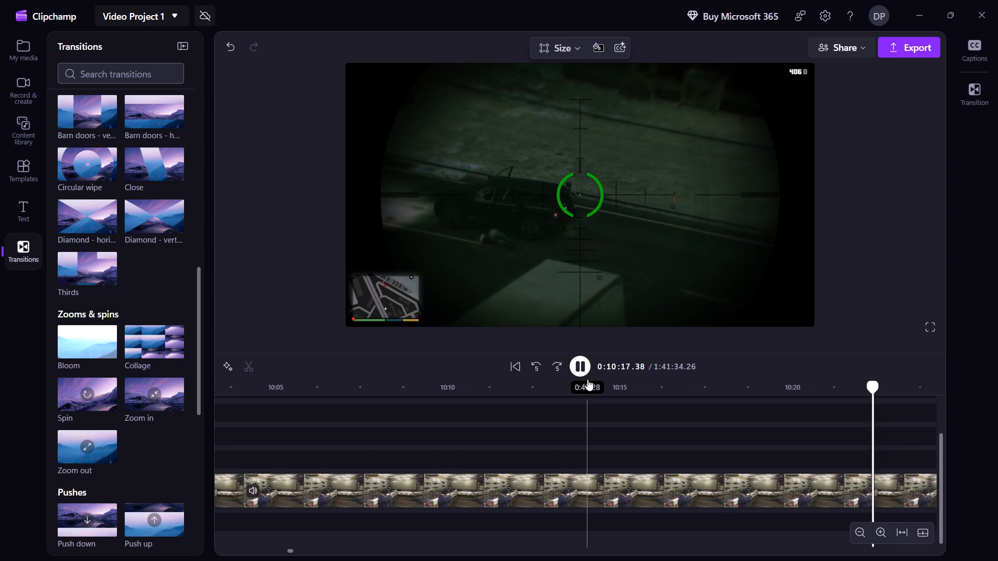
{"action": "key", "text": "shift+Right"}
{"action": "key", "text": "shift+Right"}
{"action": "key", "text": "shift+Right"}
{"action": "key", "text": "shift+Right"}
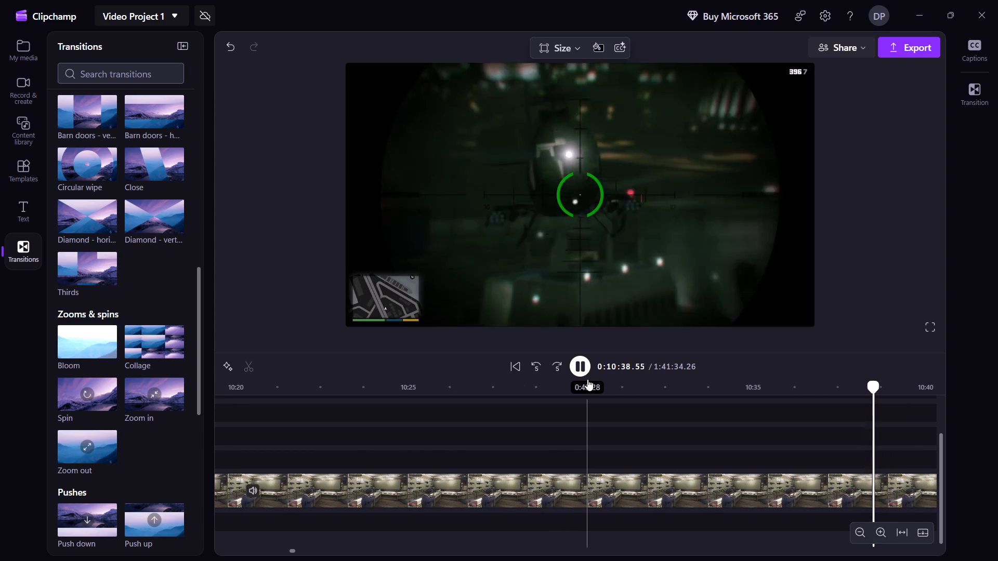
{"action": "key", "text": "shift+Right"}
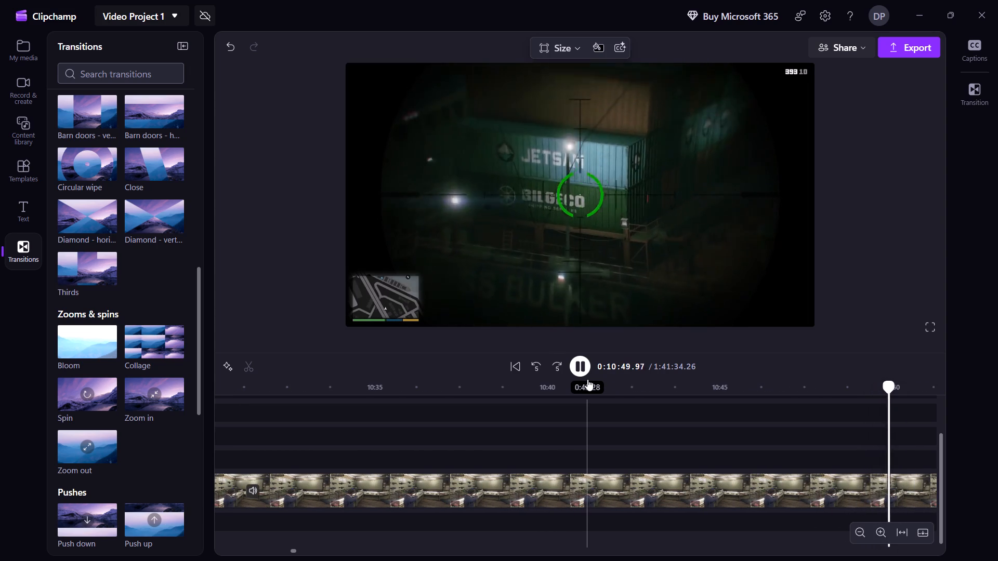
{"action": "key", "text": "shift+Right"}
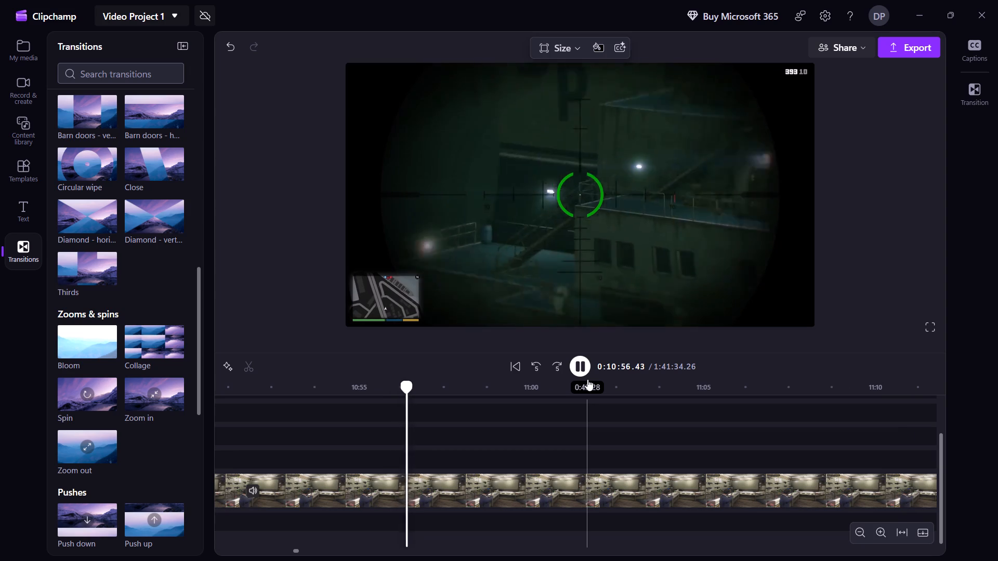
{"action": "key", "text": "shift+Right"}
{"action": "key", "text": "shift+Right"}
{"action": "key", "text": "shift+Right"}
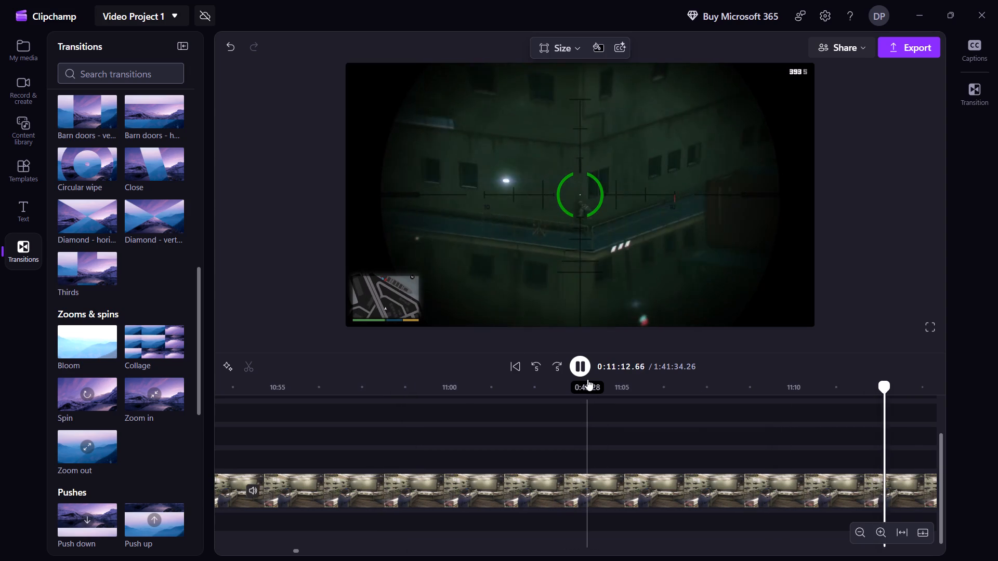
{"action": "key", "text": "shift+Right"}
Return to the start of the video and play it through the intro into the second gameplay scene.
{"action": "key", "text": "shift+Left"}
{"action": "key", "text": "shift+Left"}
{"action": "key", "text": "shift+Left"}
{"action": "key", "text": "shift+Left"}
{"action": "key", "text": "shift+Left"}
{"action": "key", "text": "shift+Left"}
{"action": "key", "text": "shift+Left"}
{"action": "key", "text": "shift+Left"}
{"action": "key", "text": "shift+Left"}
{"action": "key", "text": "shift+Left"}
{"action": "key", "text": "shift+Left"}
{"action": "key", "text": "shift+Left"}
{"action": "key", "text": "shift+Left"}
{"action": "key", "text": "shift+Left"}
{"action": "key", "text": "shift+Left"}
{"action": "key", "text": "shift+Left"}
{"action": "key", "text": "shift+Left"}
{"action": "key", "text": "shift+Left"}
{"action": "key", "text": "shift+Left"}
{"action": "key", "text": "shift+Left"}
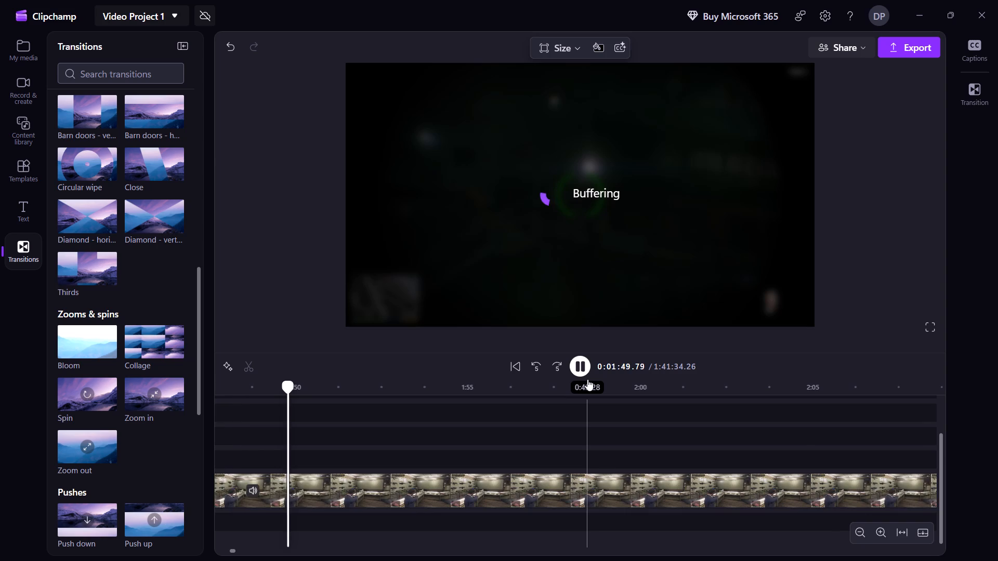
{"action": "key", "text": "shift+Right"}
{"action": "key", "text": "shift+Left"}
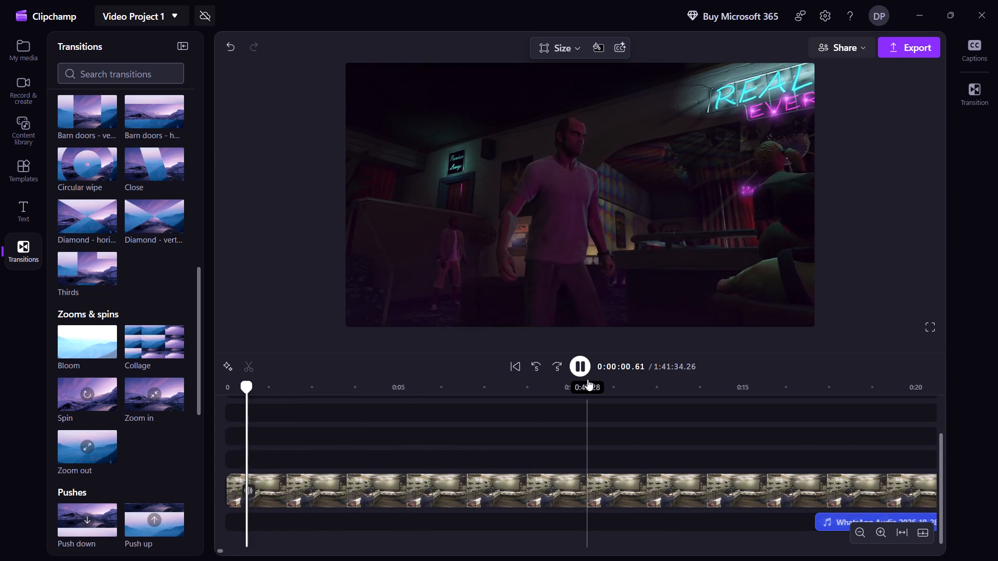
{"action": "key", "text": "shift+Right"}
{"action": "key", "text": "shift+Left"}
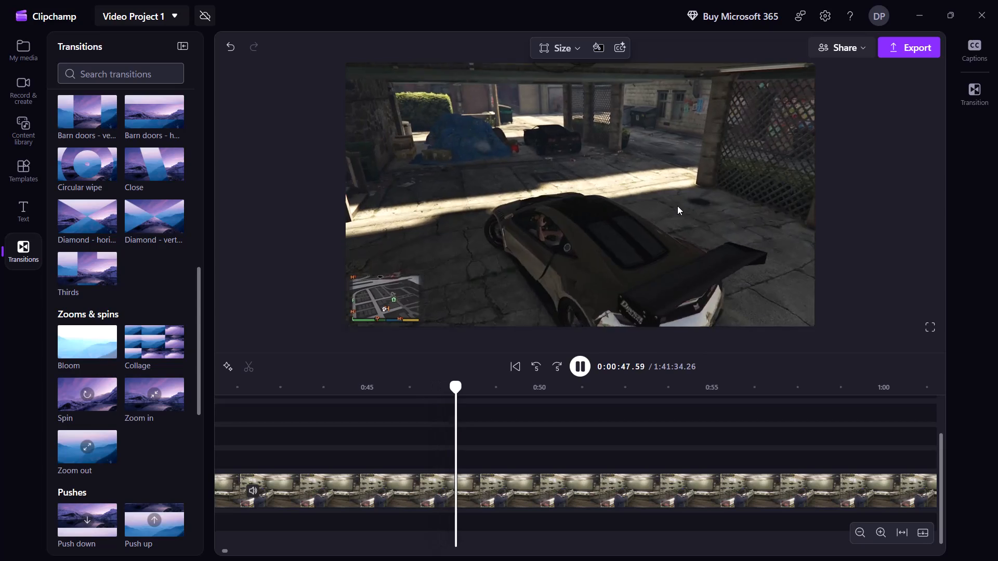
Skim the second gameplay scene from about 0:47 to 0:52, checking the parking and getting out of the car.
{"action": "key", "text": "Right"}
{"action": "key", "text": "Right"}
{"action": "key", "text": "Right"}
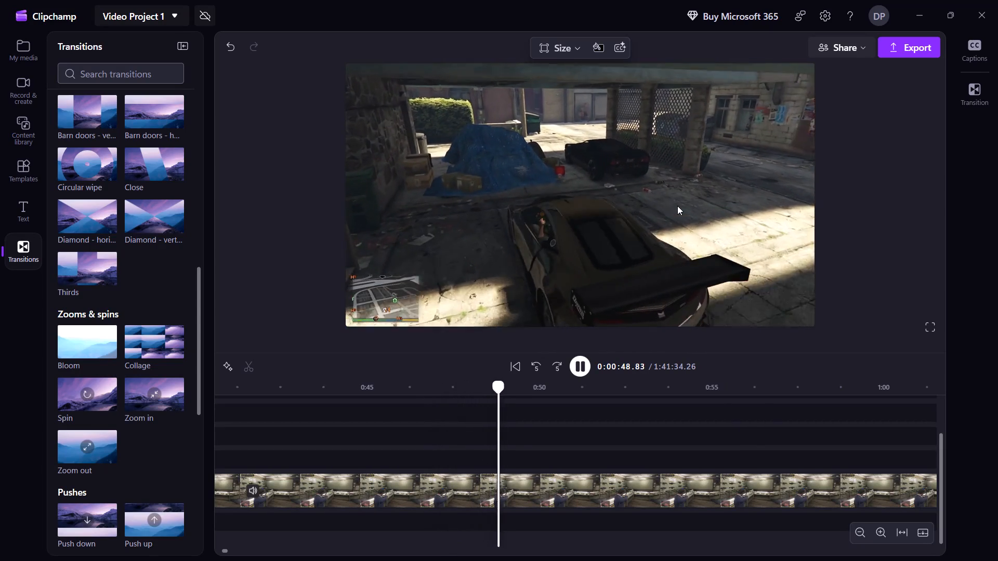
{"action": "key", "text": "Right"}
{"action": "key", "text": "Right"}
{"action": "key", "text": "Right"}
{"action": "key", "text": "Right"}
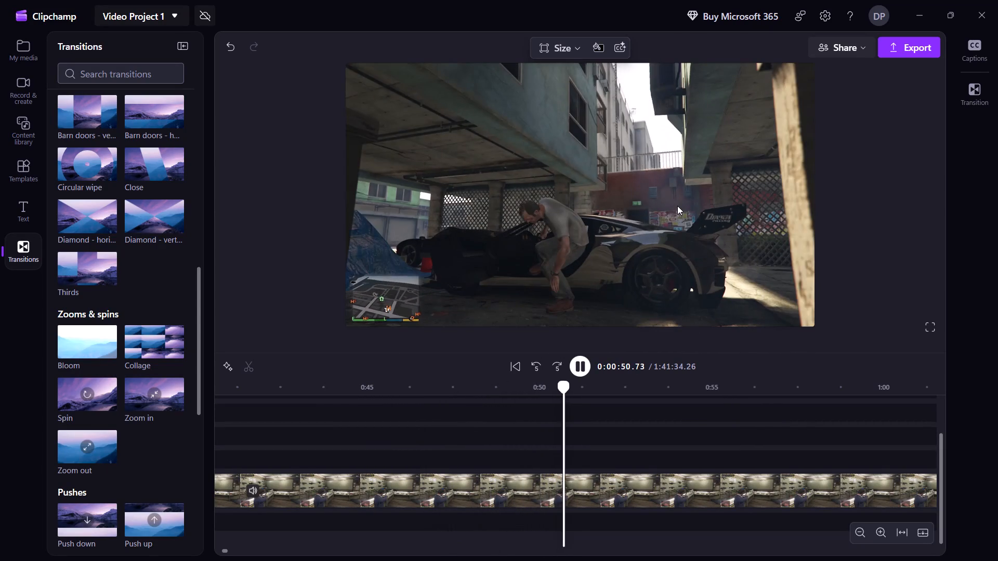
{"action": "key", "text": "Right"}
{"action": "key", "text": "Right"}
{"action": "key", "text": "Right"}
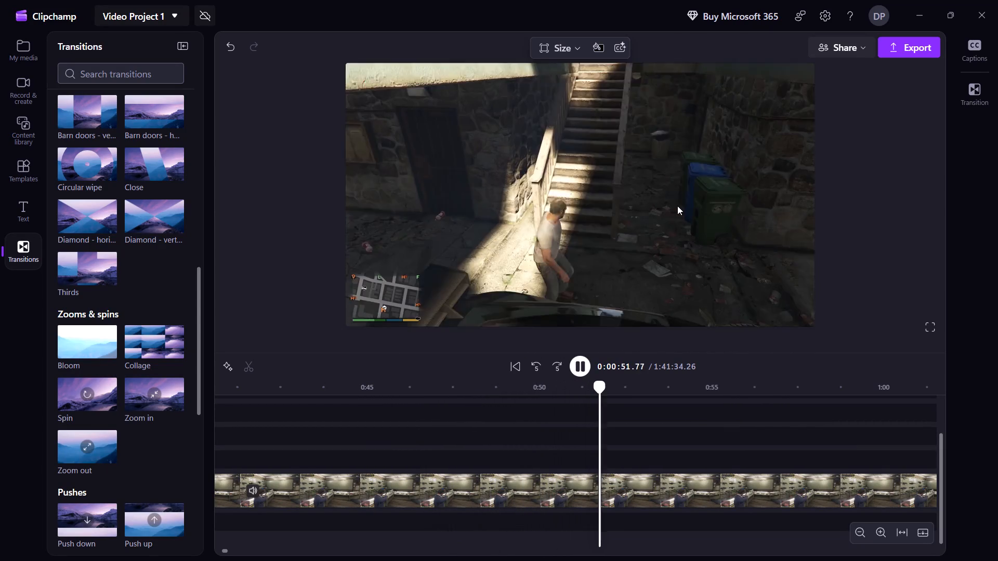
Skim onward from about 0:52 to 1:00, following the climb up the stairs to the apartment door.
{"action": "key", "text": "Right"}
{"action": "key", "text": "Right"}
{"action": "key", "text": "Right"}
{"action": "key", "text": "Right"}
{"action": "key", "text": "Right"}
{"action": "key", "text": "Right"}
{"action": "key", "text": "Right"}
{"action": "key", "text": "Right"}
{"action": "key", "text": "Right"}
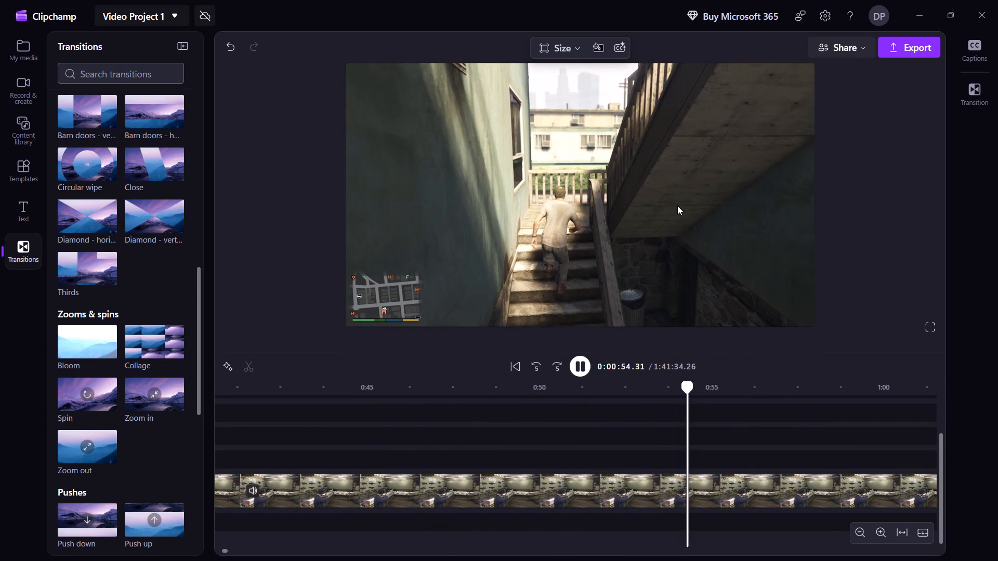
{"action": "key", "text": "Right"}
{"action": "key", "text": "Right"}
{"action": "key", "text": "Right"}
{"action": "key", "text": "Right"}
{"action": "key", "text": "Right"}
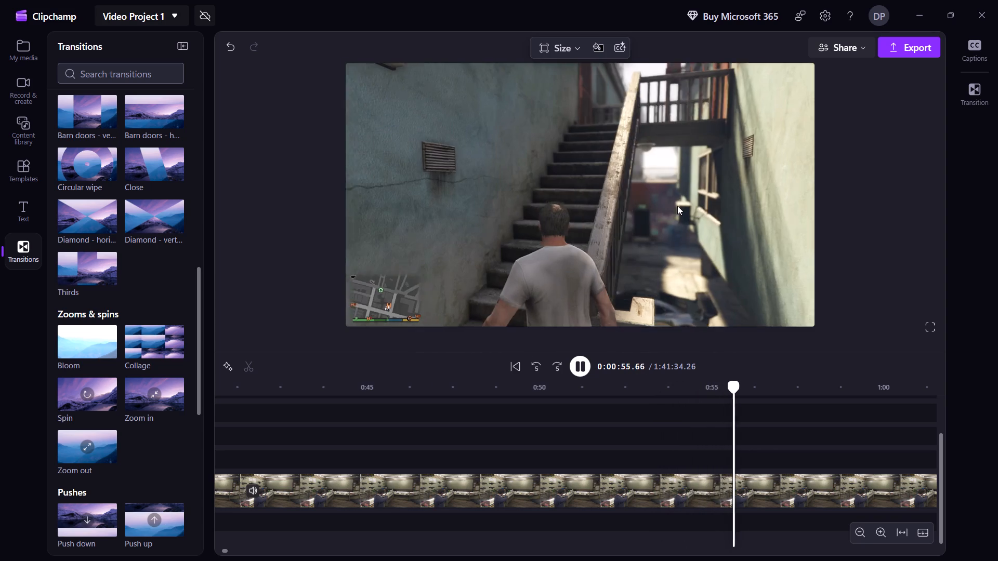
{"action": "key", "text": "Right"}
{"action": "key", "text": "Right"}
{"action": "key", "text": "Right"}
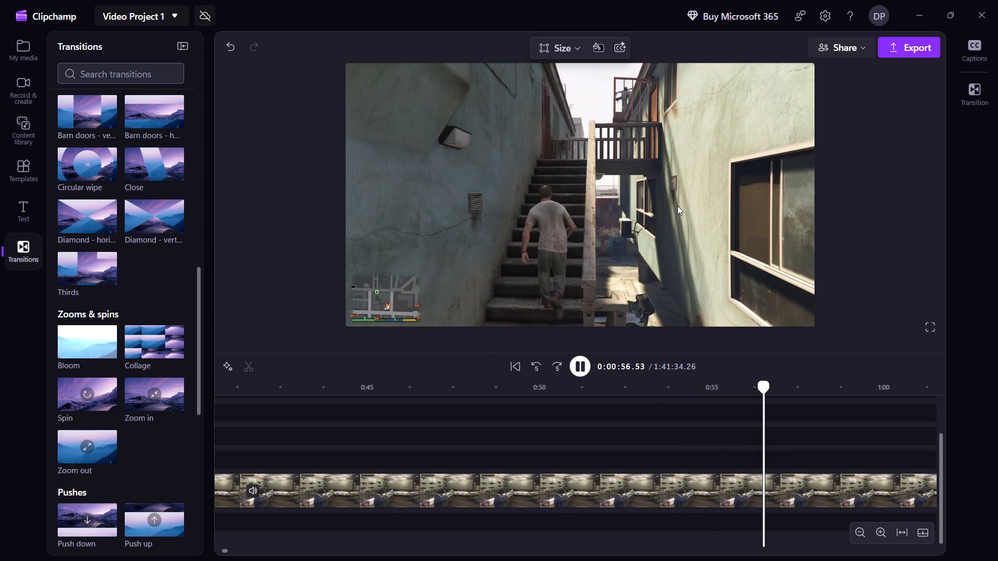
{"action": "key", "text": "Right"}
{"action": "key", "text": "Right"}
{"action": "key", "text": "Right"}
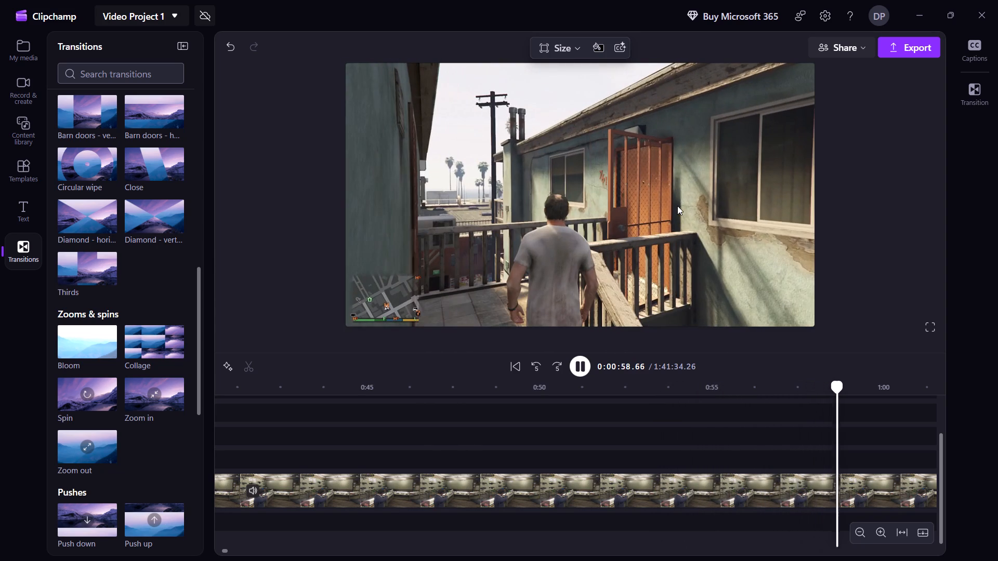
{"action": "key", "text": "Right"}
{"action": "key", "text": "Right"}
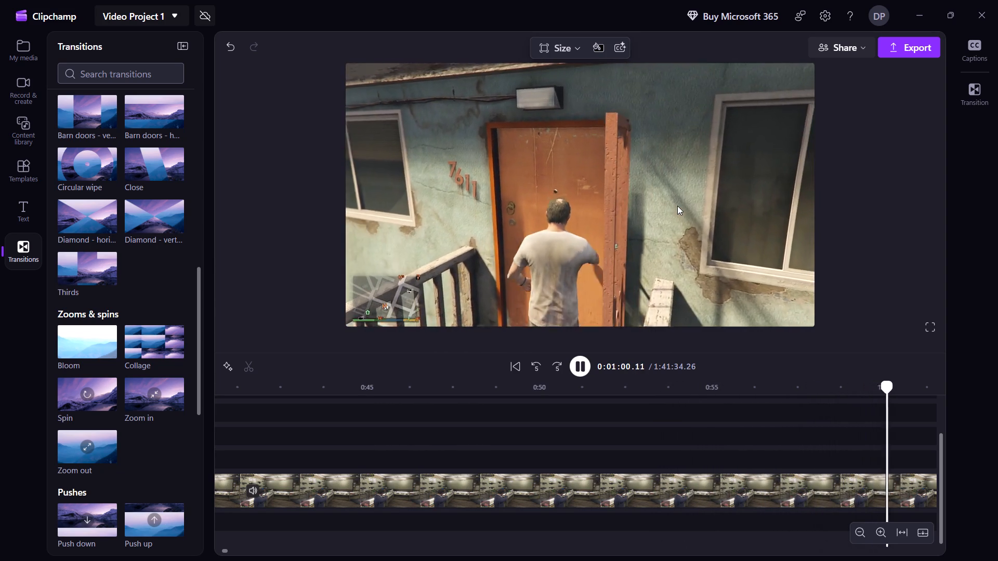
Pause and split the second gameplay clip at 0:58.77, just before the character reaches the orange apartment door.
{"action": "key", "text": "space"}
{"action": "key", "text": "Left"}
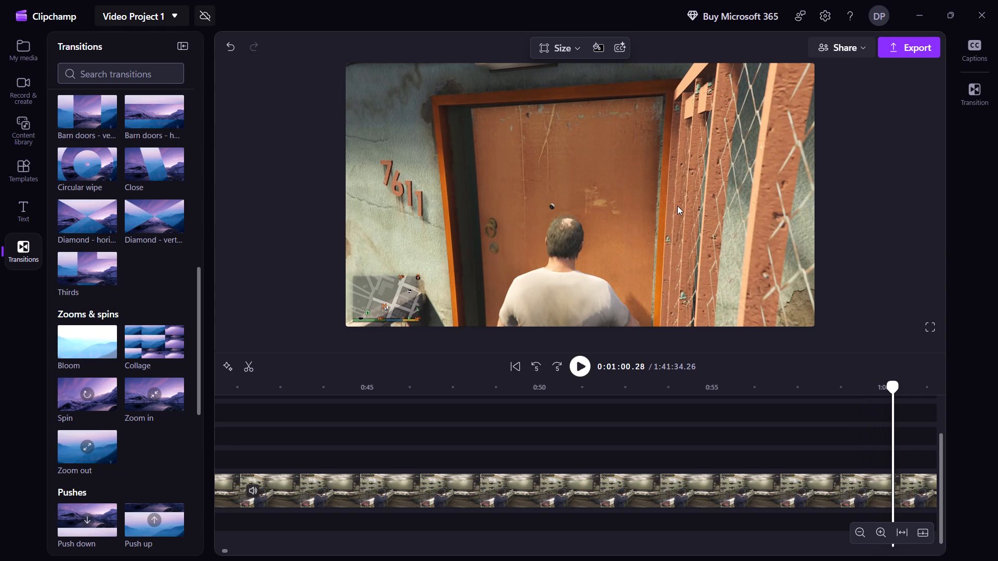
{"action": "key", "text": "Left"}
{"action": "key", "text": "Left"}
{"action": "key", "text": "Left"}
{"action": "key", "text": "Left"}
{"action": "key", "text": "Left"}
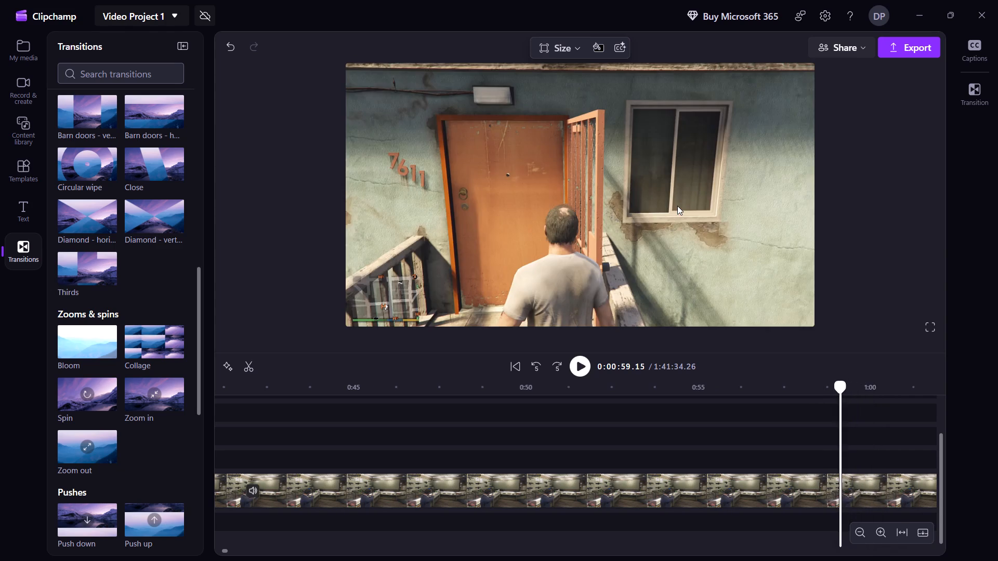
{"action": "key", "text": "Left"}
{"action": "key", "text": "Left"}
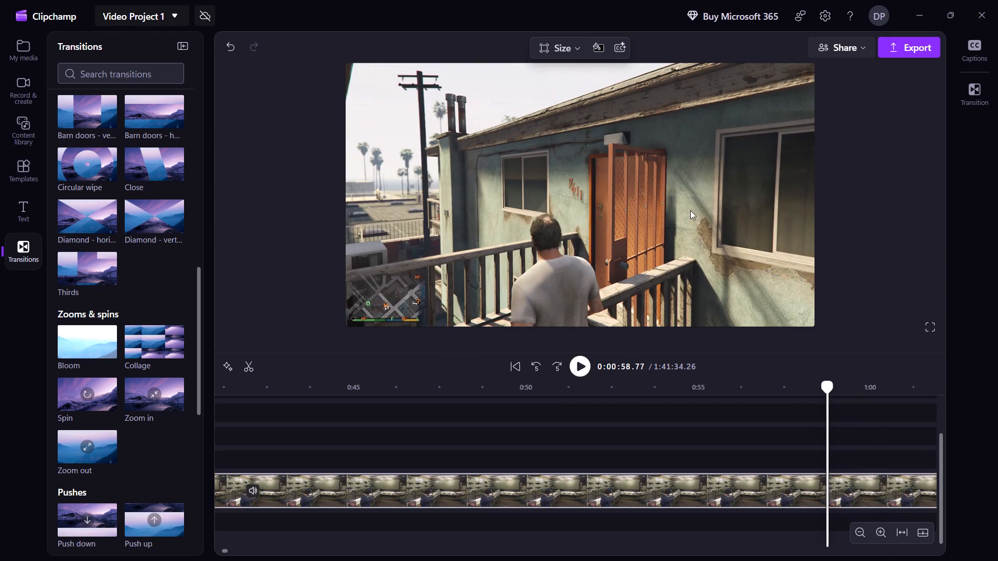
{"action": "left_click", "coordinate": [665, 484]}
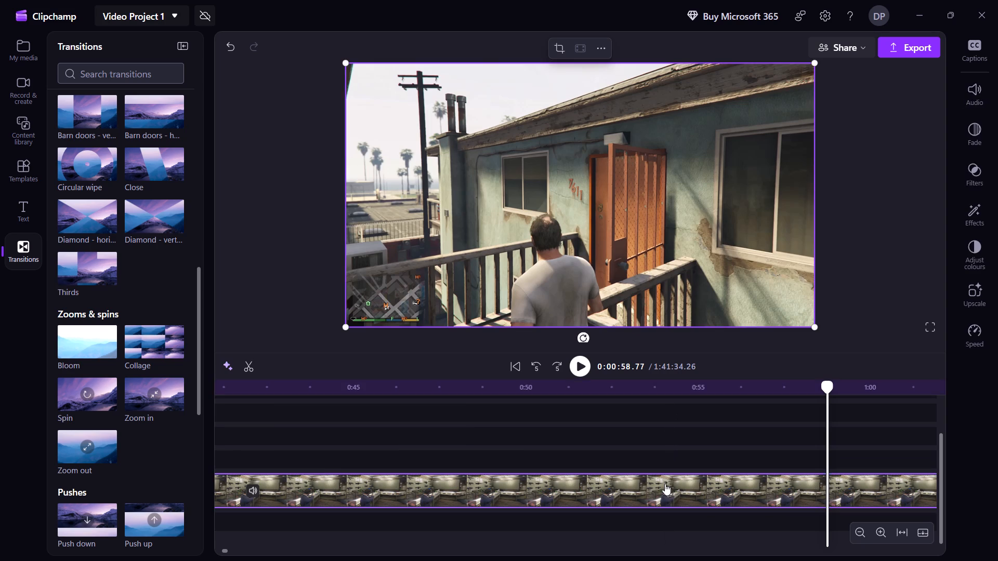
{"action": "key", "text": "s"}
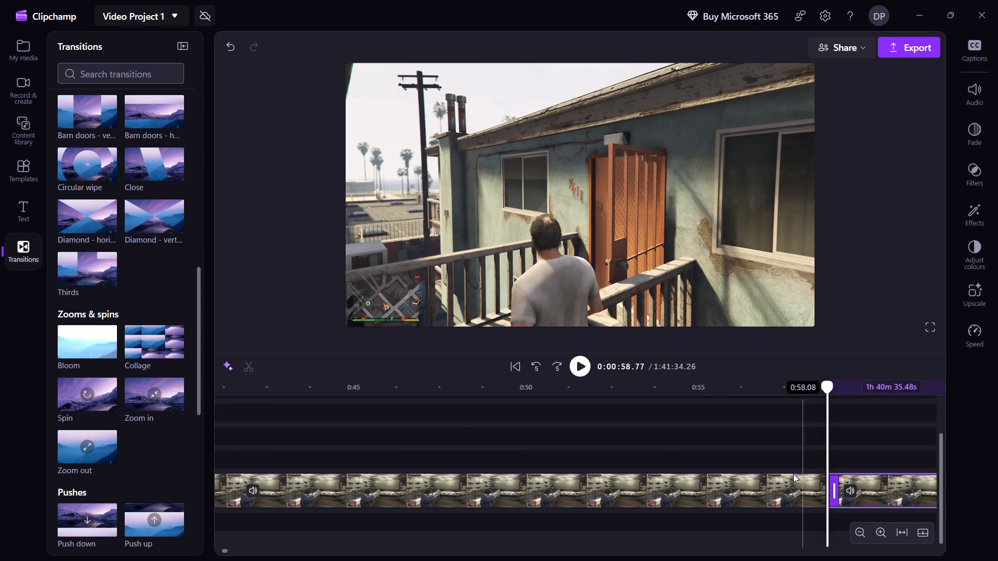
Delete the driving and staircase portion before the split and close the gap it leaves on the timeline.
{"action": "left_click", "coordinate": [784, 475]}
{"action": "right_click", "coordinate": [784, 475]}
{"action": "left_click", "coordinate": [835, 269]}
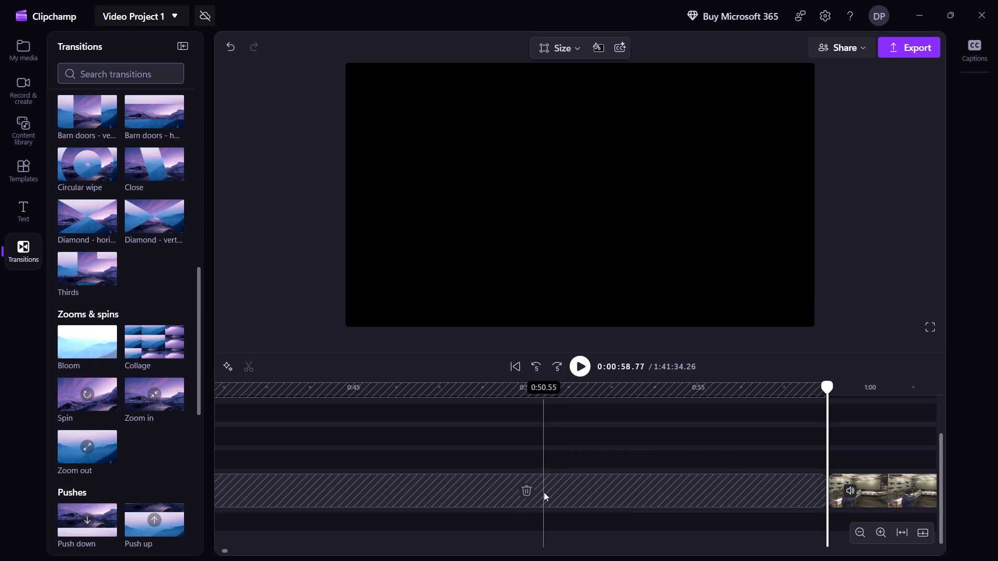
{"action": "left_click", "coordinate": [521, 487]}
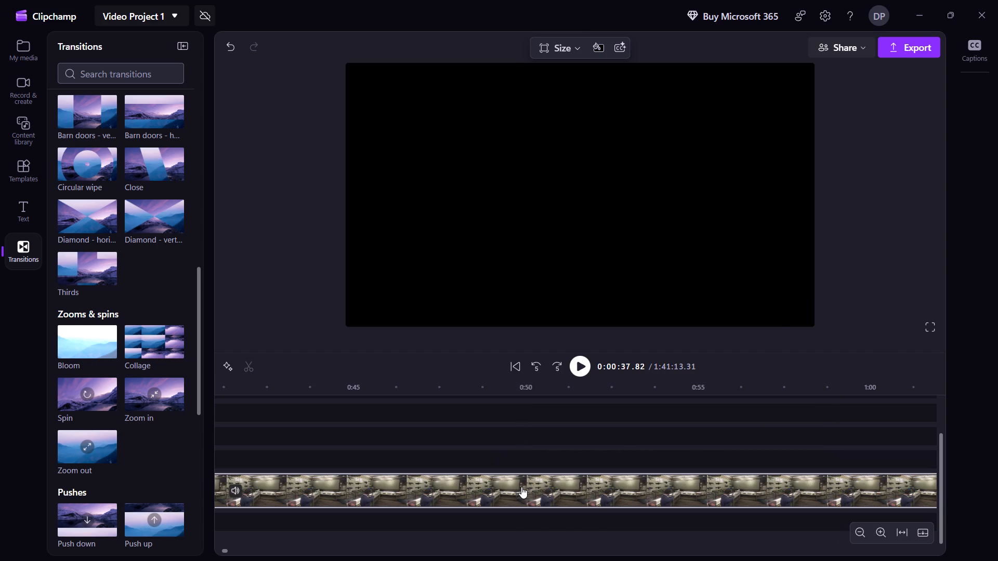
Add a Collage transition between the brown end of the EP #10 intro and the trimmed gameplay clip.
{"action": "key", "text": "Left"}
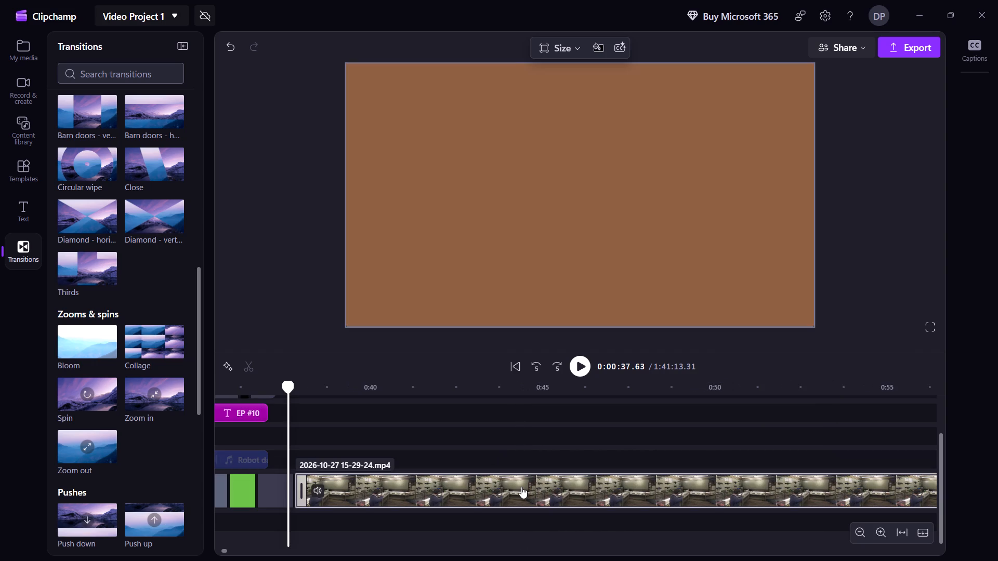
{"action": "left_click_drag", "start_coordinate": [136, 338], "coordinate": [274, 476]}
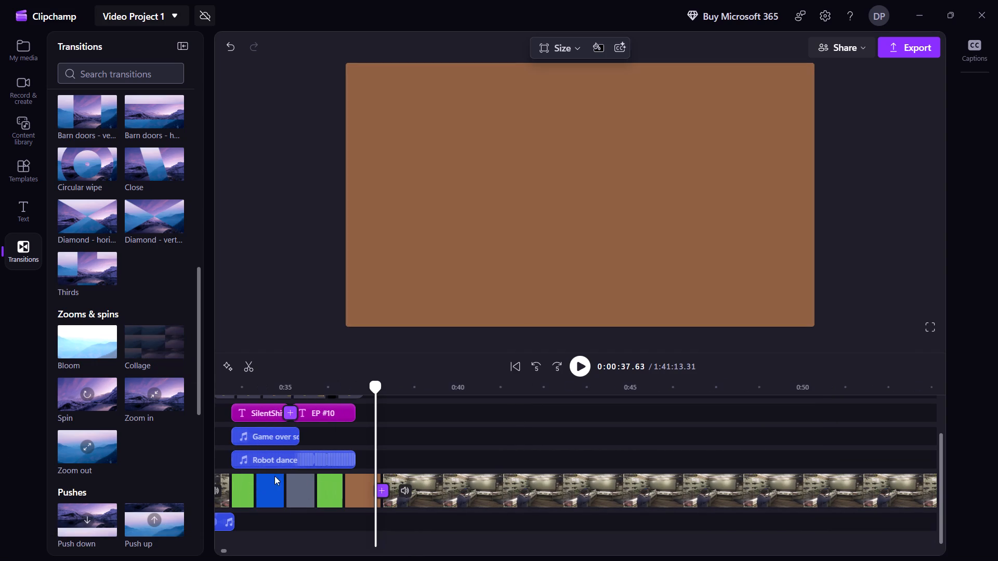
{"action": "left_click_drag", "start_coordinate": [274, 476], "coordinate": [379, 490]}
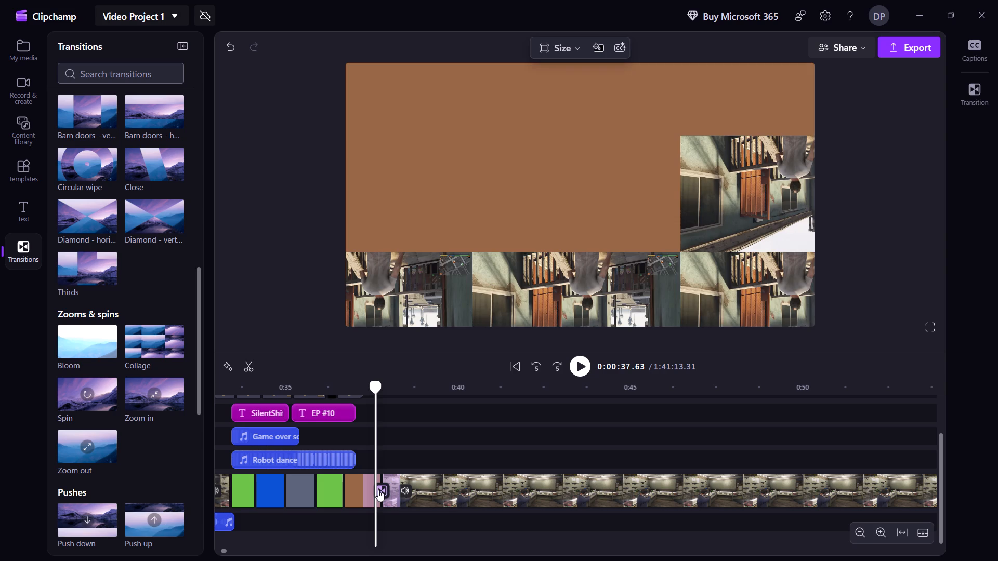
Play the new Collage transition from the end of the intro into the apartment entrance.
{"action": "key", "text": "Left"}
{"action": "key", "text": "Left"}
{"action": "key", "text": "space"}
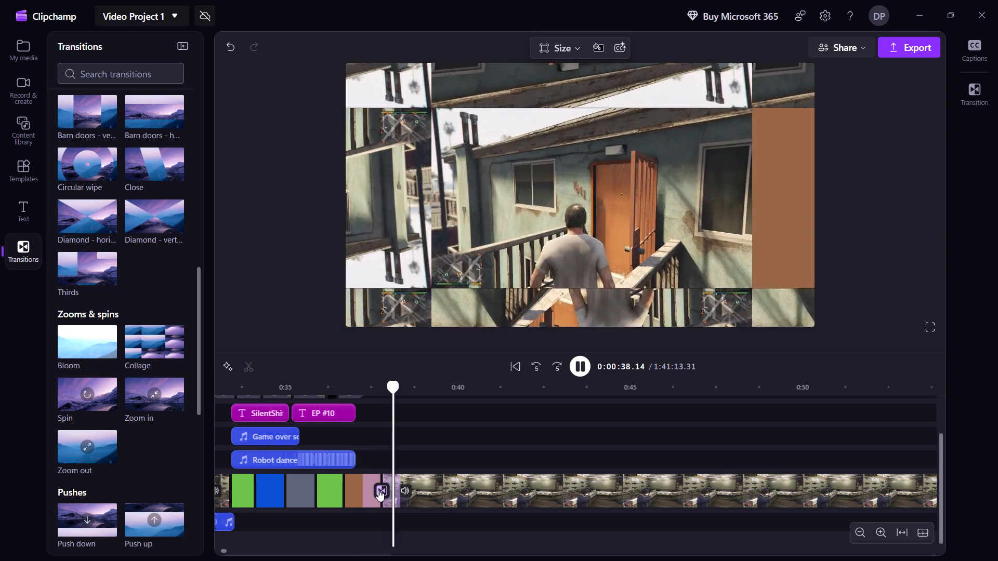
{"action": "key", "text": "Right"}
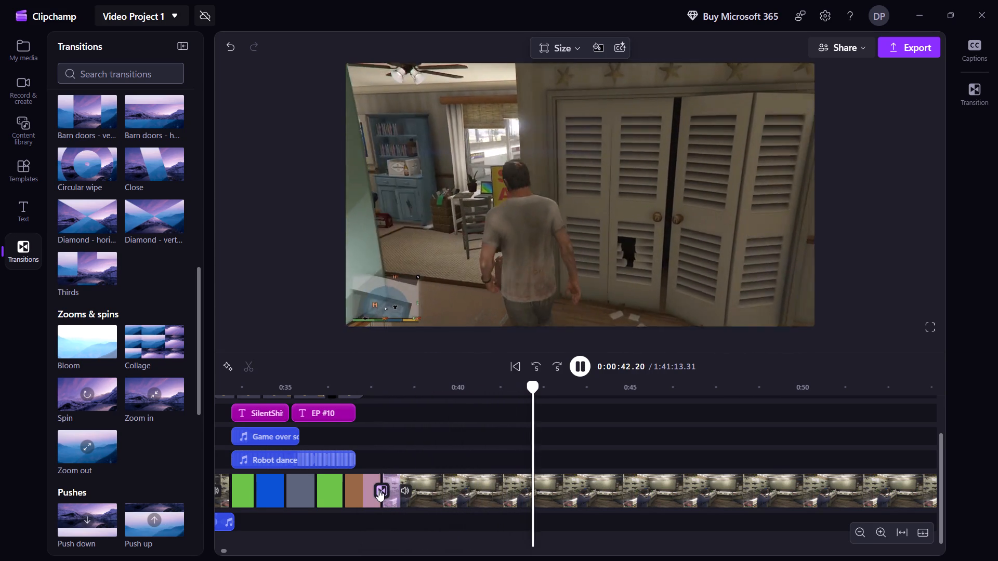
Skim the opening of the apartment cutscene from about 0:42 to 0:49.
{"action": "key", "text": "Right"}
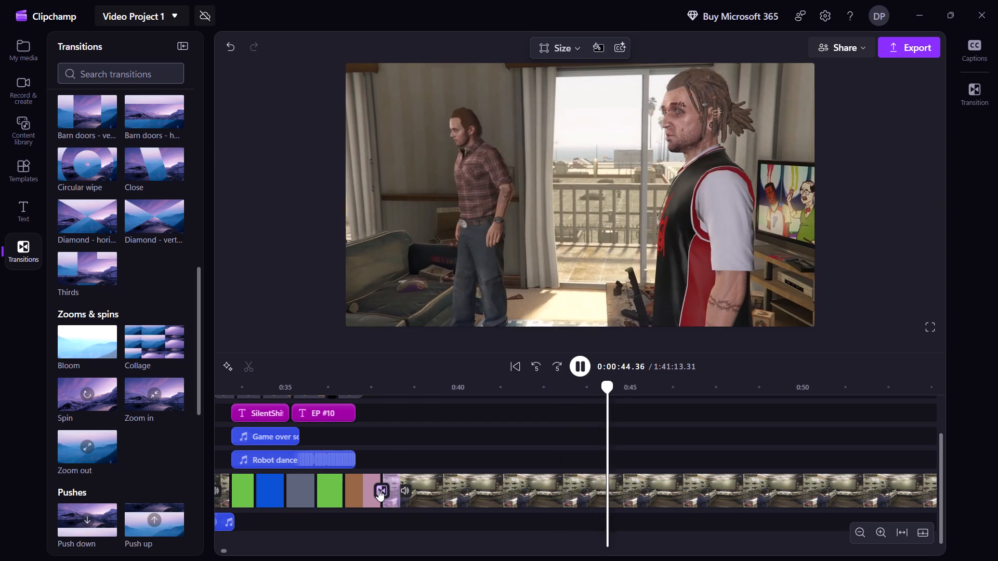
{"action": "key", "text": "Right"}
{"action": "key", "text": "Right"}
{"action": "key", "text": "Right"}
{"action": "key", "text": "Right"}
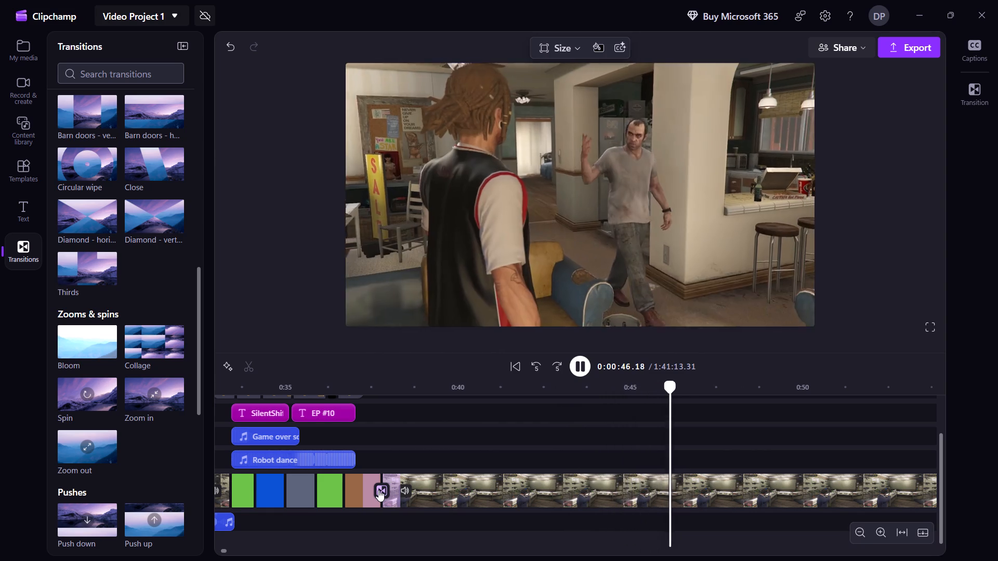
{"action": "key", "text": "Right"}
{"action": "key", "text": "Right"}
{"action": "key", "text": "Right"}
{"action": "key", "text": "Right"}
{"action": "key", "text": "Right"}
{"action": "key", "text": "Right"}
{"action": "key", "text": "Right"}
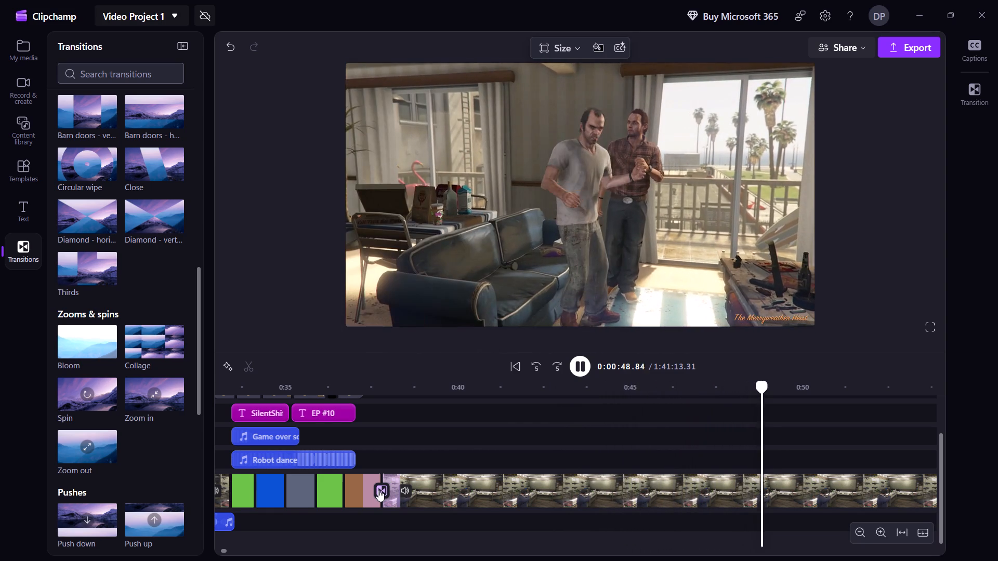
Skip through the apartment cutscene from about 0:49 to 2:04, looking for where it ends.
{"action": "key", "text": "shift+Right"}
{"action": "key", "text": "shift+Right"}
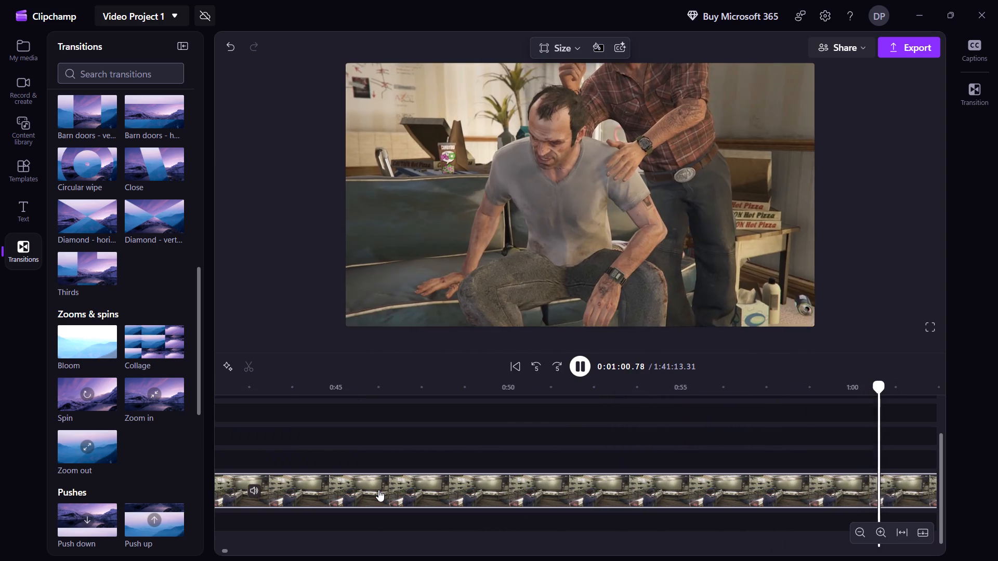
{"action": "key", "text": "shift+Right"}
{"action": "key", "text": "shift+Right"}
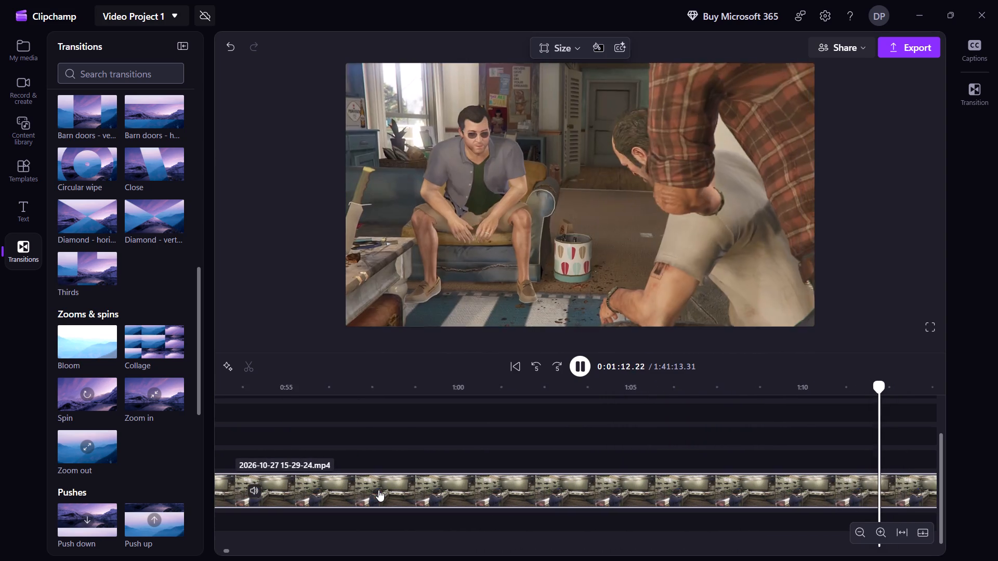
{"action": "key", "text": "shift+Right"}
{"action": "key", "text": "shift+Right"}
{"action": "key", "text": "shift+Right"}
{"action": "key", "text": "shift+Right"}
{"action": "key", "text": "shift+Right"}
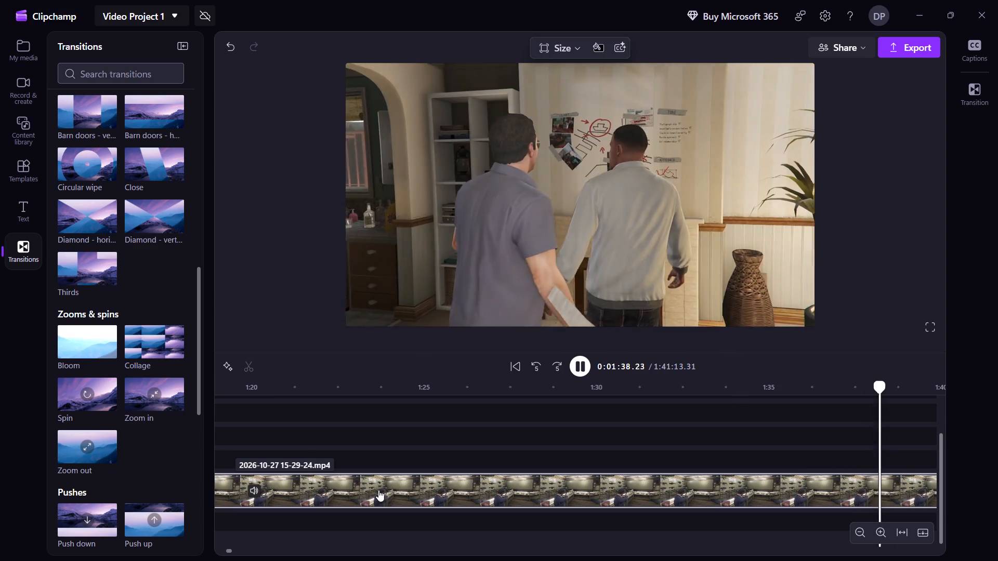
{"action": "key", "text": "shift+Right"}
{"action": "key", "text": "shift+Right"}
{"action": "key", "text": "shift+Right"}
{"action": "key", "text": "shift+Right"}
{"action": "key", "text": "shift+Right"}
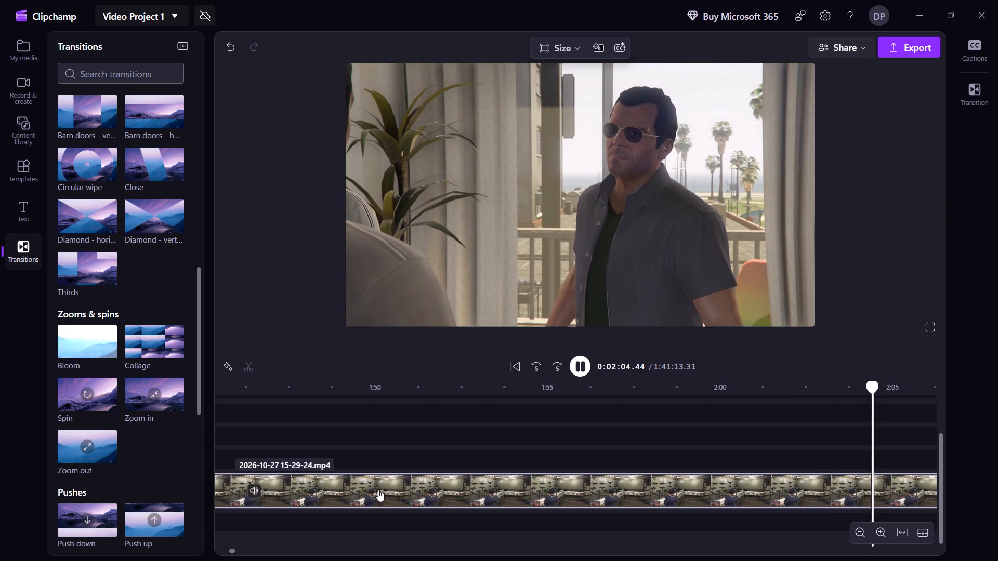
Continue through the planning-board conversation from about 2:04 and play on to the garage footage near 3:24.
{"action": "key", "text": "shift+Right"}
{"action": "key", "text": "shift+Right"}
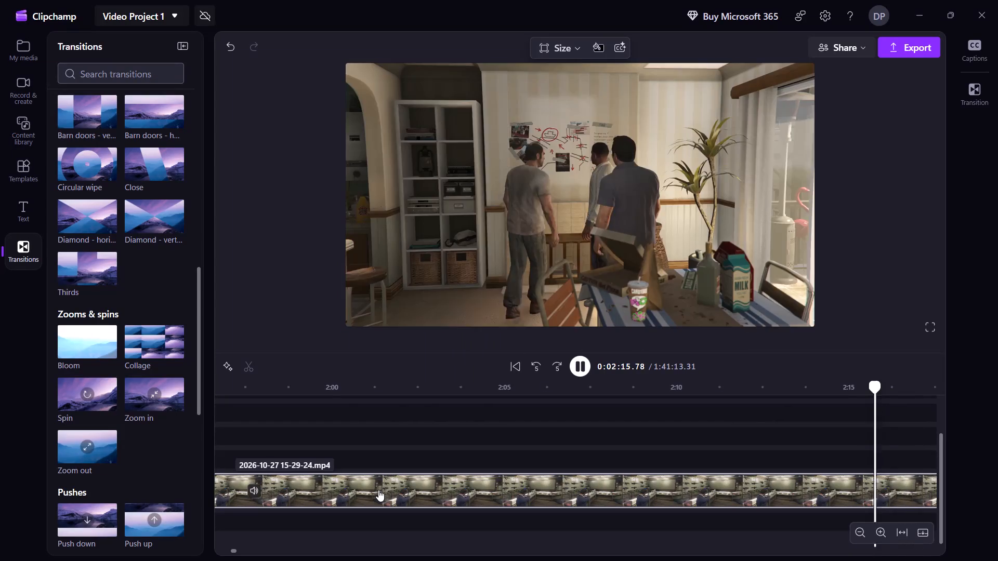
{"action": "key", "text": "shift+Right"}
{"action": "key", "text": "shift+Right"}
{"action": "key", "text": "shift+Right"}
{"action": "key", "text": "shift+Right"}
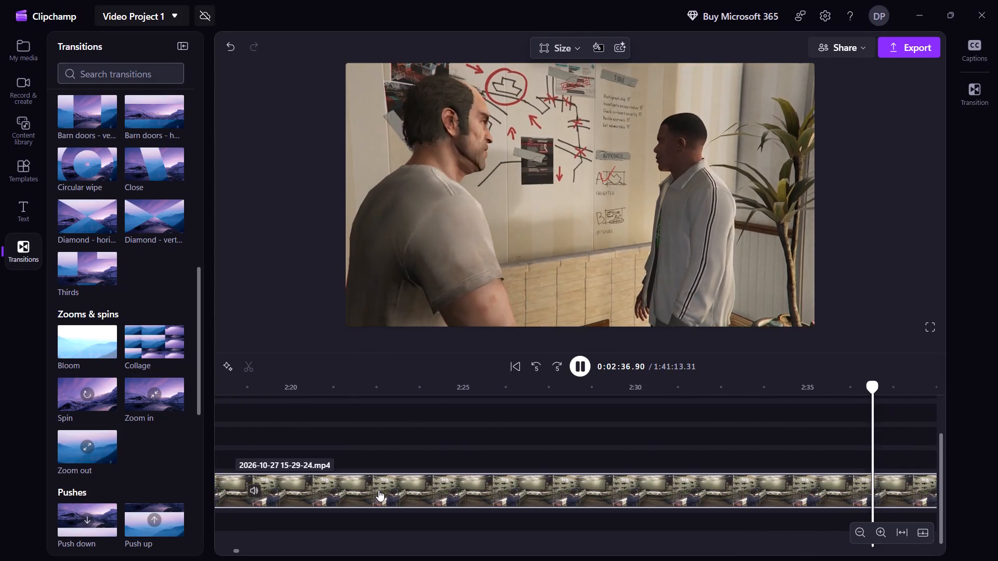
{"action": "key", "text": "shift+Right"}
{"action": "key", "text": "shift+Right"}
{"action": "key", "text": "shift+Right"}
{"action": "key", "text": "shift+Right"}
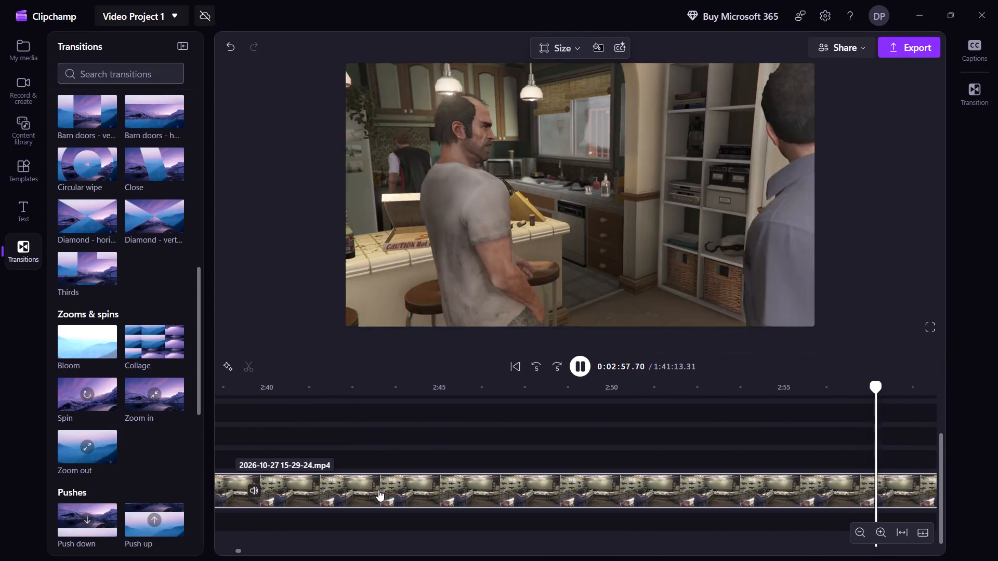
{"action": "key", "text": "shift+Right"}
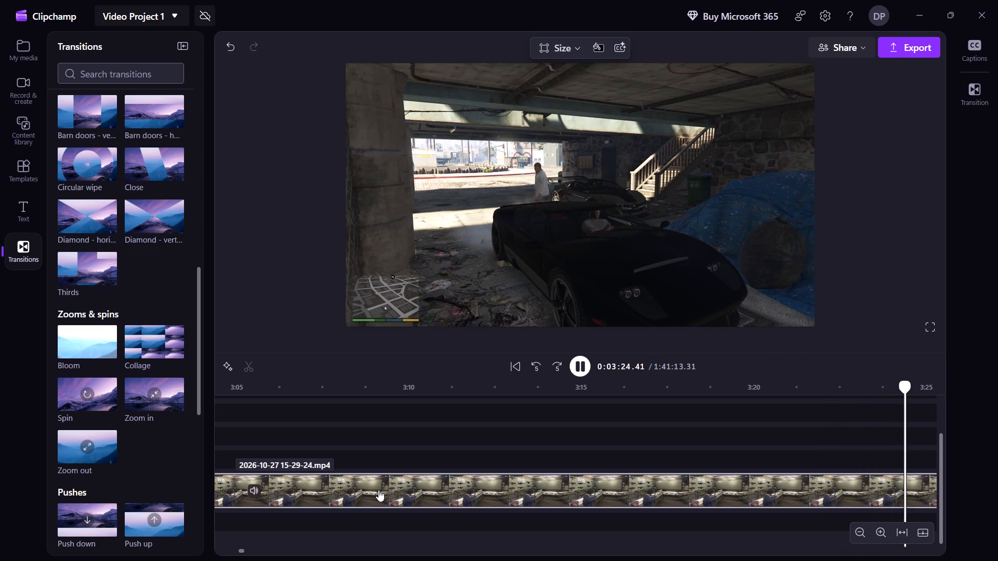
Step back through the garage footage and split the gameplay clip at about 3:22, by the parked black car.
{"action": "key", "text": "Left"}
{"action": "key", "text": "Left"}
{"action": "key", "text": "Left"}
{"action": "key", "text": "Left"}
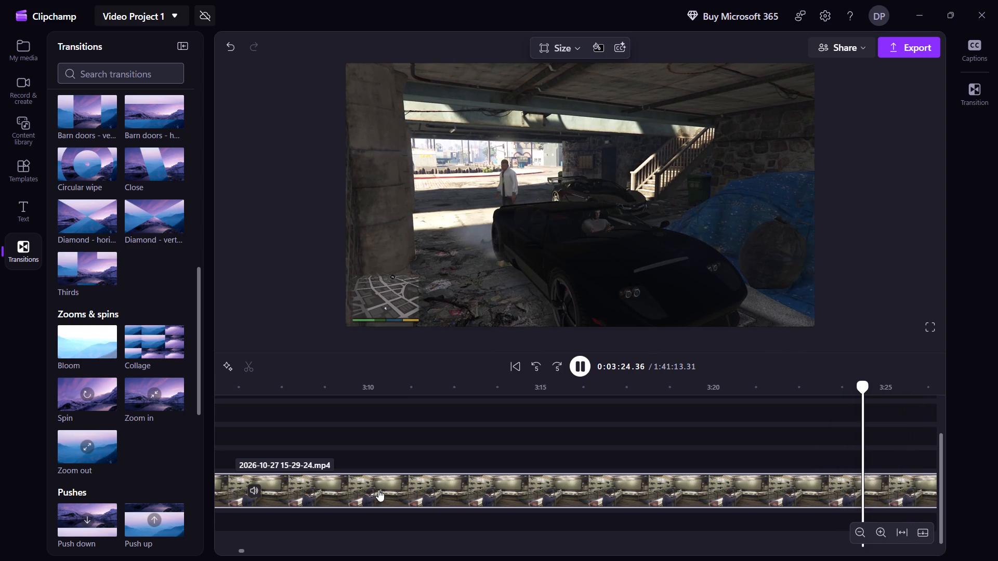
{"action": "key", "text": "Left"}
{"action": "key", "text": "Left"}
{"action": "key", "text": "Left"}
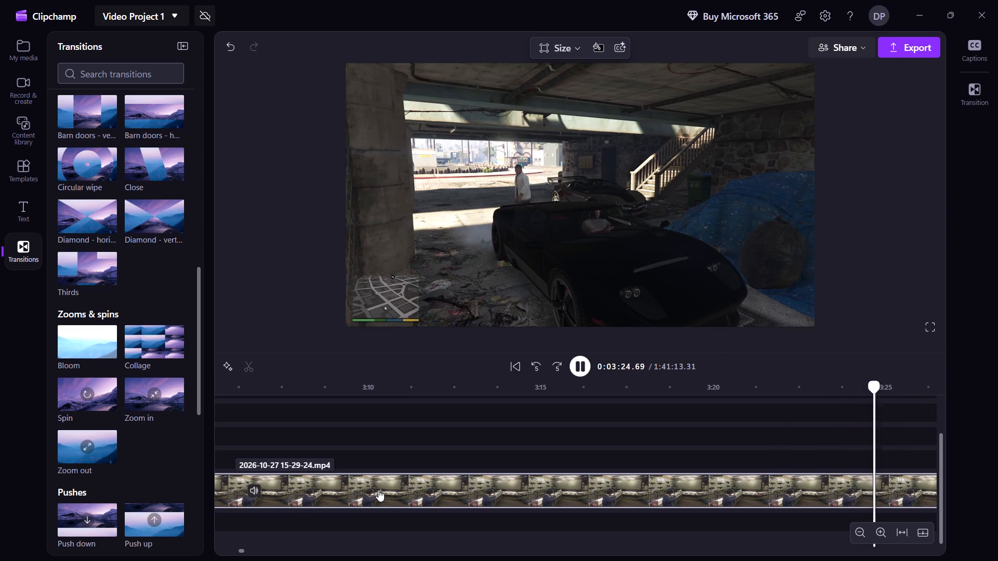
{"action": "key", "text": "Left"}
{"action": "key", "text": "Left"}
{"action": "key", "text": "Left"}
{"action": "key", "text": "Left"}
{"action": "key", "text": "Left"}
{"action": "key", "text": "Left"}
{"action": "key", "text": "Left"}
{"action": "key", "text": "Left"}
{"action": "key", "text": "Left"}
{"action": "key", "text": "Left"}
{"action": "key", "text": "Left"}
{"action": "key", "text": "Left"}
{"action": "key", "text": "Left"}
{"action": "key", "text": "Left"}
{"action": "key", "text": "Left"}
{"action": "key", "text": "Left"}
{"action": "key", "text": "Left"}
{"action": "key", "text": "Left"}
{"action": "key", "text": "Left"}
{"action": "key", "text": "Left"}
{"action": "key", "text": "Left"}
{"action": "key", "text": "Left"}
{"action": "key", "text": "Left"}
{"action": "key", "text": "Left"}
{"action": "key", "text": "Left"}
{"action": "key", "text": "Left"}
{"action": "key", "text": "Left"}
{"action": "key", "text": "Left"}
{"action": "key", "text": "Left"}
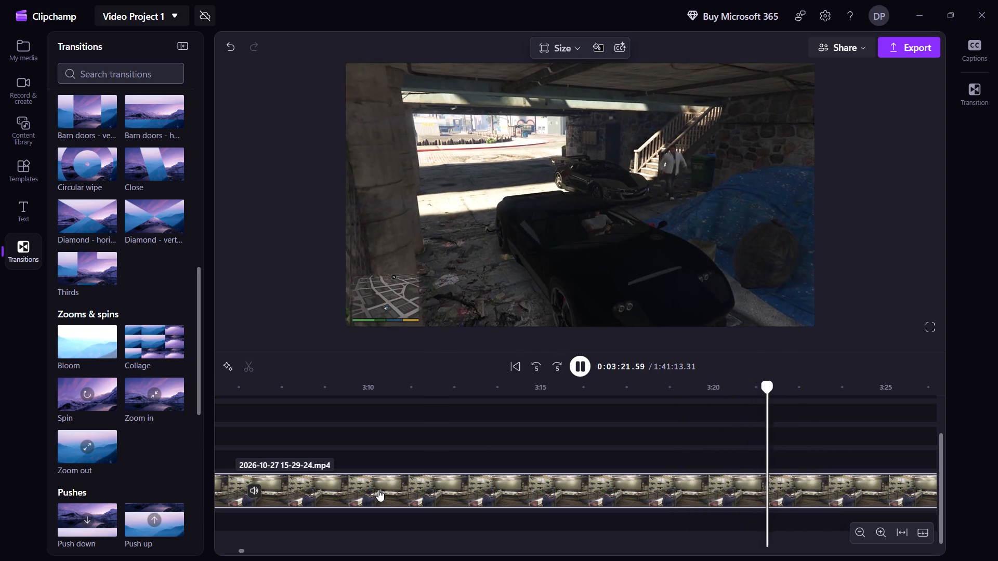
{"action": "key", "text": "s"}
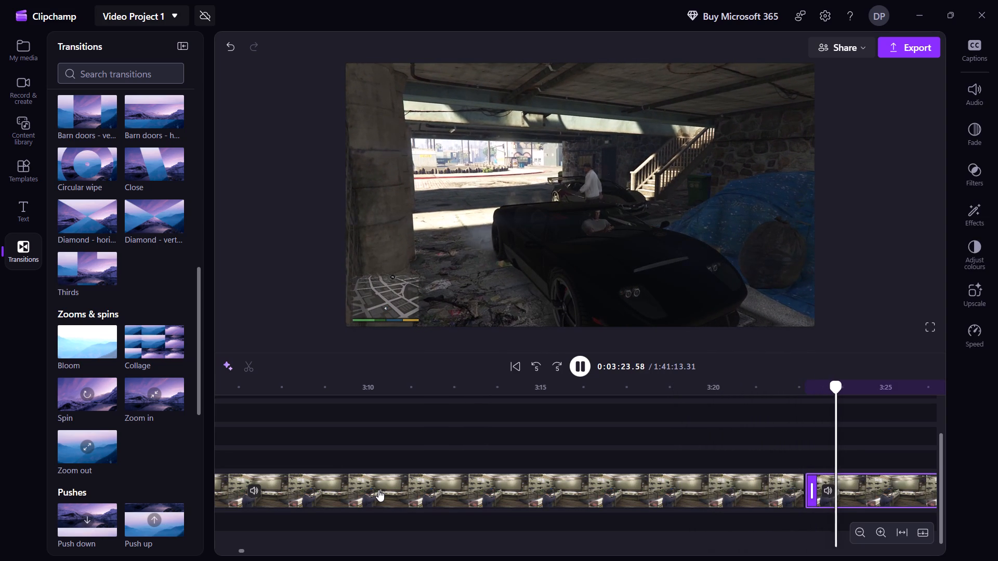
Skip through the driving footage from about 3:23 to 5:03, looking for where the car reaches its stop on the bridge.
{"action": "key", "text": "shift+Right"}
{"action": "key", "text": "shift+Right"}
{"action": "key", "text": "shift+Right"}
{"action": "key", "text": "shift+Right"}
{"action": "key", "text": "shift+Right"}
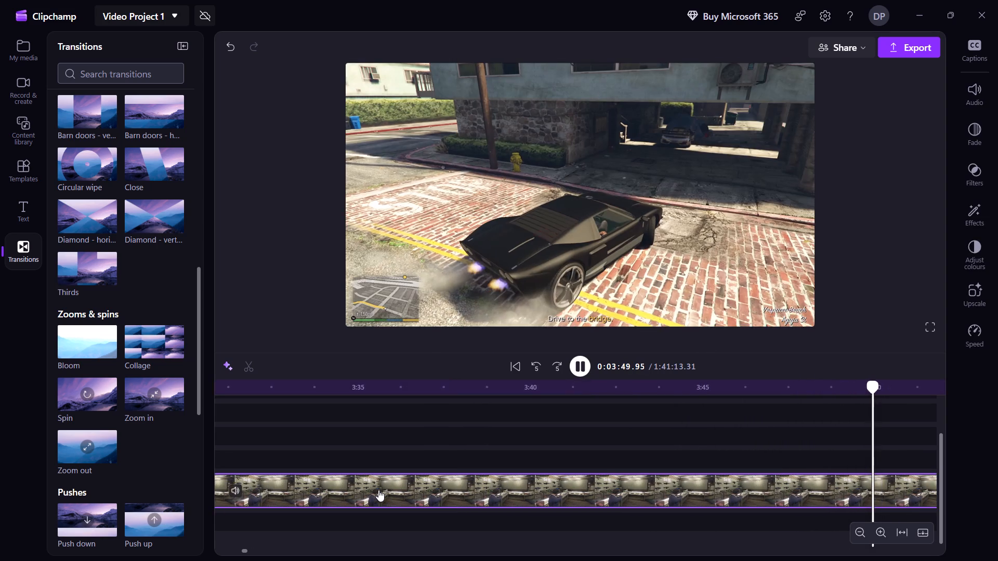
{"action": "key", "text": "shift+Right"}
{"action": "key", "text": "shift+Right"}
{"action": "key", "text": "shift+Right"}
{"action": "key", "text": "shift+Right"}
{"action": "key", "text": "shift+Right"}
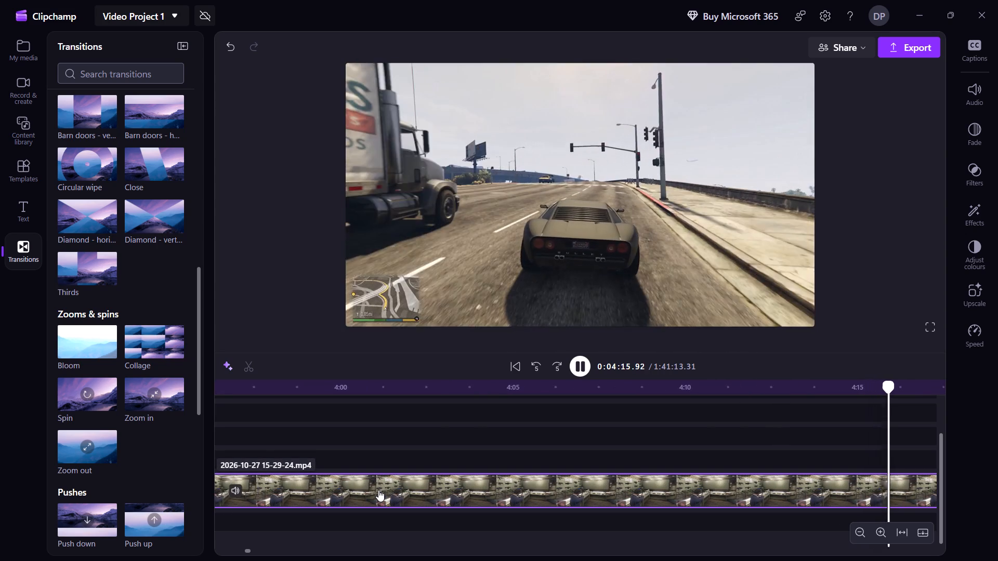
{"action": "key", "text": "shift+Right"}
{"action": "key", "text": "shift+Right"}
{"action": "key", "text": "shift+Right"}
{"action": "key", "text": "shift+Right"}
{"action": "key", "text": "shift+Right"}
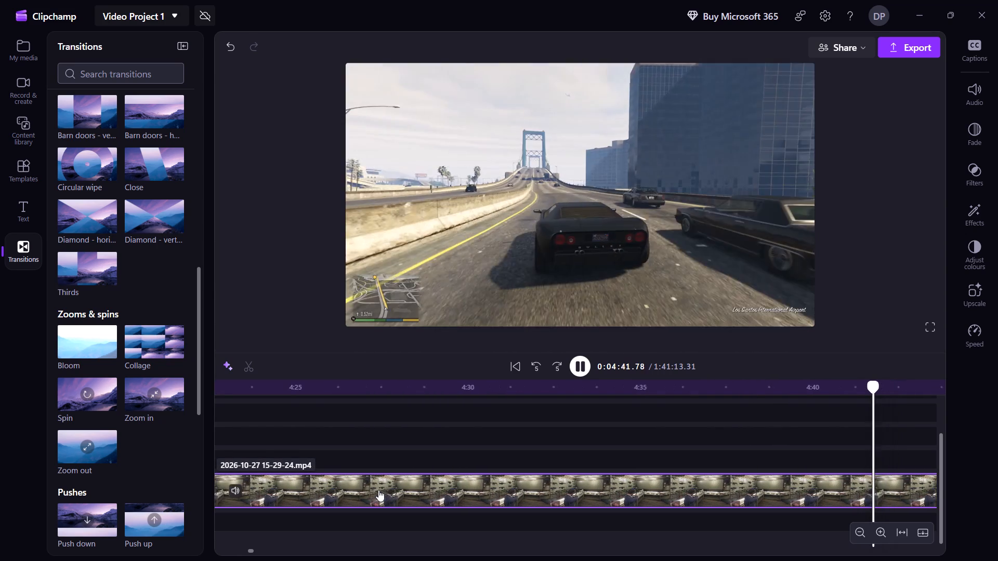
{"action": "key", "text": "shift+Right"}
{"action": "key", "text": "shift+Right"}
{"action": "key", "text": "shift+Right"}
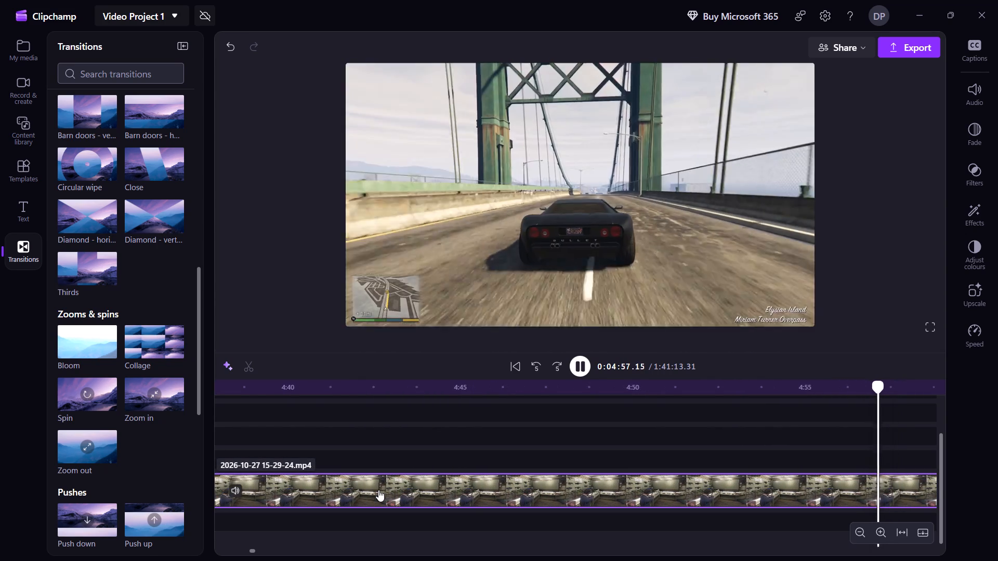
{"action": "key", "text": "shift+Right"}
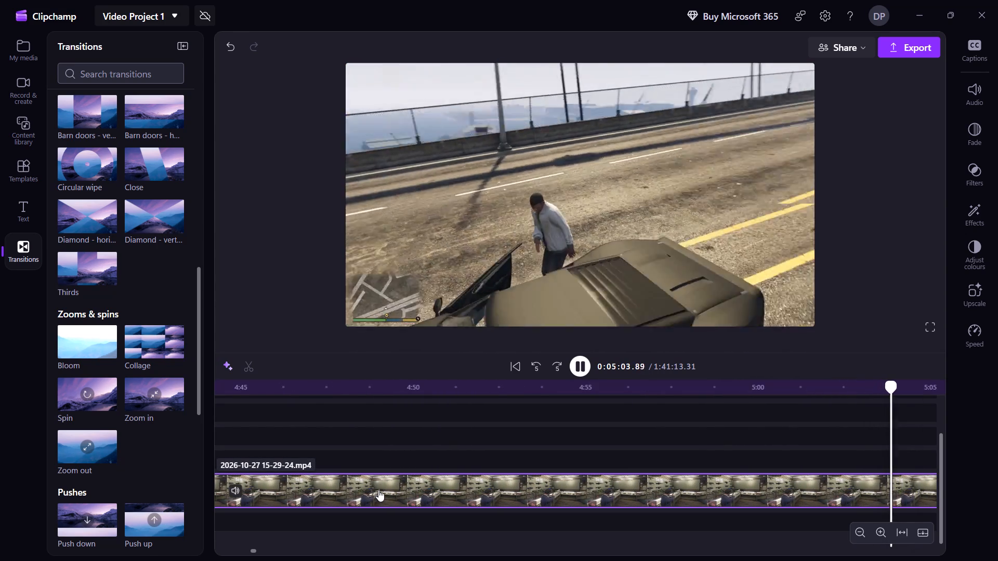
Step back to the car still driving on the bridge and split the gameplay clip at about 5:00.
{"action": "key", "text": "shift+Left"}
{"action": "key", "text": "space"}
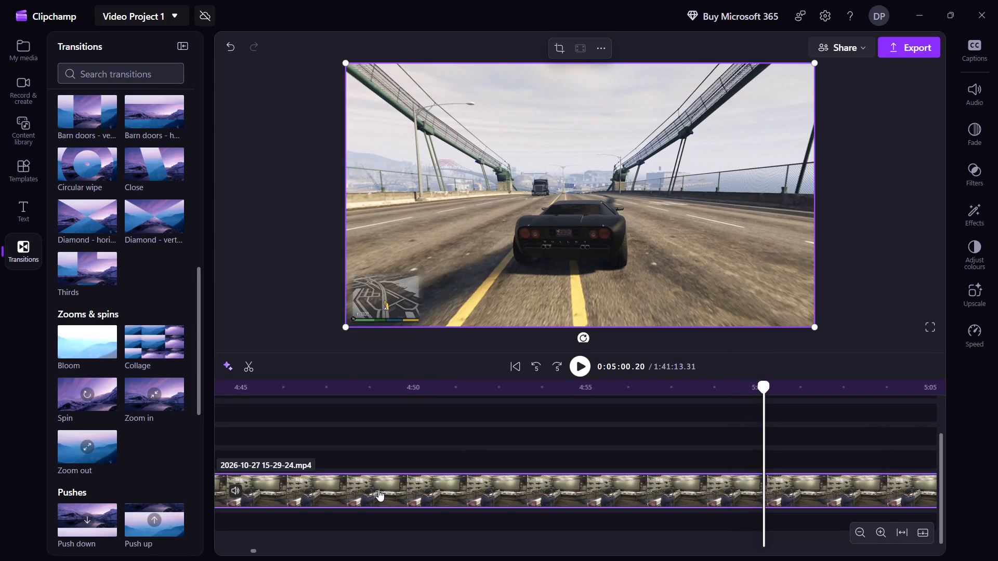
{"action": "key", "text": "s"}
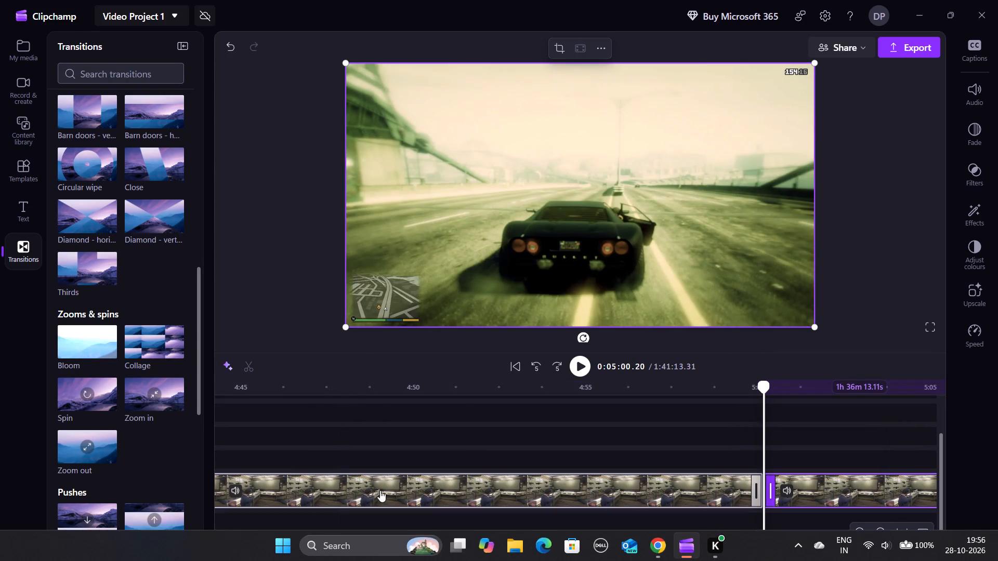
Delete the driving segment between the cuts at about 3:22 and 5:00.
{"action": "left_click", "coordinate": [435, 490]}
{"action": "right_click", "coordinate": [435, 490]}
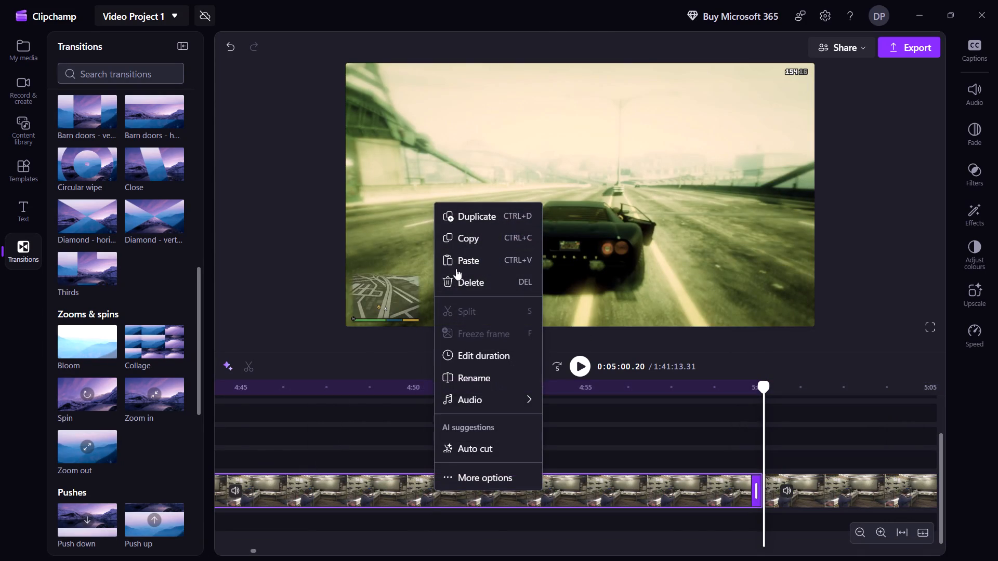
{"action": "left_click", "coordinate": [456, 271]}
Play across the new join at about 3:22, from the parked black car into the bridge footage.
{"action": "left_click", "coordinate": [496, 489]}
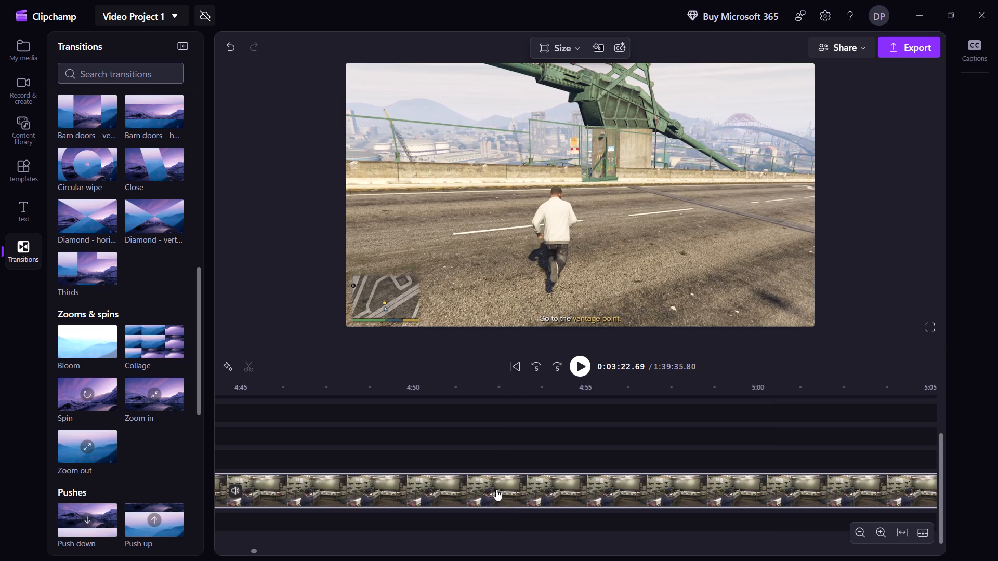
{"action": "key", "text": "Left"}
{"action": "key", "text": "Left"}
{"action": "key", "text": "Left"}
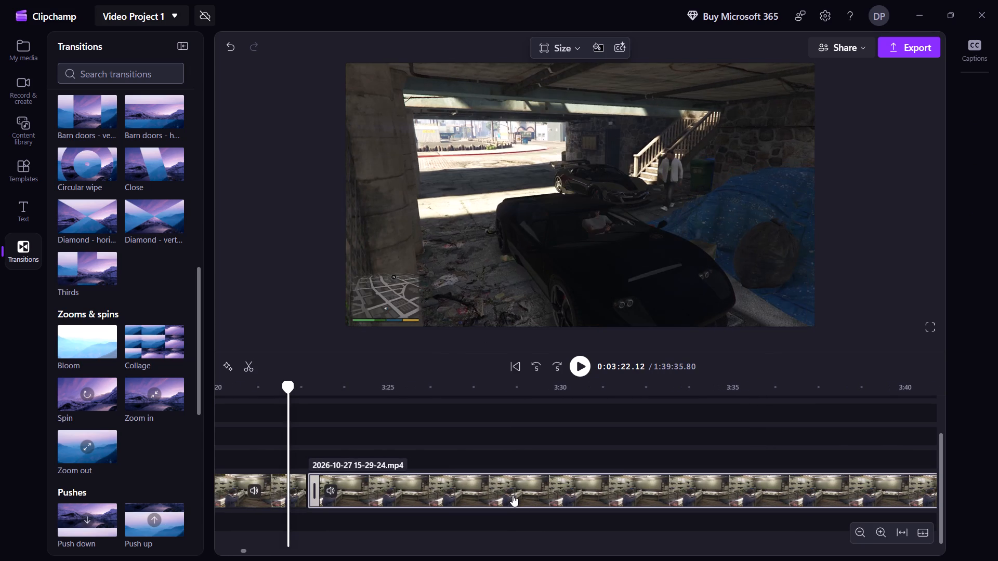
{"action": "key", "text": "space"}
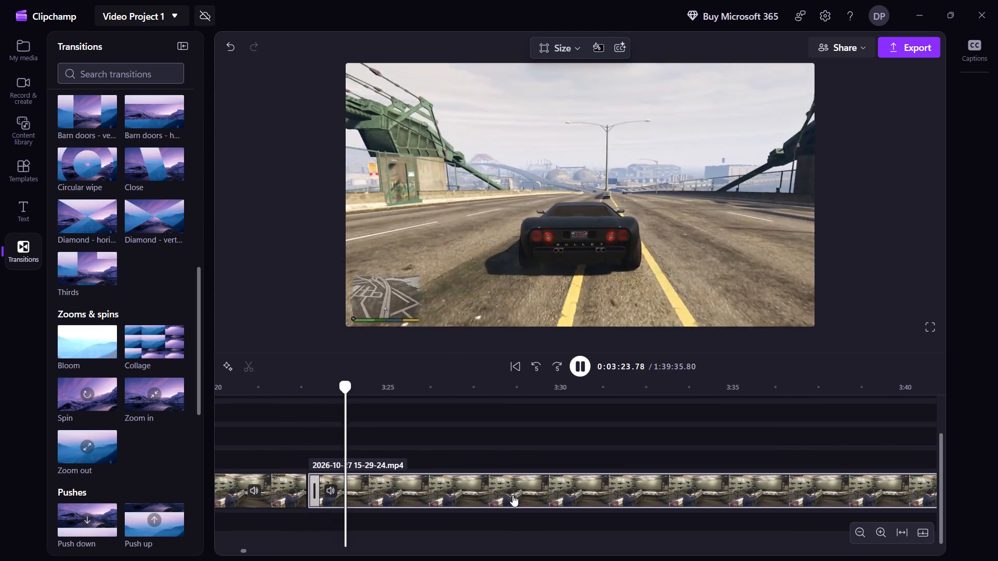
{"action": "key", "text": "space"}
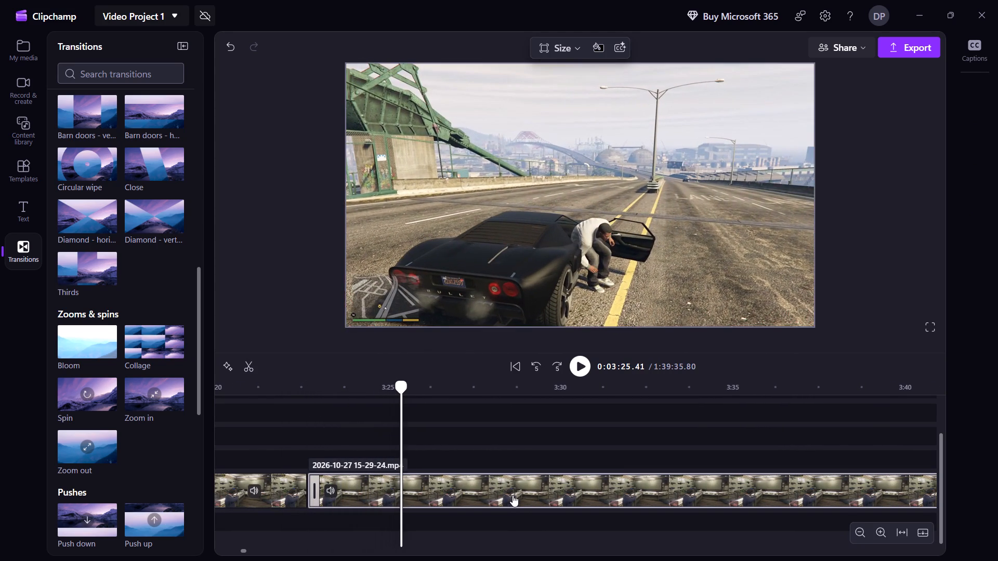
Add a Thirds transition at the join between the garage and bridge clips, near 3:22.
{"action": "left_click_drag", "start_coordinate": [81, 272], "coordinate": [277, 479]}
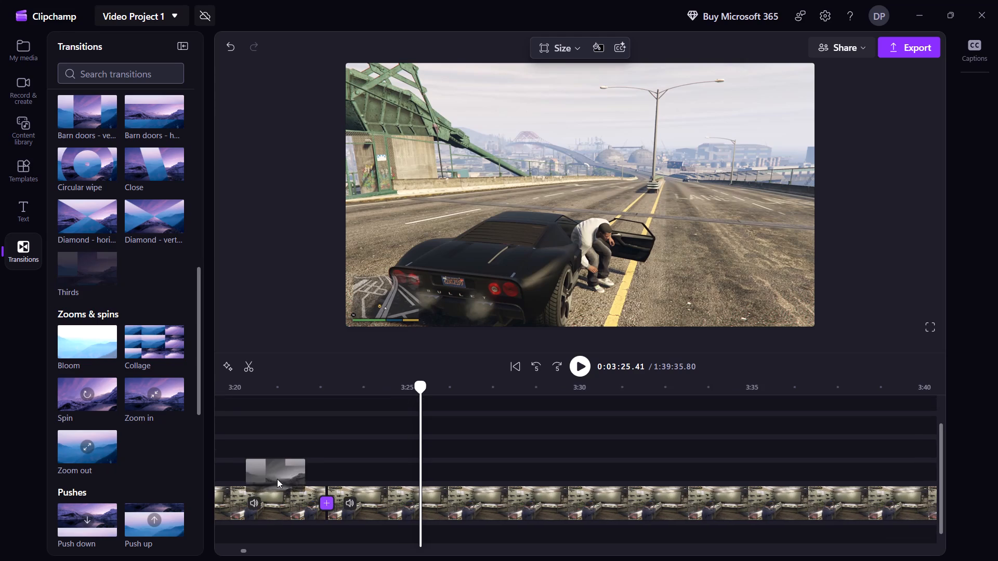
{"action": "left_click_drag", "start_coordinate": [277, 479], "coordinate": [324, 497]}
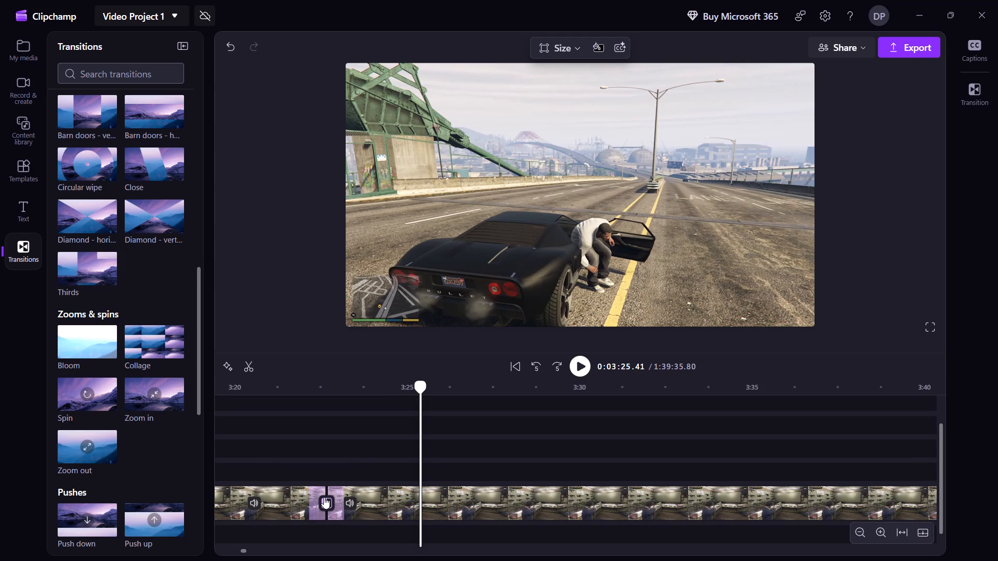
Step back to before the Thirds transition near 3:22 and play it through into the ship cutscene around 3:48.
{"action": "key", "text": "Left"}
{"action": "key", "text": "Left"}
{"action": "key", "text": "Left"}
{"action": "key", "text": "Left"}
{"action": "key", "text": "Left"}
{"action": "key", "text": "Left"}
{"action": "key", "text": "Left"}
{"action": "key", "text": "Left"}
{"action": "key", "text": "Left"}
{"action": "key", "text": "Left"}
{"action": "key", "text": "Left"}
{"action": "key", "text": "Left"}
{"action": "key", "text": "Left"}
{"action": "key", "text": "Left"}
{"action": "key", "text": "Left"}
{"action": "key", "text": "Left"}
{"action": "key", "text": "Left"}
{"action": "key", "text": "Left"}
{"action": "key", "text": "Left"}
{"action": "key", "text": "Left"}
{"action": "key", "text": "space"}
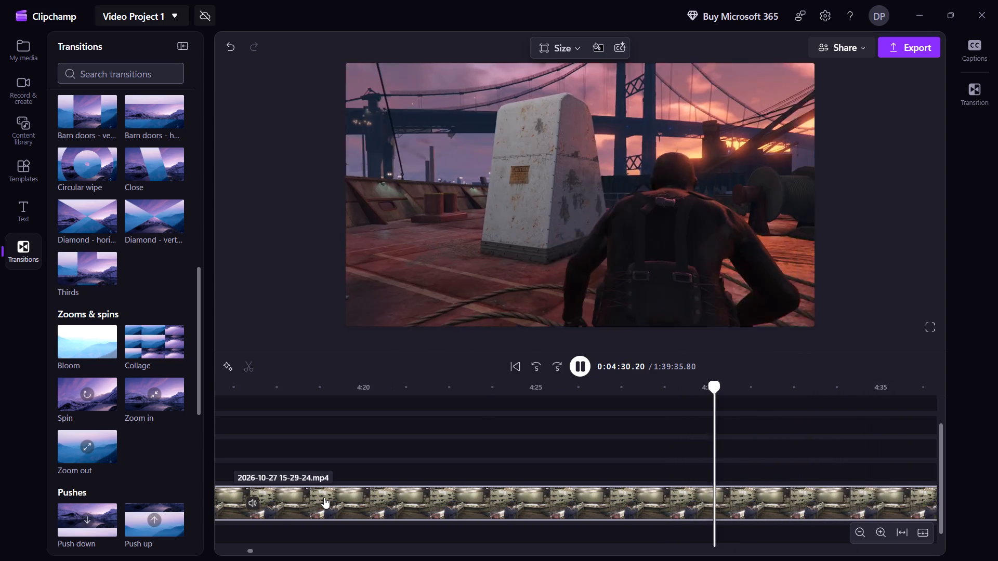
{"action": "key", "text": "shift+Right"}
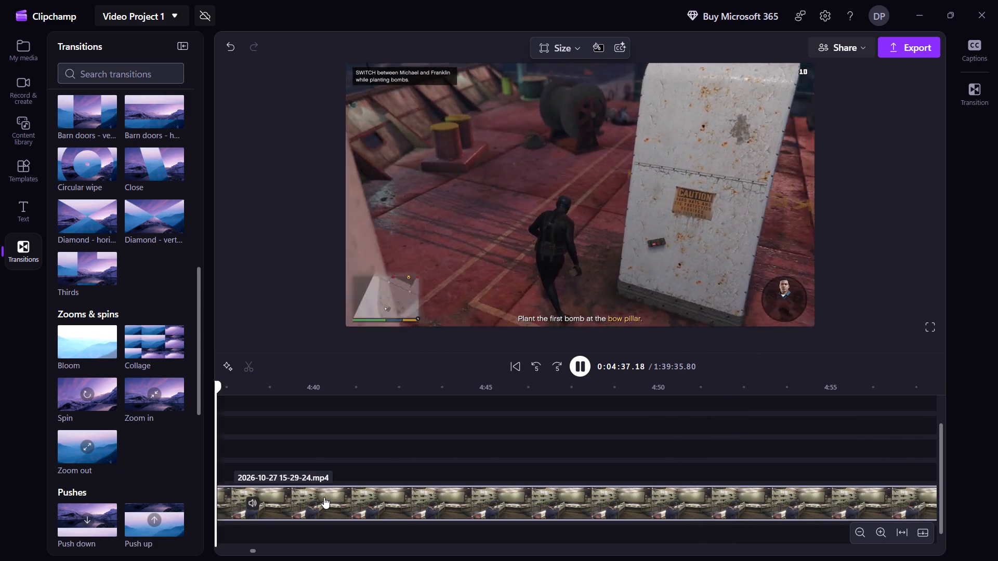
{"action": "key", "text": "shift+Right"}
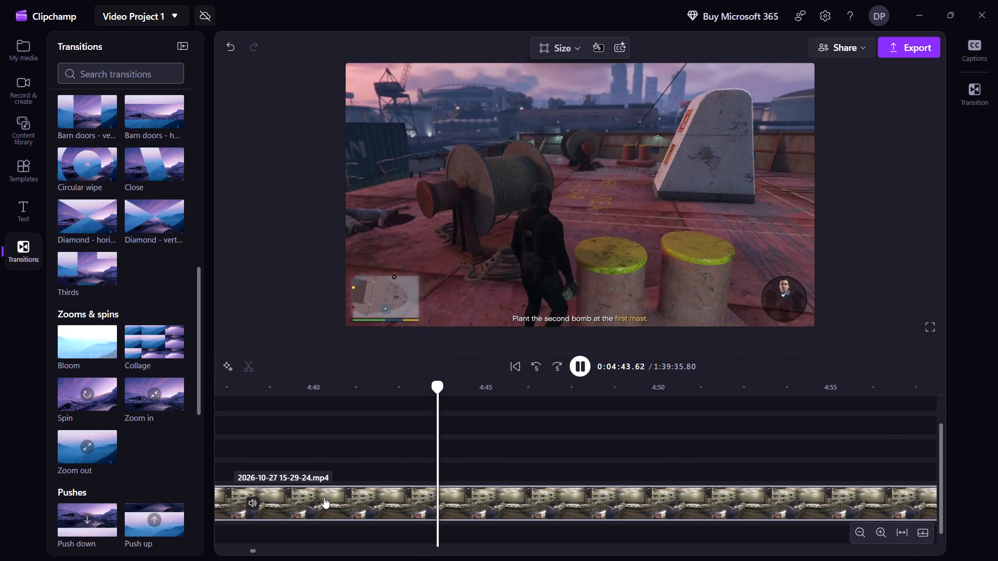
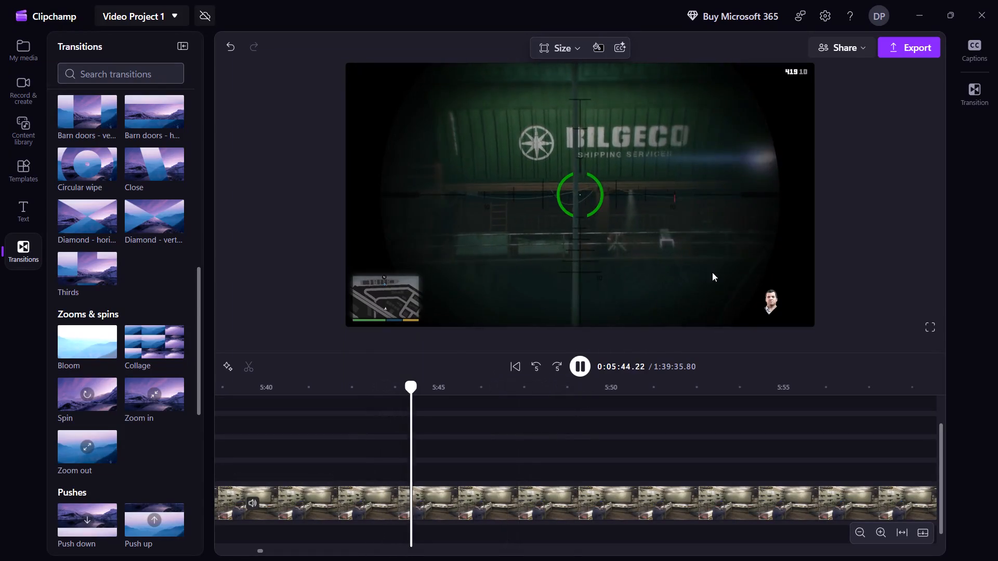
Show the video preview in full screen while the sniper-scope gameplay plays from about 5:44.
{"action": "left_click", "coordinate": [926, 327]}
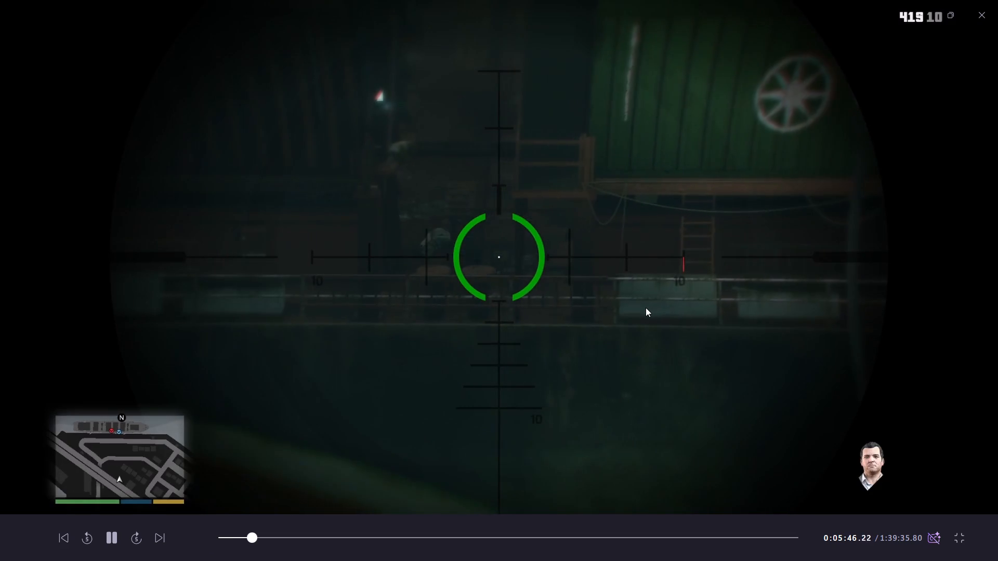
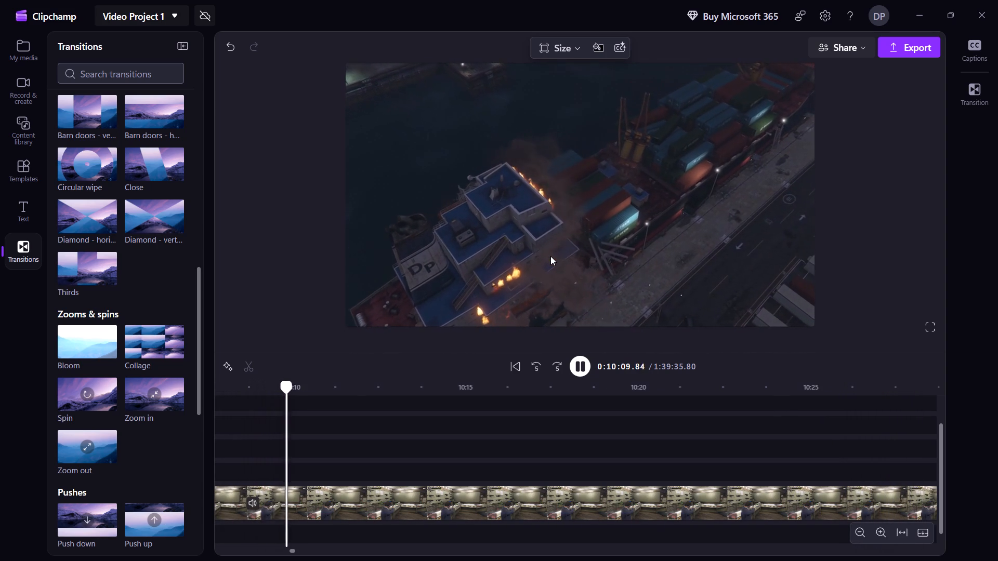
Skip through the gameplay from the burning ship scene and the wreckage dive to the submersible cutscene at about 11:39.
{"action": "key", "text": "Right"}
{"action": "key", "text": "shift+Right"}
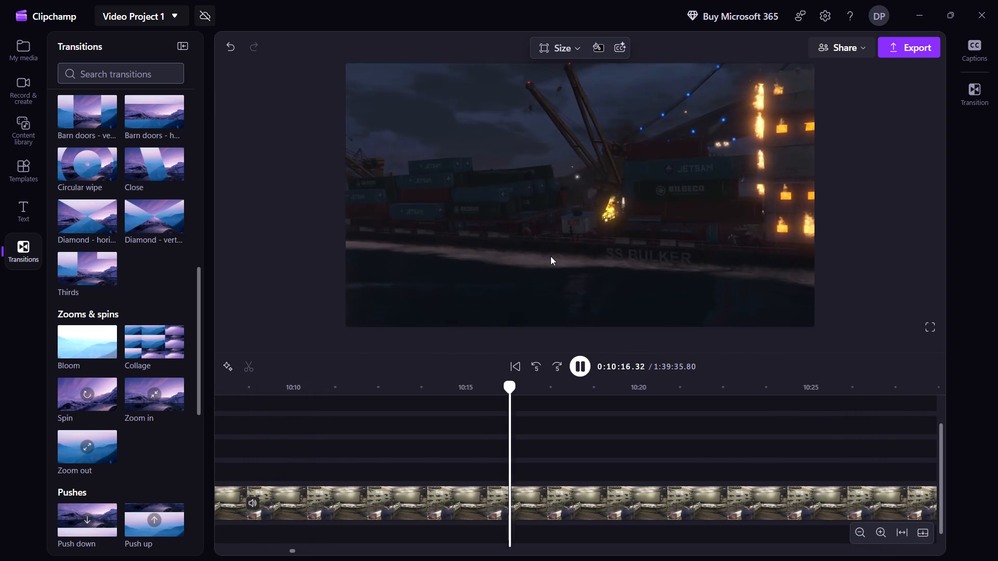
{"action": "key", "text": "shift+Right"}
{"action": "key", "text": "shift+Right"}
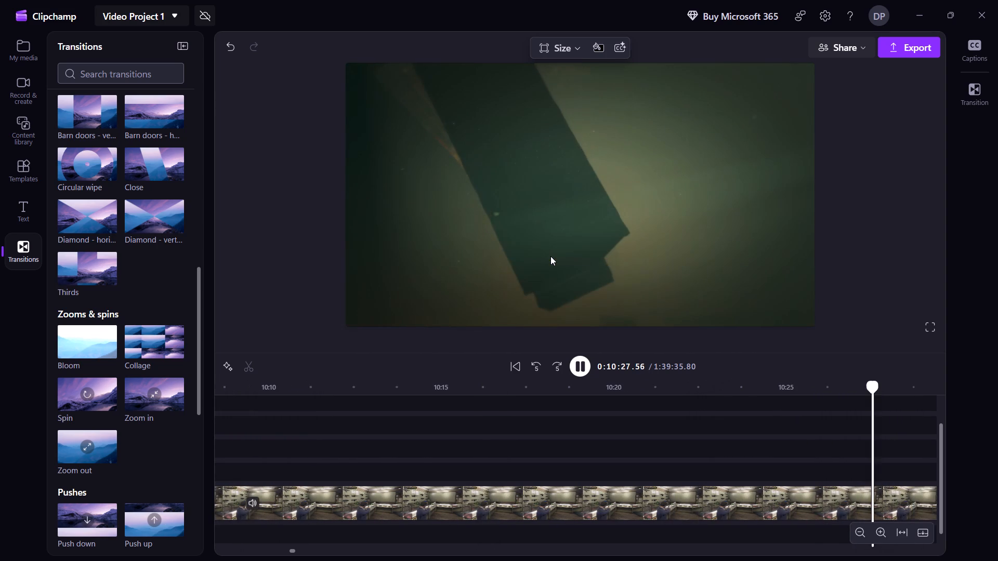
{"action": "key", "text": "shift+Right"}
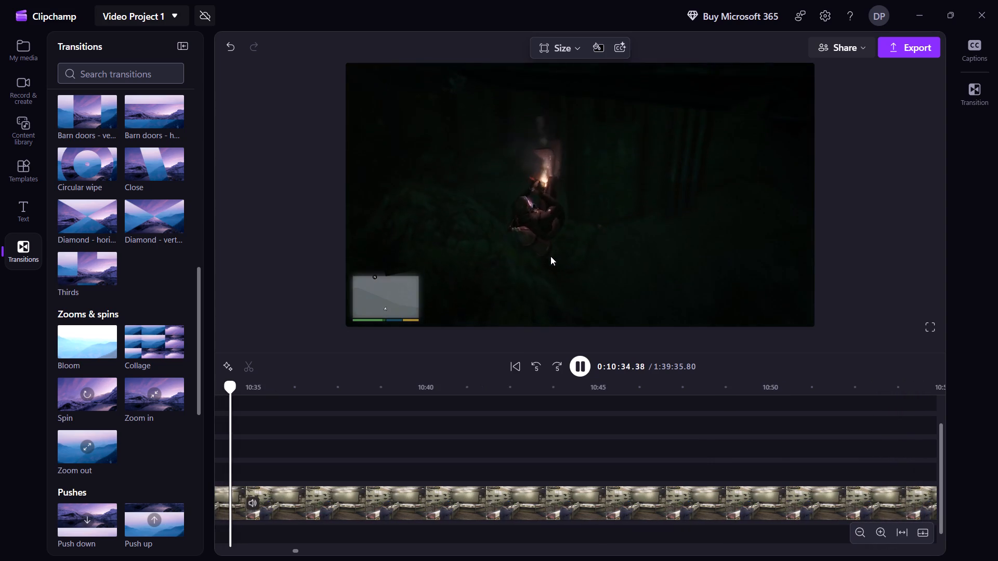
{"action": "key", "text": "shift+Right"}
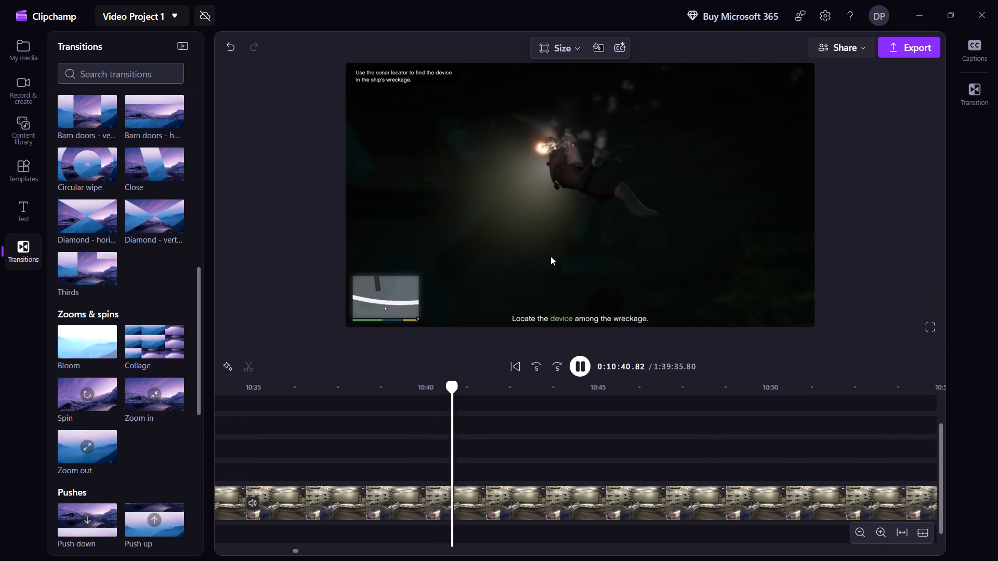
{"action": "key", "text": "shift+Right"}
{"action": "key", "text": "shift+Right"}
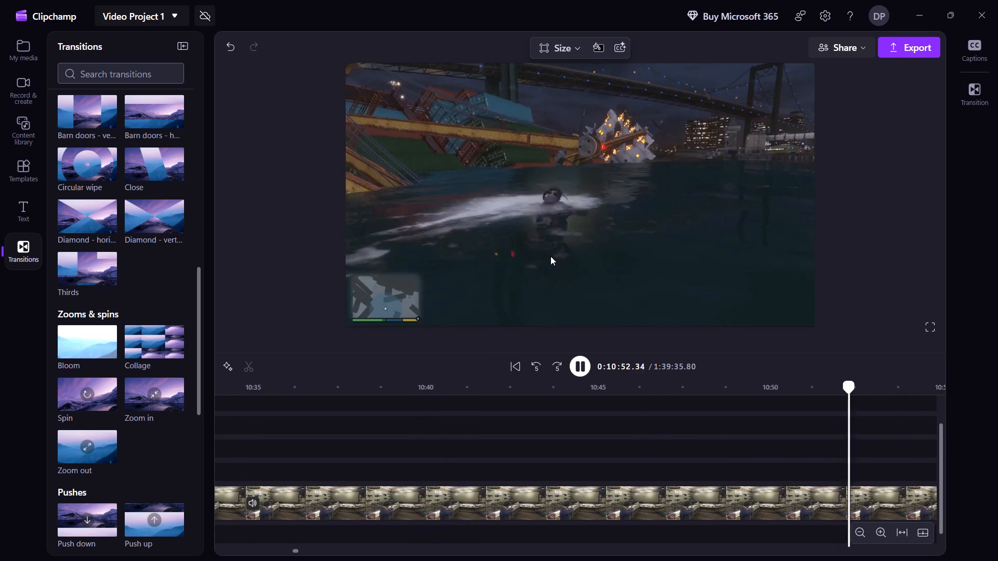
{"action": "key", "text": "shift+Right"}
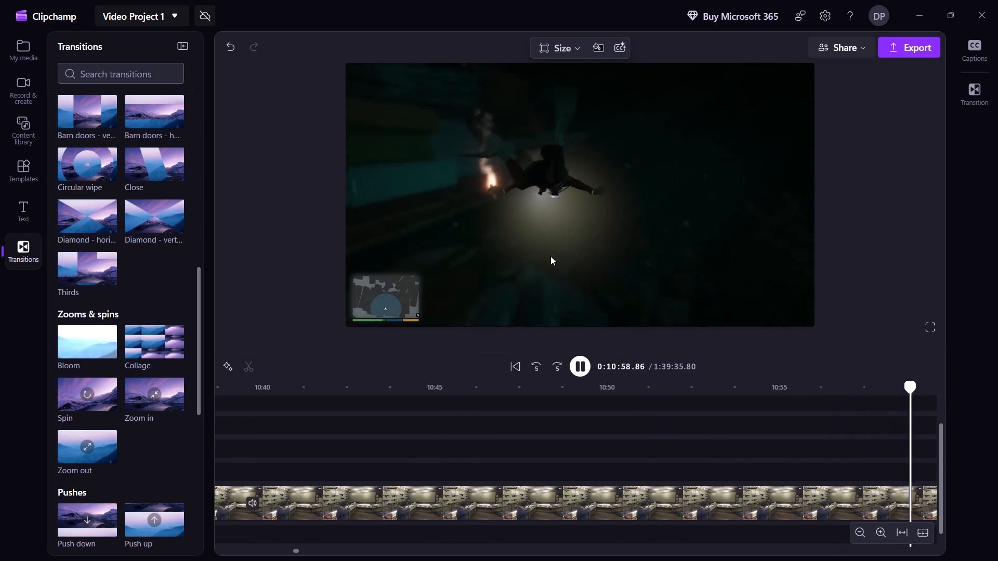
{"action": "key", "text": "shift+Right"}
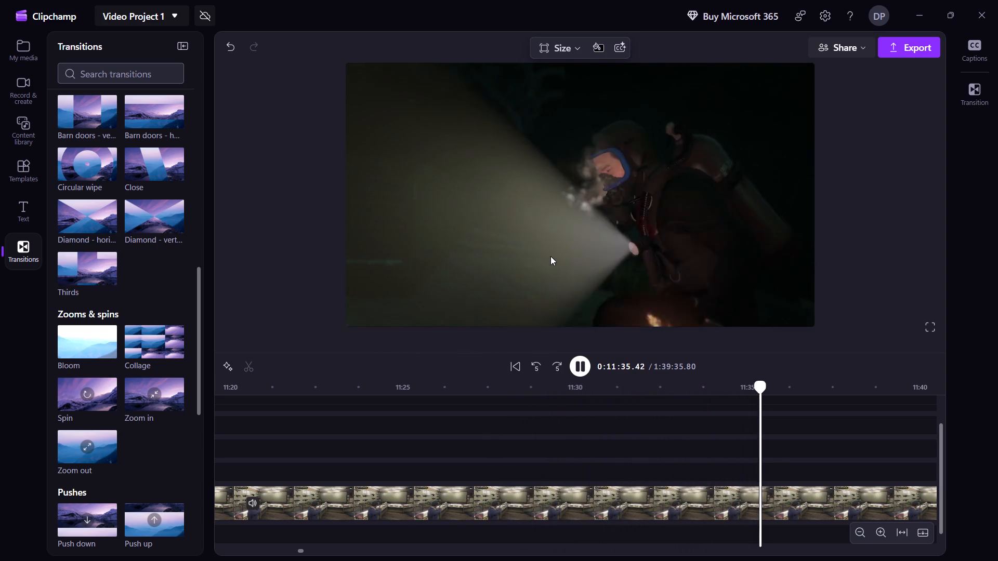
{"action": "key", "text": "Right"}
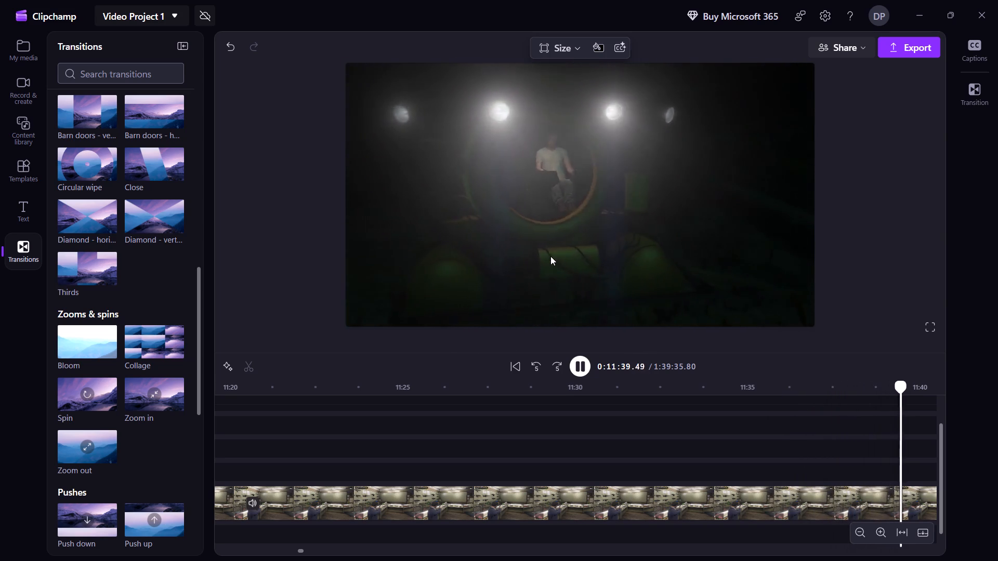
Split the gameplay clip at about 12:51, during the submersible drive back to the safe area.
{"action": "key", "text": "shift+Right"}
{"action": "key", "text": "shift+Right"}
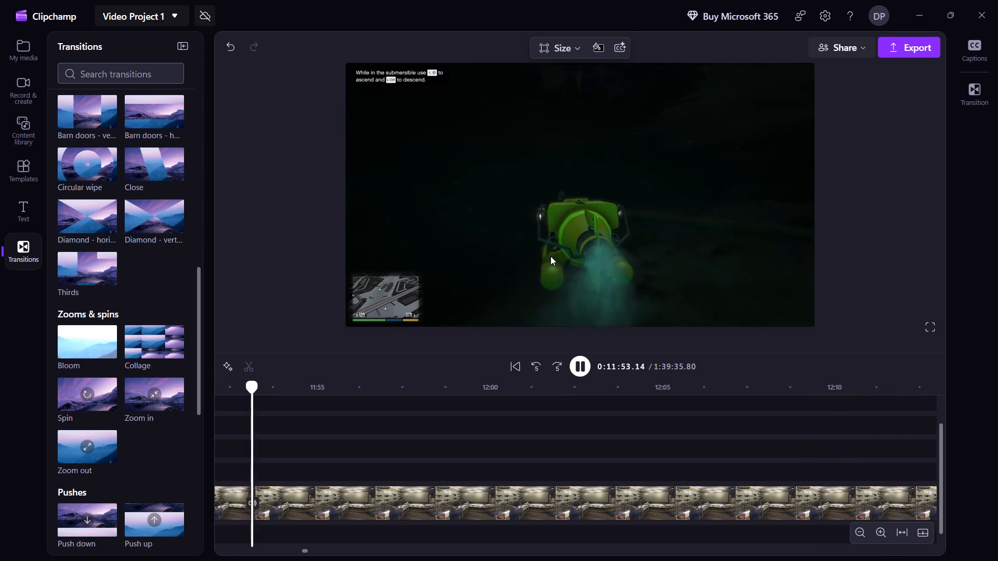
{"action": "key", "text": "shift+Right"}
{"action": "key", "text": "shift+Right"}
{"action": "key", "text": "shift+Right"}
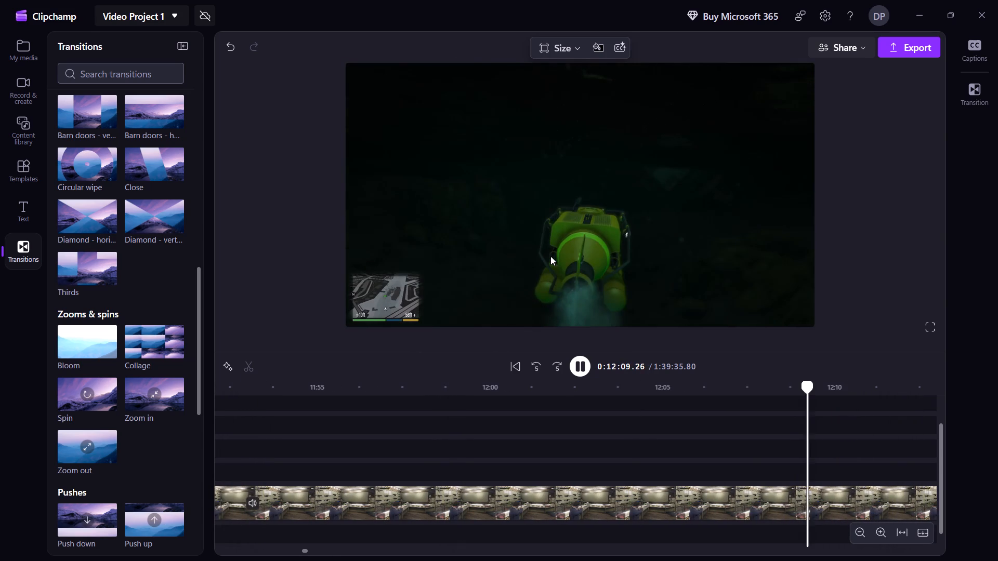
{"action": "key", "text": "shift+Right"}
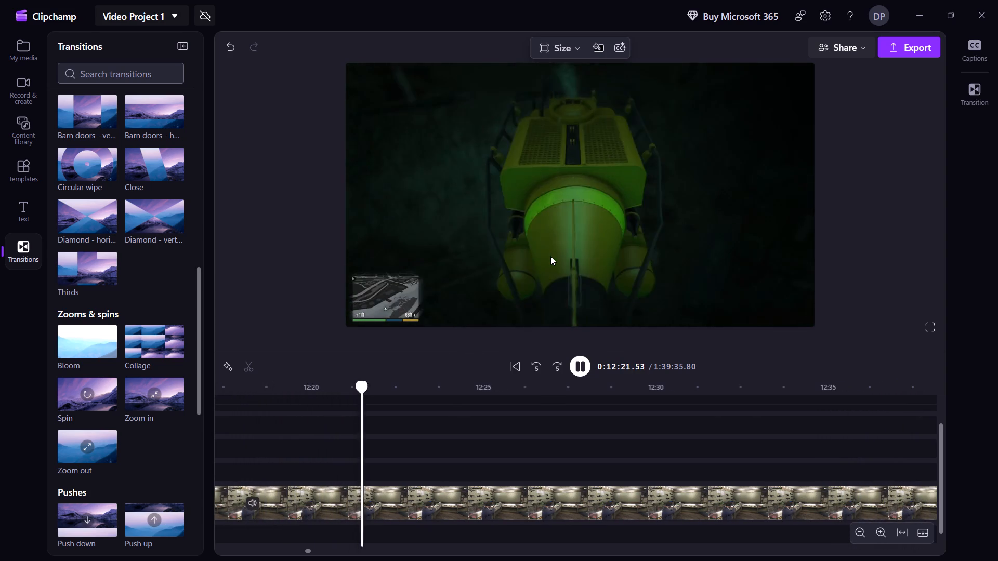
{"action": "key", "text": "shift+Right"}
{"action": "key", "text": "shift+Right"}
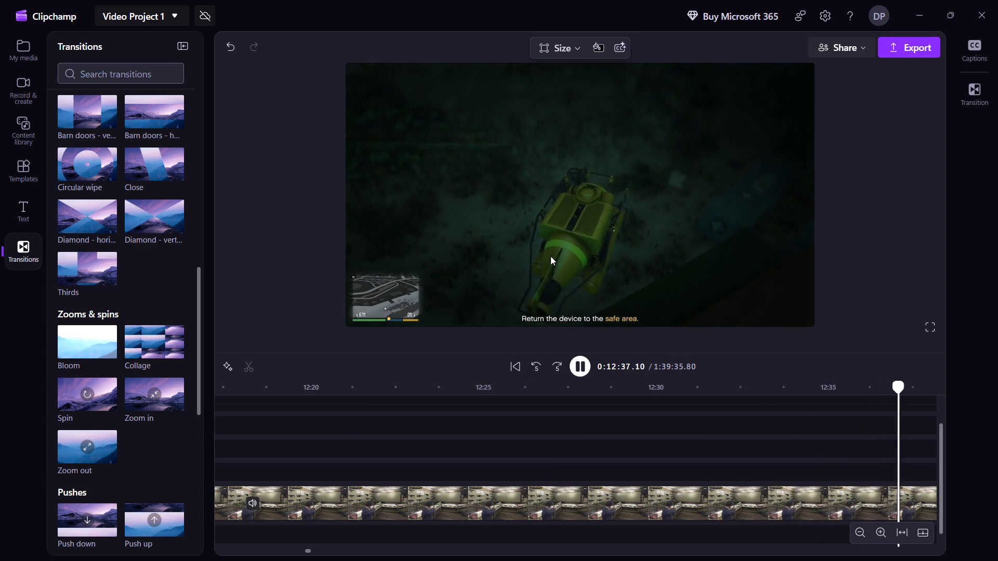
{"action": "key", "text": "shift+Right"}
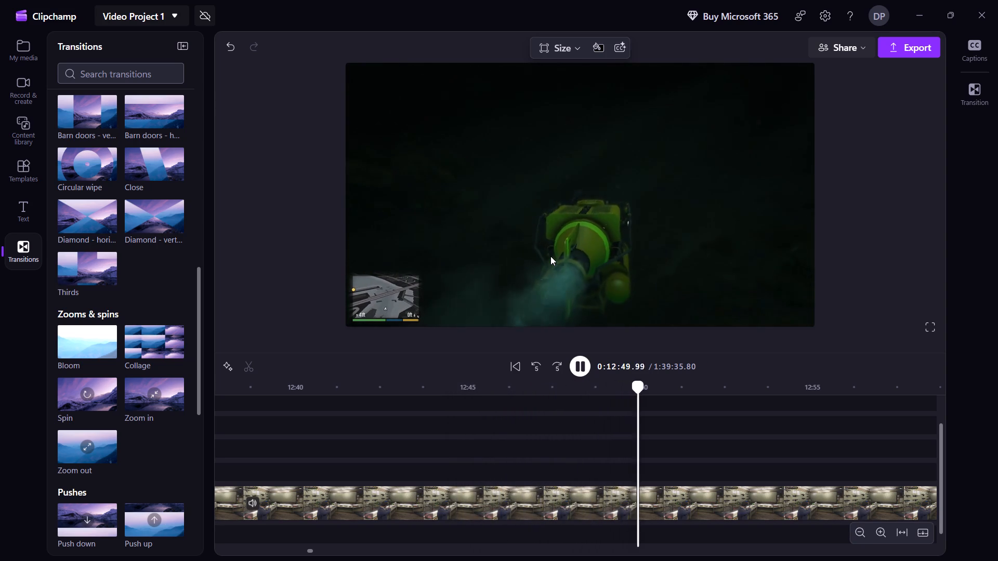
{"action": "key", "text": "s"}
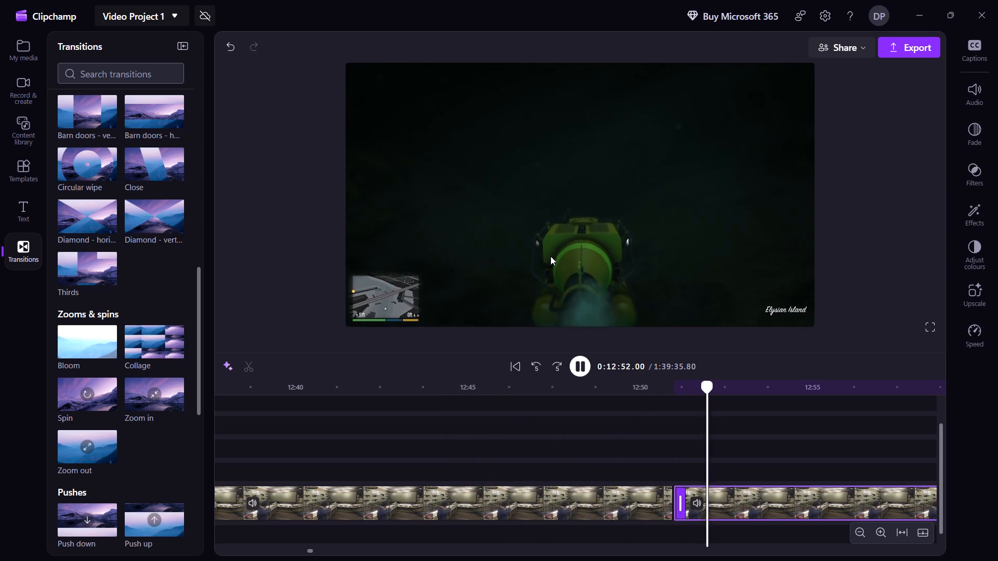
Split the gameplay clip again at about 13:51, where the submersible approaches the yellow ring.
{"action": "key", "text": "shift+Right"}
{"action": "key", "text": "shift+Right"}
{"action": "key", "text": "shift+Right"}
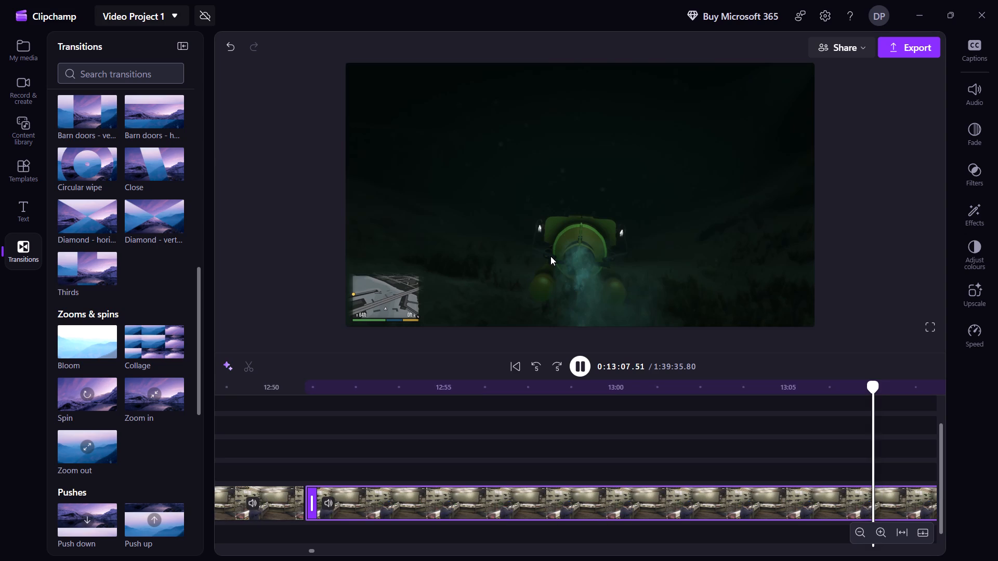
{"action": "key", "text": "shift+Right"}
{"action": "key", "text": "shift+Right"}
{"action": "key", "text": "shift+Right"}
{"action": "key", "text": "shift+Right"}
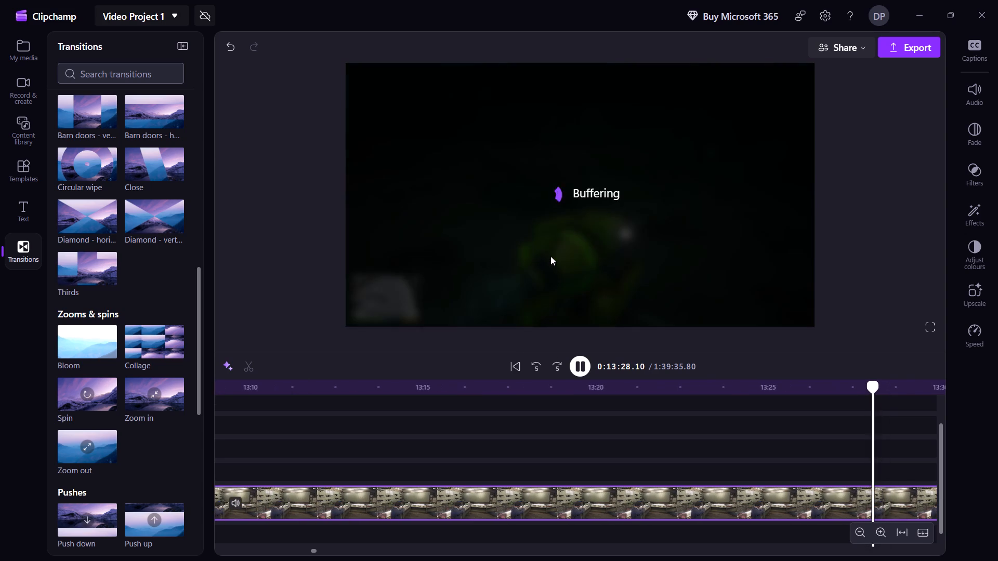
{"action": "key", "text": "shift+Right"}
{"action": "key", "text": "shift+Right"}
{"action": "key", "text": "shift+Right"}
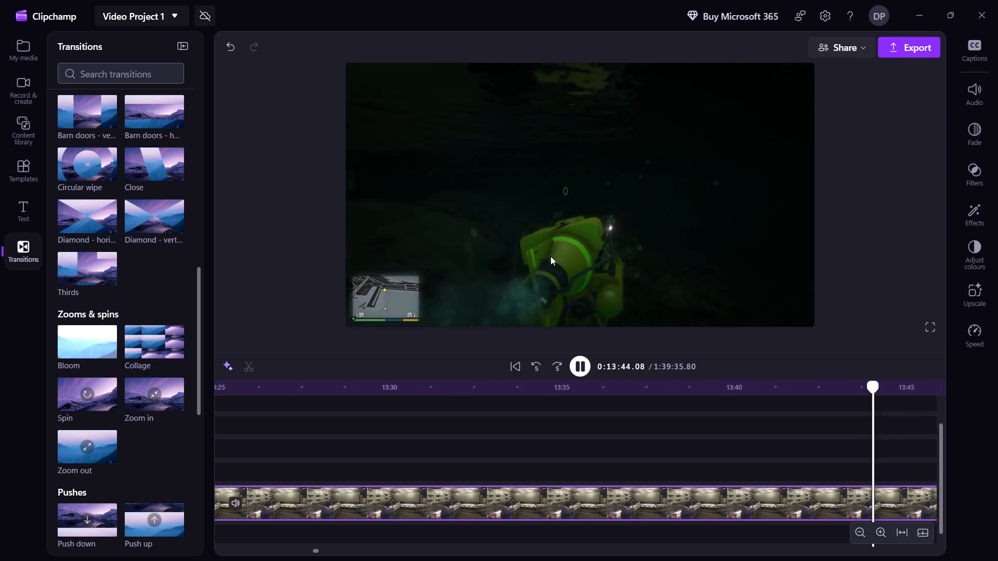
{"action": "key", "text": "shift+Right"}
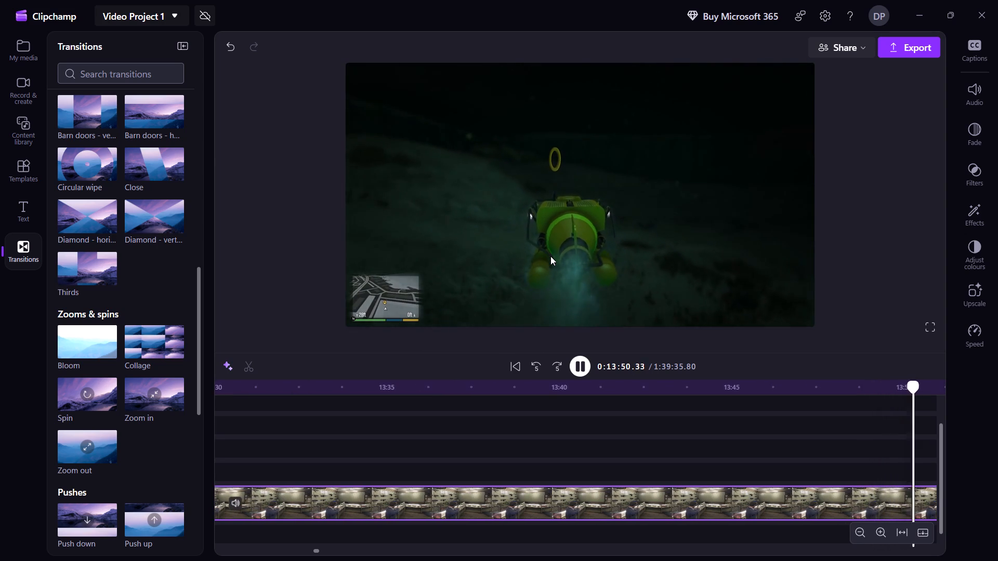
{"action": "key", "text": "s"}
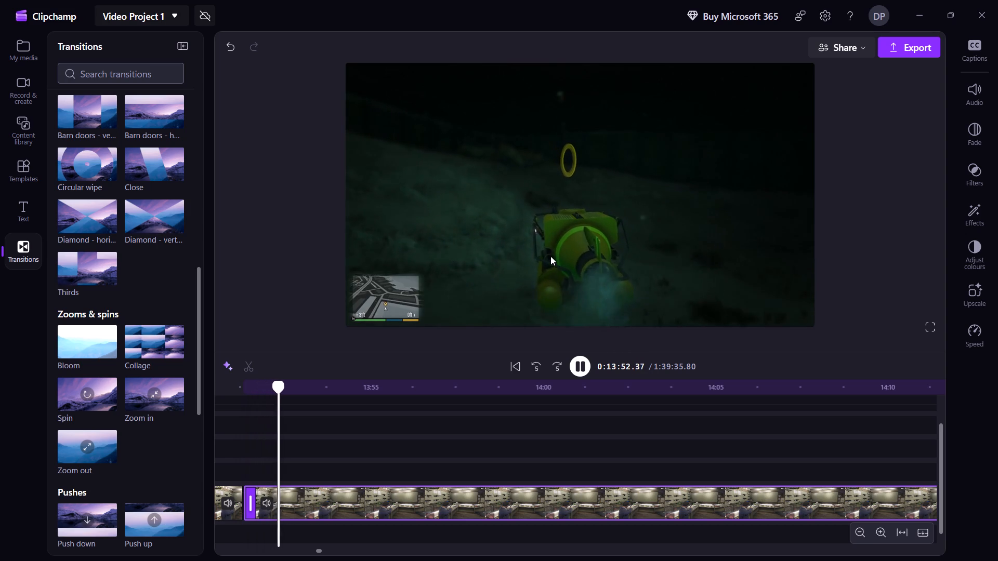
Delete the submersible travel segment between the splits at about 12:51 and 13:51, and close the resulting gap.
{"action": "key", "text": "space"}
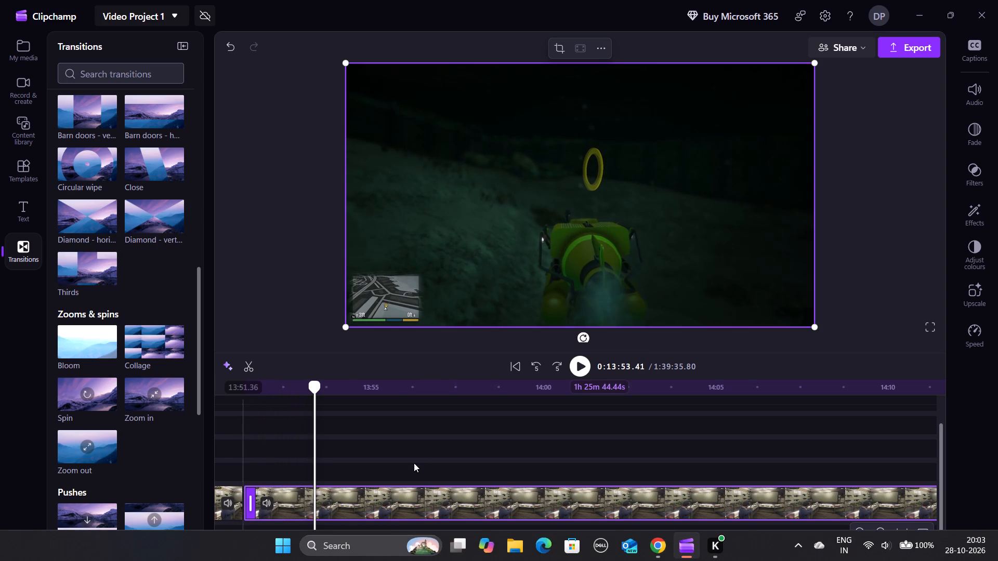
{"action": "scroll", "coordinate": [415, 460], "scroll_direction": "down", "scroll_amount": 1, "text": "shift"}
{"action": "scroll", "coordinate": [415, 460], "scroll_direction": "up", "scroll_amount": 3, "text": "shift"}
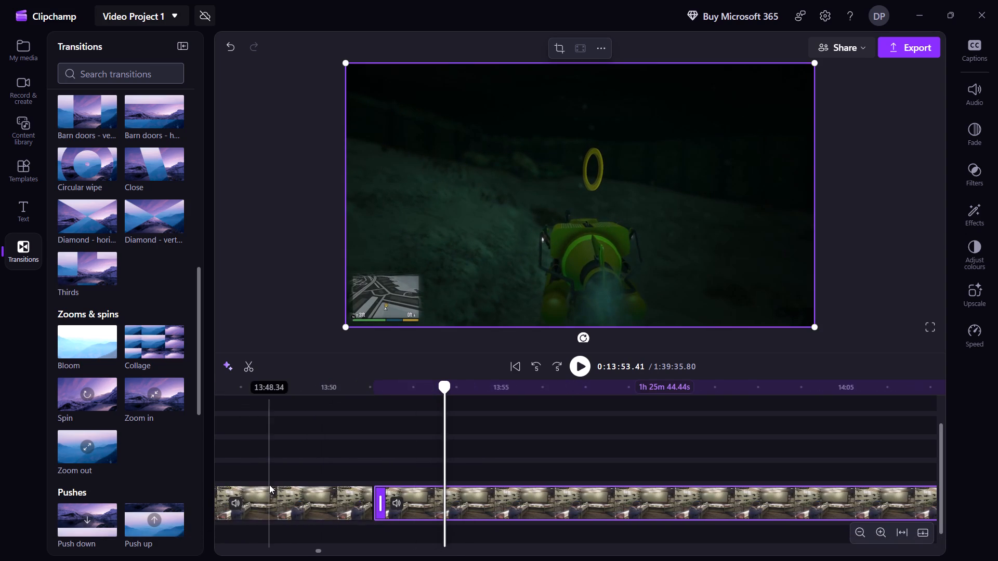
{"action": "left_click", "coordinate": [272, 494]}
{"action": "right_click", "coordinate": [272, 494]}
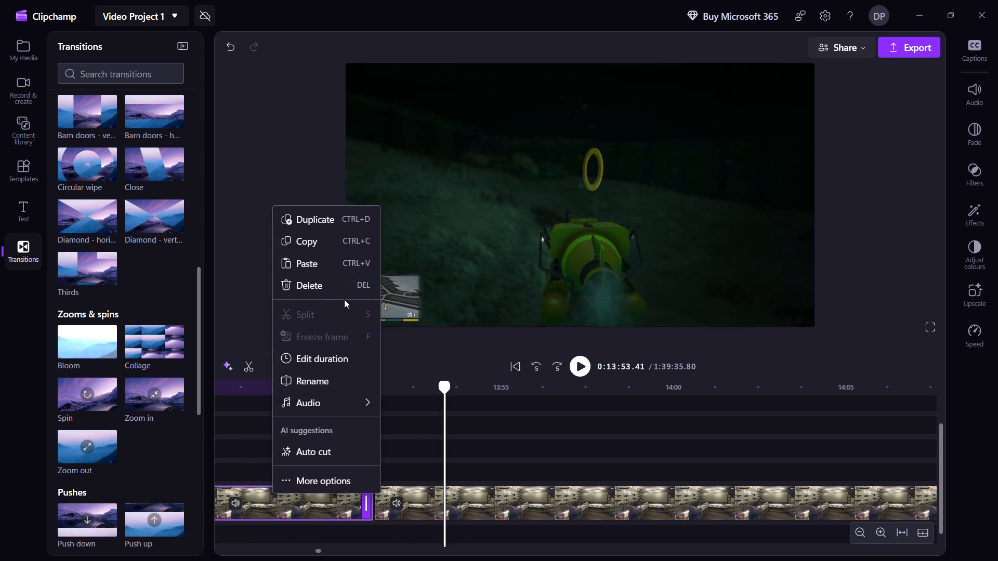
{"action": "left_click", "coordinate": [350, 289]}
{"action": "left_click", "coordinate": [297, 495]}
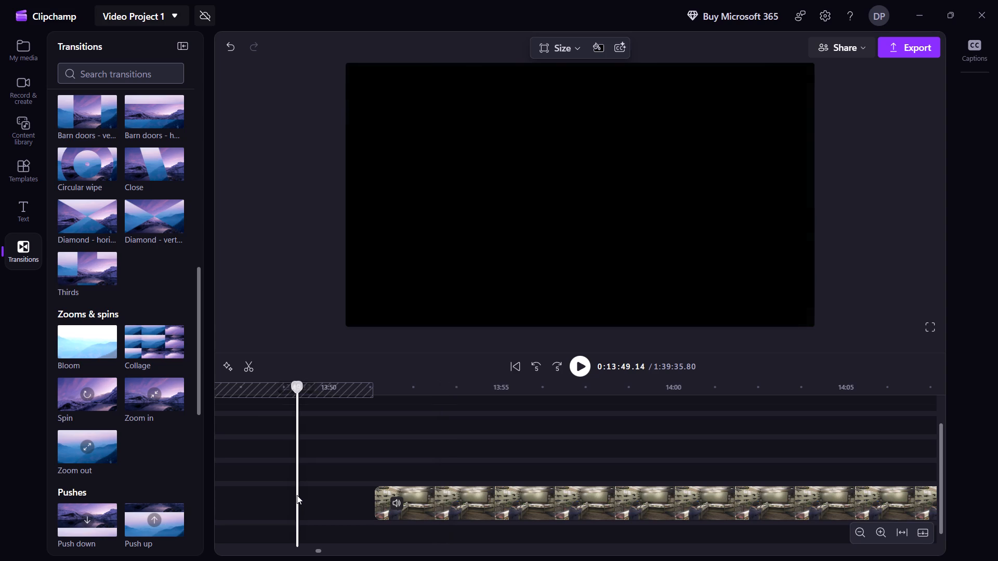
{"action": "left_click", "coordinate": [301, 502]}
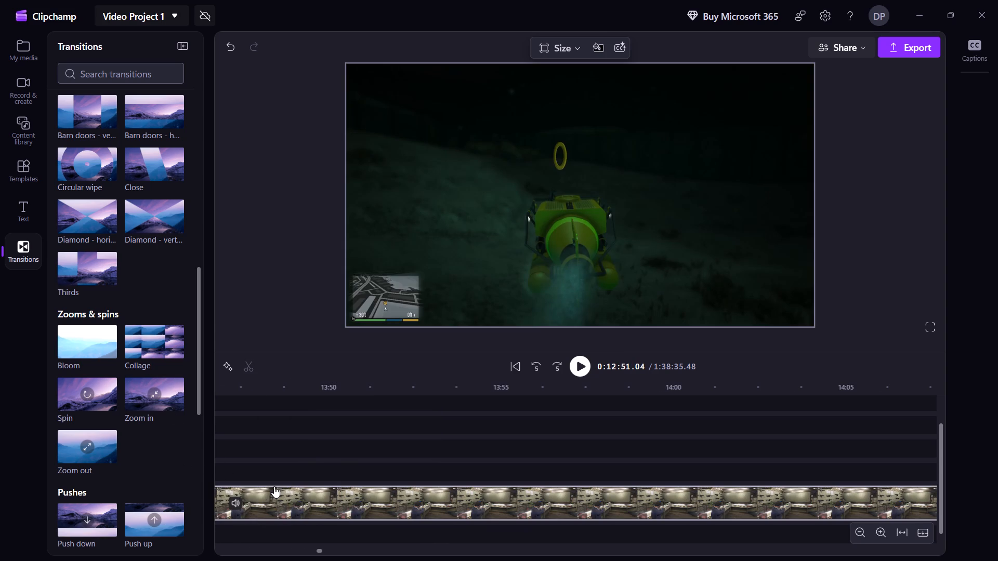
Add the Zoom in transition between the two gameplay clips at the cut near 12:51.
{"action": "scroll", "coordinate": [274, 486], "scroll_direction": "down", "scroll_amount": 2, "text": "shift"}
{"action": "scroll", "coordinate": [274, 486], "scroll_direction": "up", "scroll_amount": 4, "text": "shift"}
{"action": "left_click", "coordinate": [306, 505]}
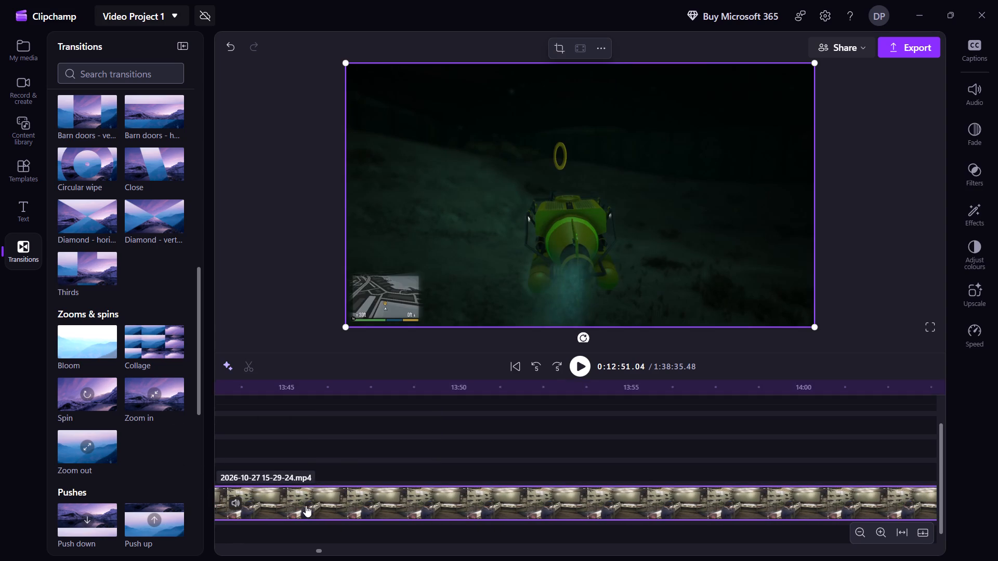
{"action": "key", "text": "Left"}
{"action": "key", "text": "Left"}
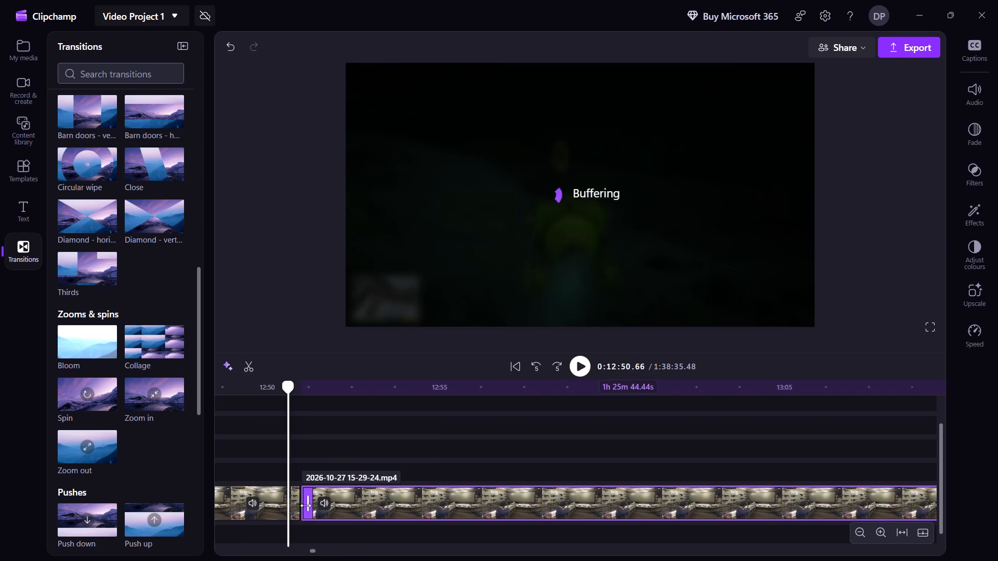
{"action": "left_click_drag", "start_coordinate": [156, 400], "coordinate": [362, 532]}
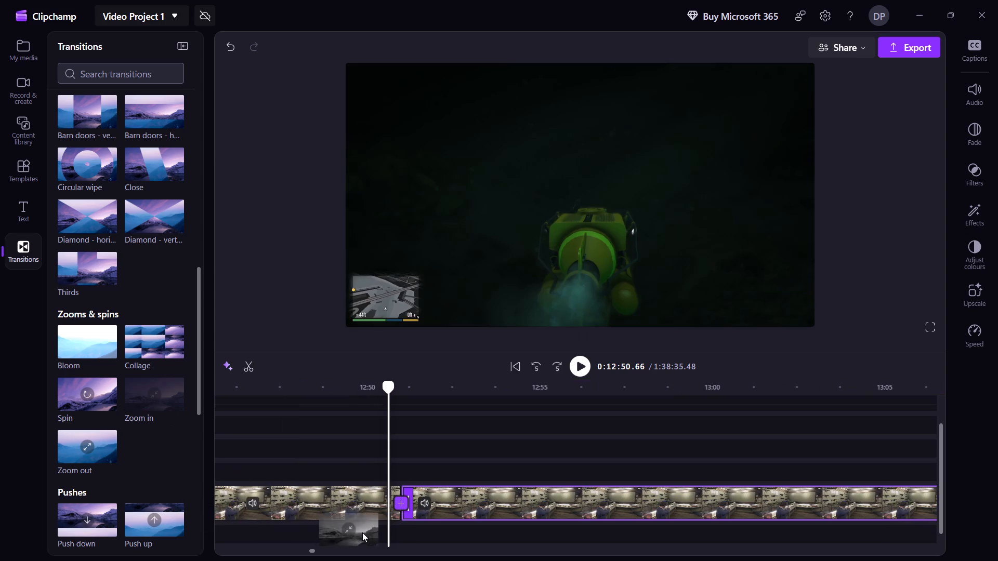
{"action": "left_click_drag", "start_coordinate": [362, 532], "coordinate": [397, 515]}
Review the footage after the Zoom in transition, through the dockside cutscene to the start of the getaway vehicle objective near 15:27.
{"action": "key", "text": "space"}
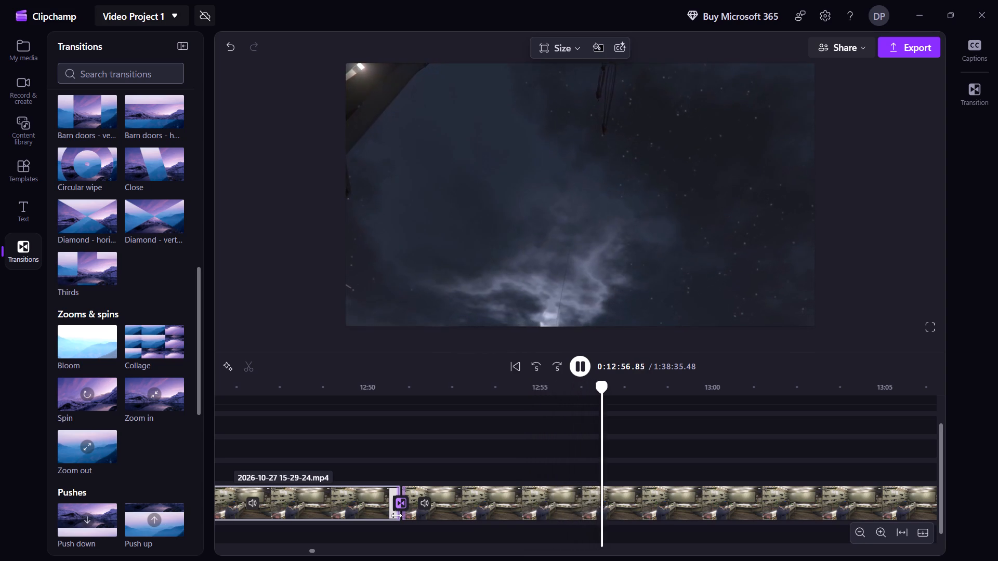
{"action": "key", "text": "Right"}
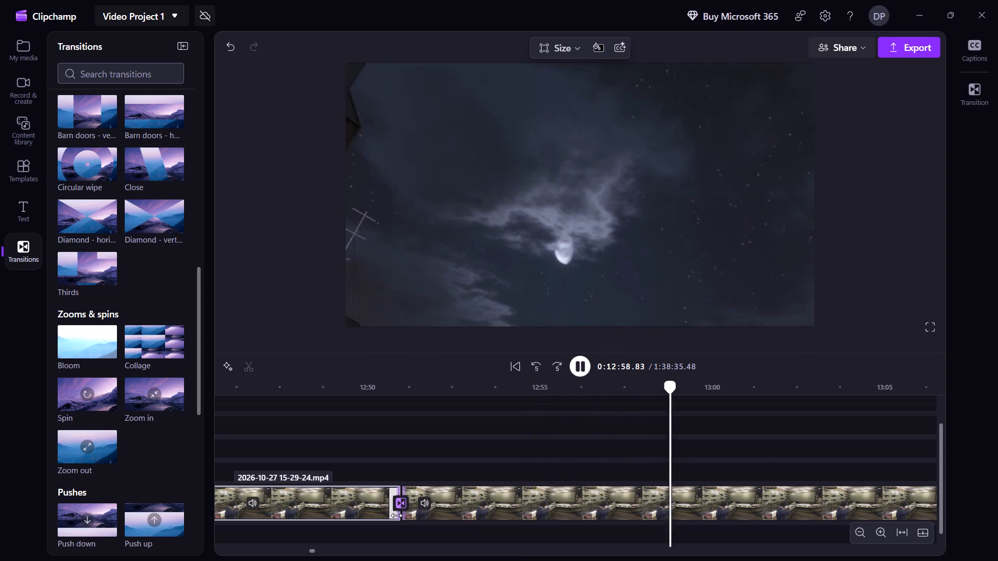
{"action": "key", "text": "Right"}
{"action": "key", "text": "Right"}
{"action": "key", "text": "Right"}
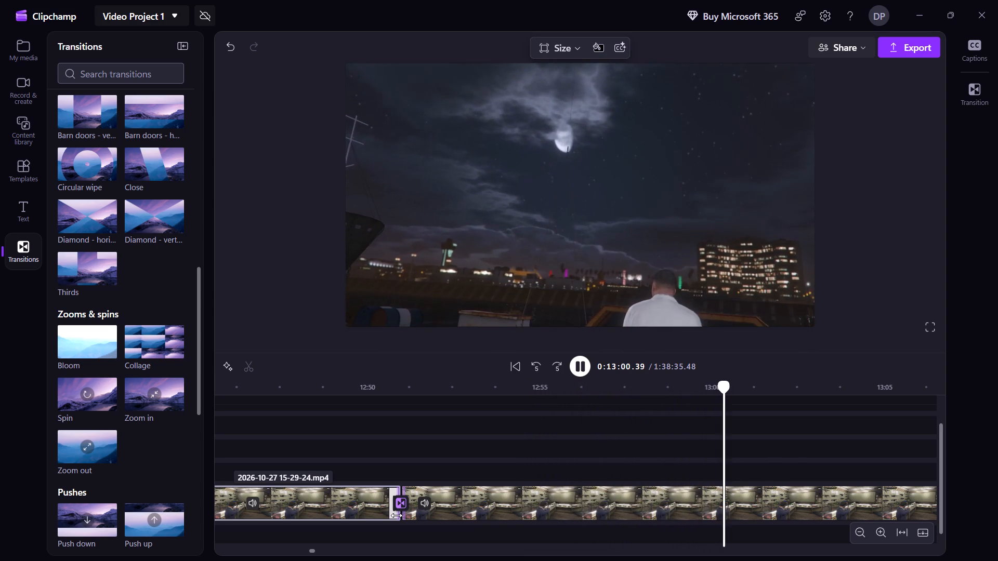
{"action": "key", "text": "Right"}
{"action": "key", "text": "Right"}
{"action": "key", "text": "Right"}
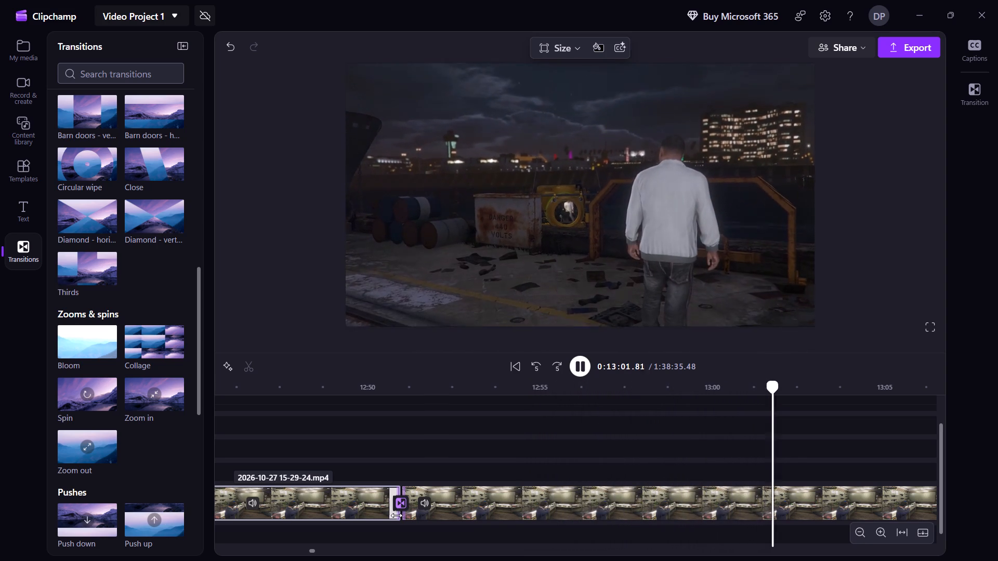
{"action": "key", "text": "shift+Right"}
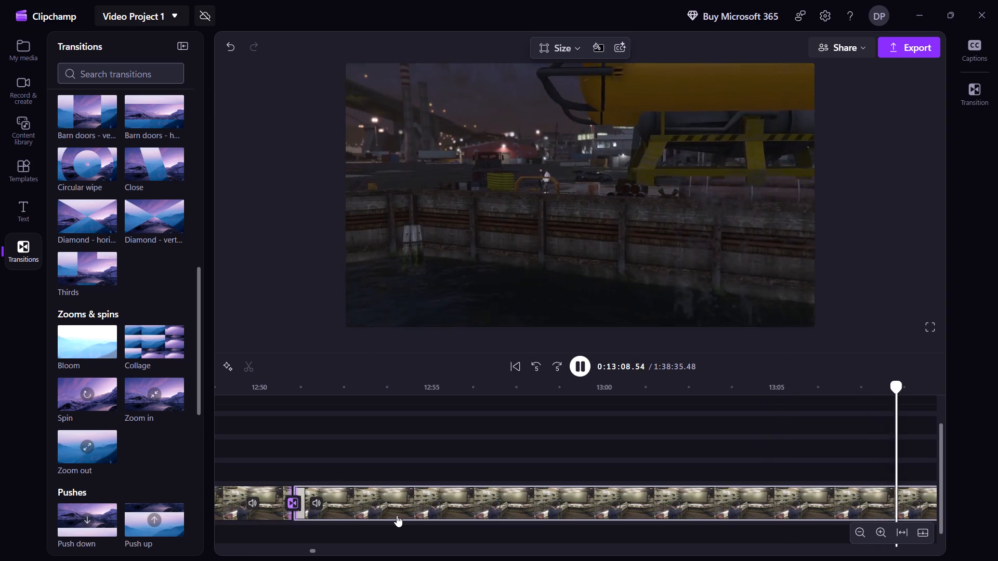
{"action": "key", "text": "shift+Right"}
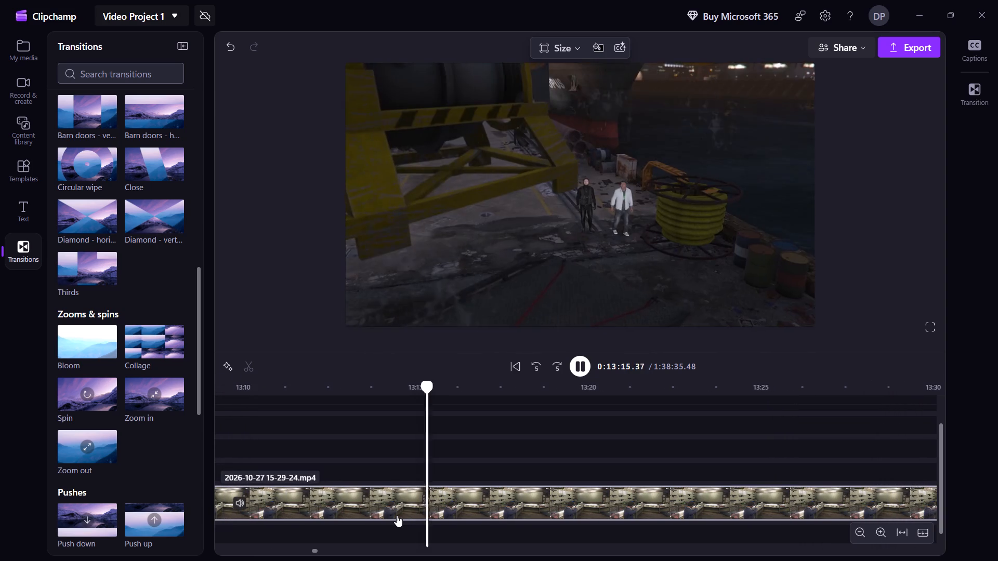
{"action": "key", "text": "shift+Right"}
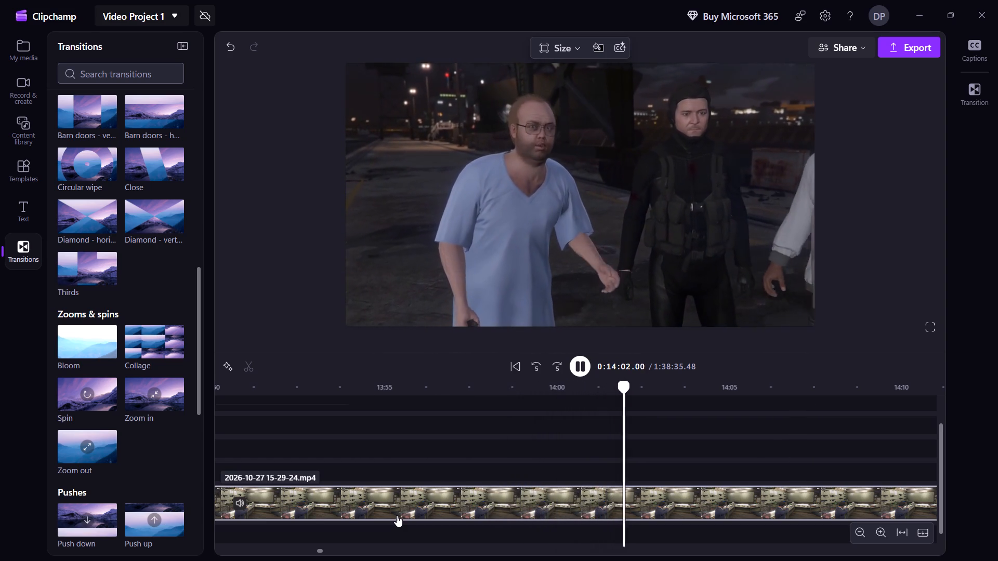
{"action": "key", "text": "shift+Right"}
{"action": "key", "text": "shift+Right"}
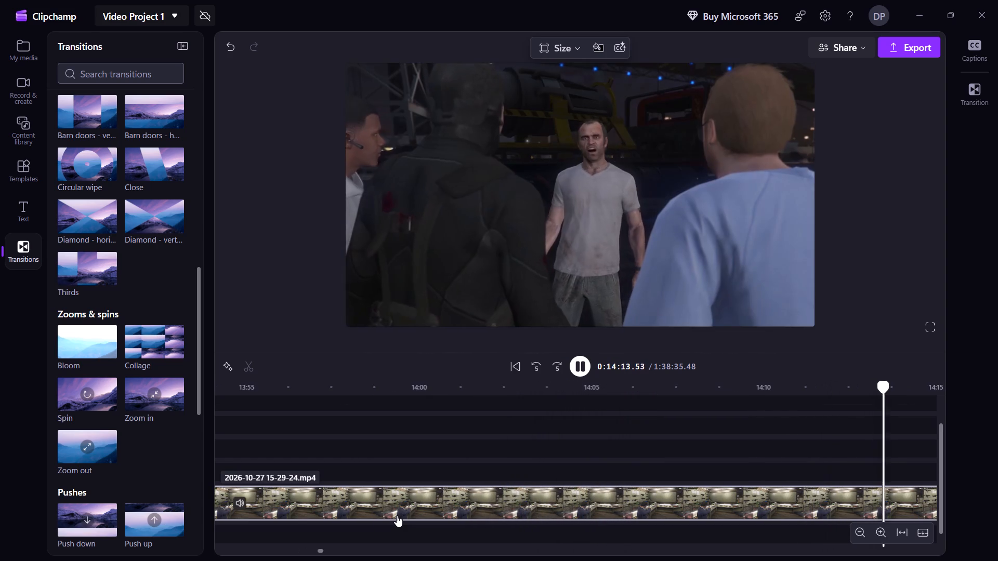
{"action": "key", "text": "shift+Right"}
{"action": "key", "text": "shift+Right"}
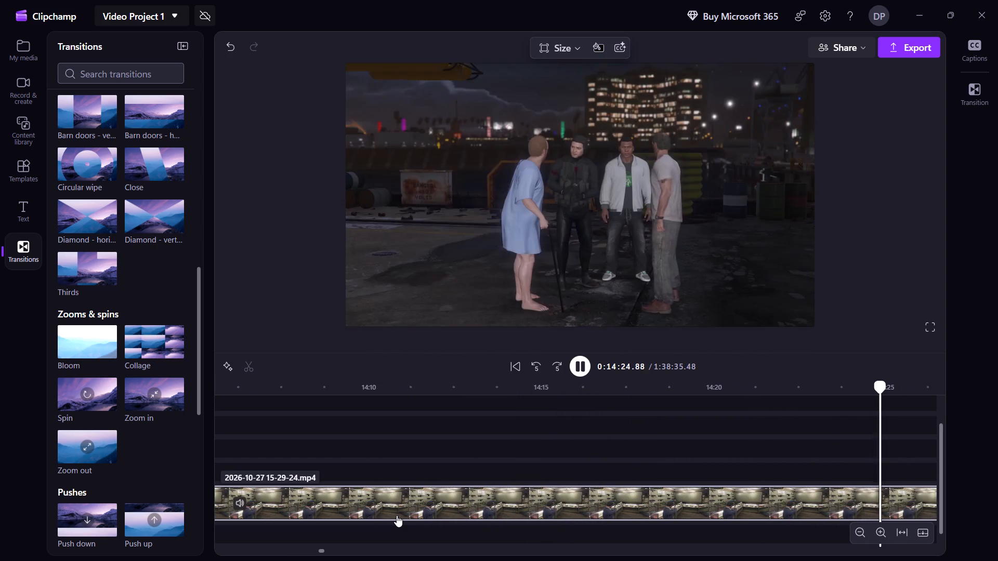
{"action": "key", "text": "shift+Right"}
{"action": "key", "text": "shift+Right"}
{"action": "key", "text": "shift+Right"}
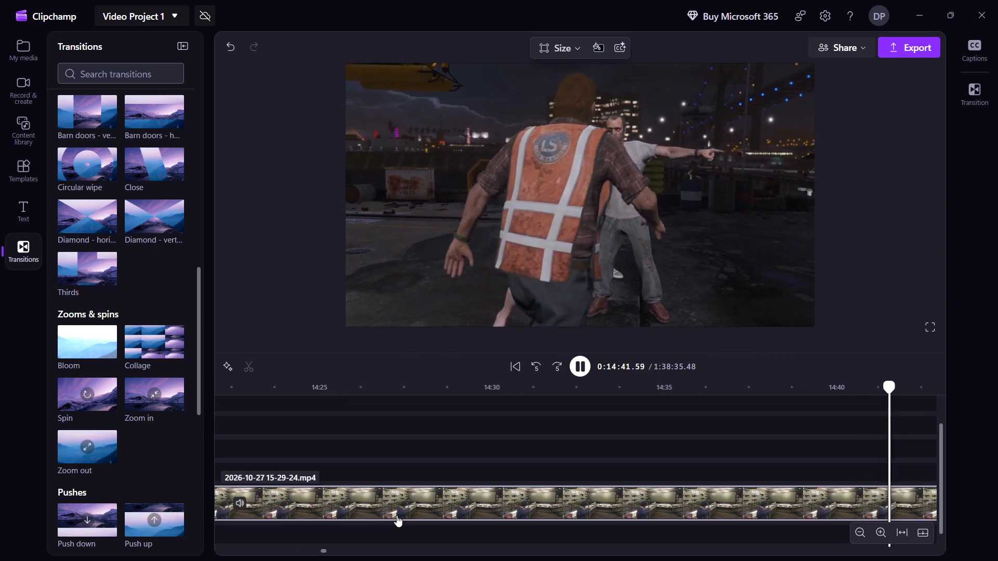
{"action": "key", "text": "shift+Right"}
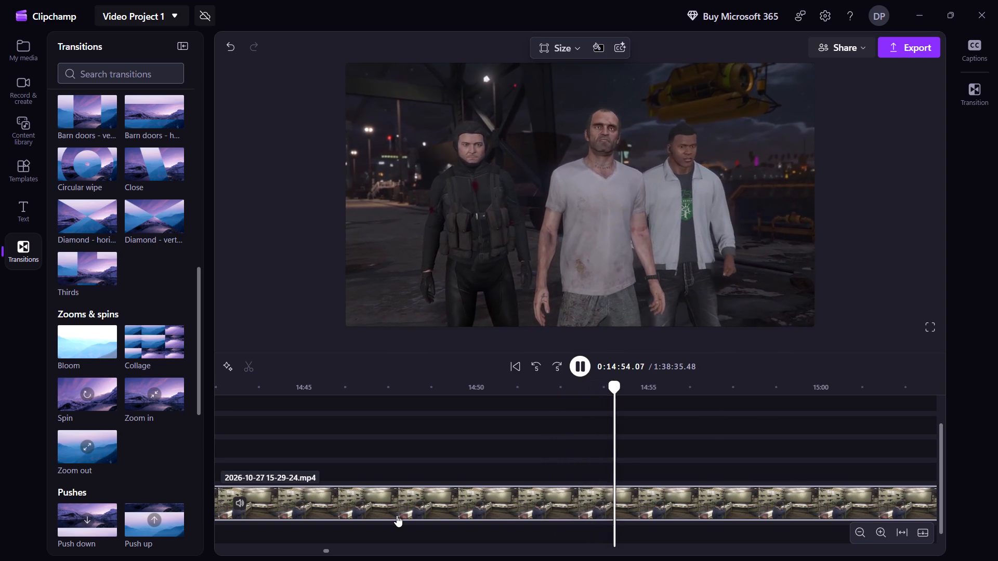
{"action": "key", "text": "shift+Right"}
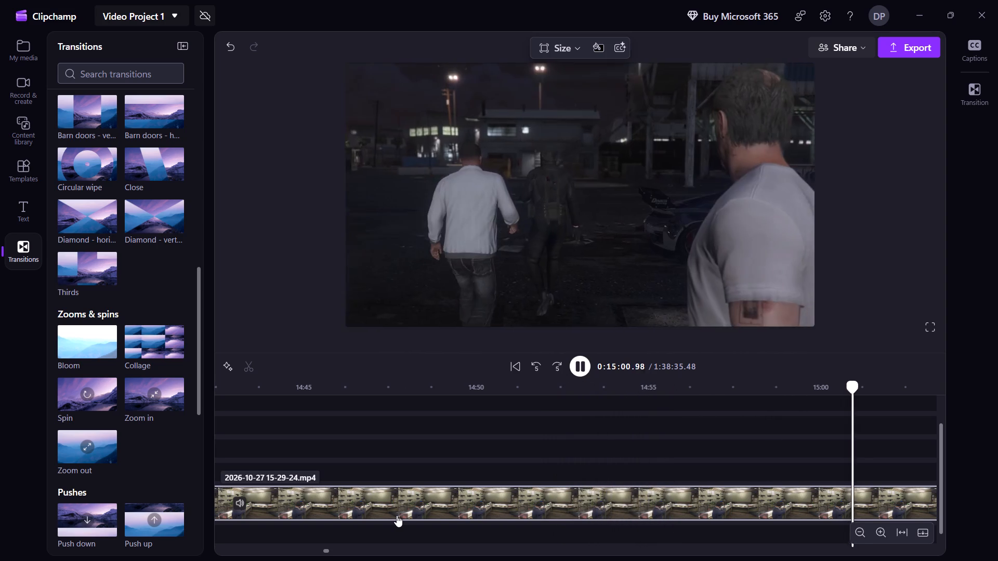
{"action": "key", "text": "shift+Right"}
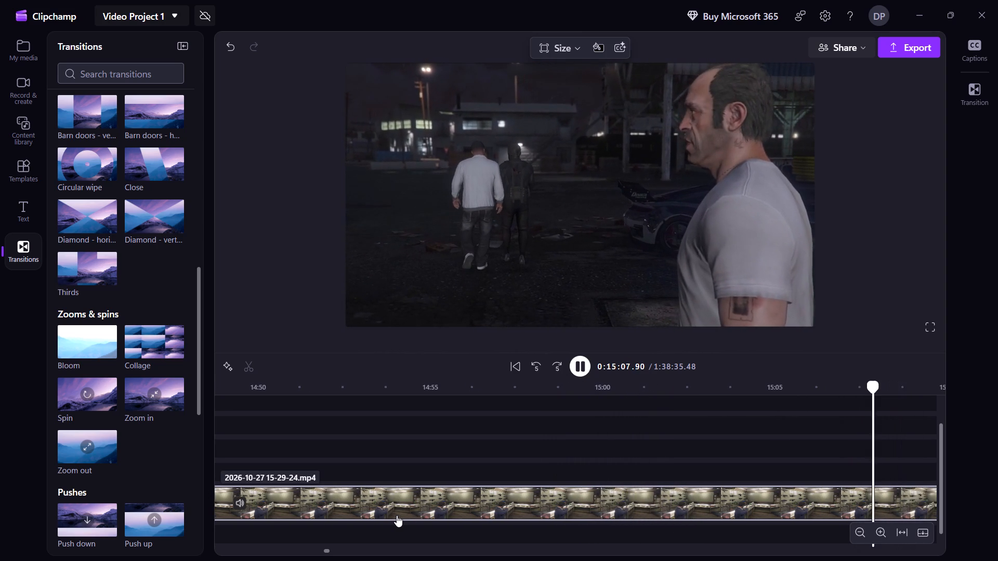
{"action": "key", "text": "shift+Right"}
{"action": "key", "text": "shift+Right"}
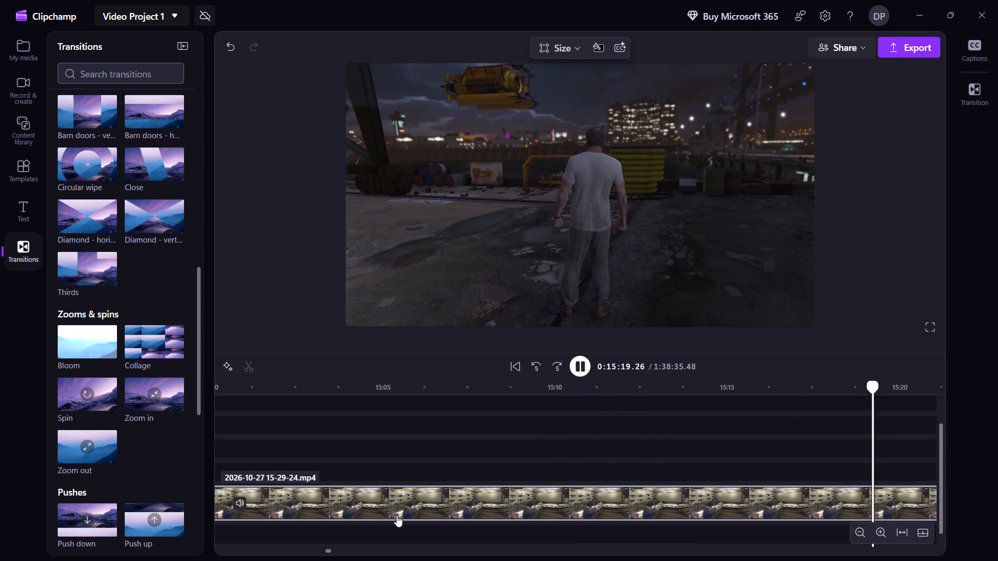
{"action": "key", "text": "shift+Right"}
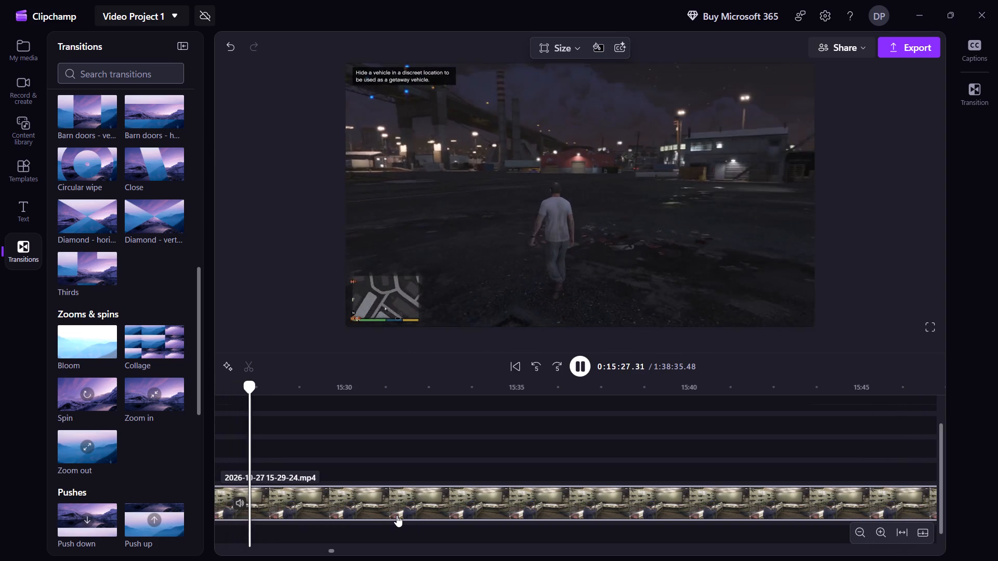
Split the gameplay clip at about 15:26, just after the dock cutscene, where the character sets off on foot across the yard.
{"action": "key", "text": "space"}
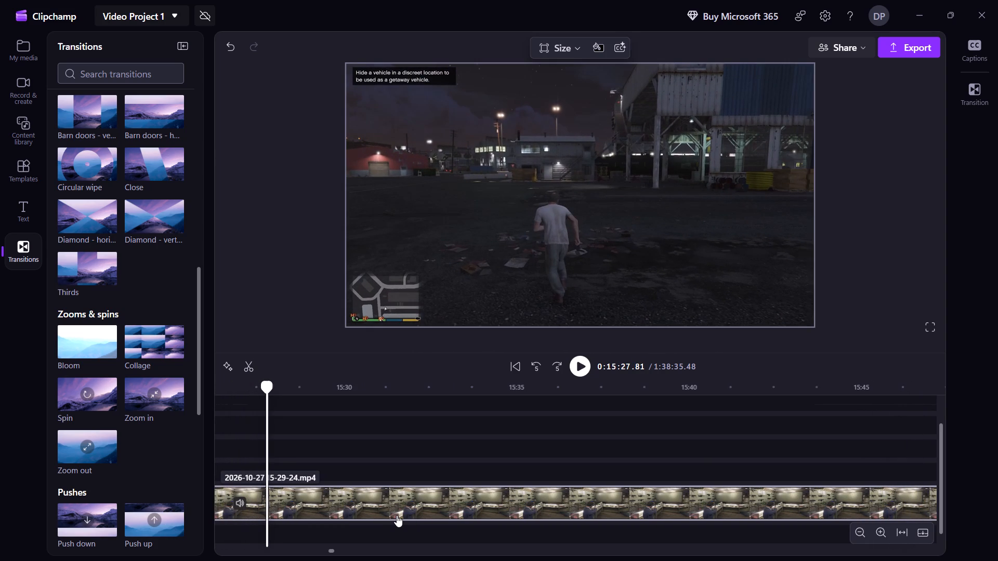
{"action": "key", "text": "space"}
{"action": "key", "text": "Left"}
{"action": "key", "text": "Left"}
{"action": "key", "text": "Left"}
{"action": "key", "text": "Left"}
{"action": "key", "text": "Left"}
{"action": "key", "text": "Left"}
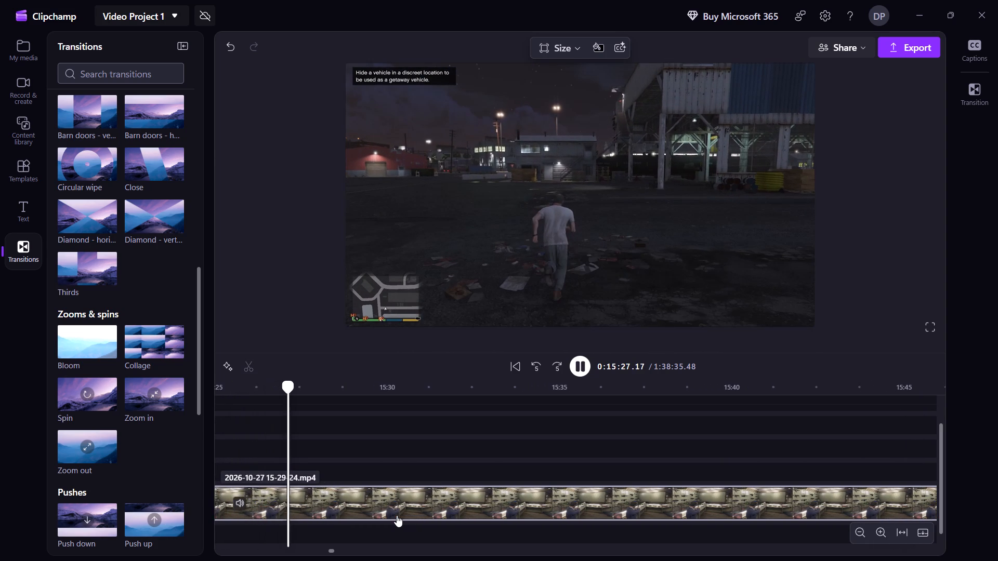
{"action": "key", "text": "Left"}
{"action": "key", "text": "Left"}
{"action": "key", "text": "Left"}
{"action": "key", "text": "Left"}
{"action": "key", "text": "Left"}
{"action": "key", "text": "Left"}
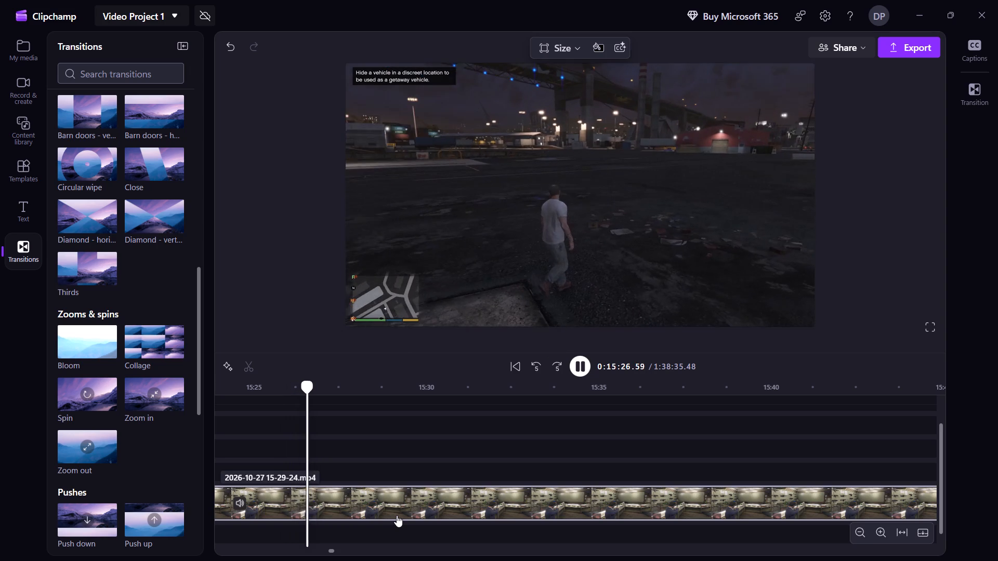
{"action": "key", "text": "Left"}
{"action": "key", "text": "Left"}
{"action": "key", "text": "Left"}
{"action": "key", "text": "Left"}
{"action": "key", "text": "Left"}
{"action": "key", "text": "Left"}
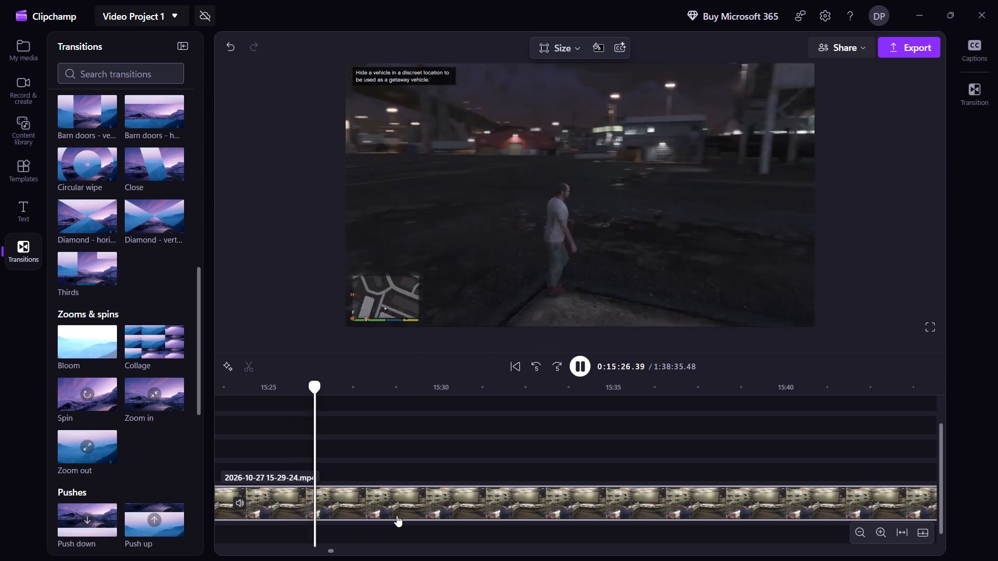
{"action": "key", "text": "s"}
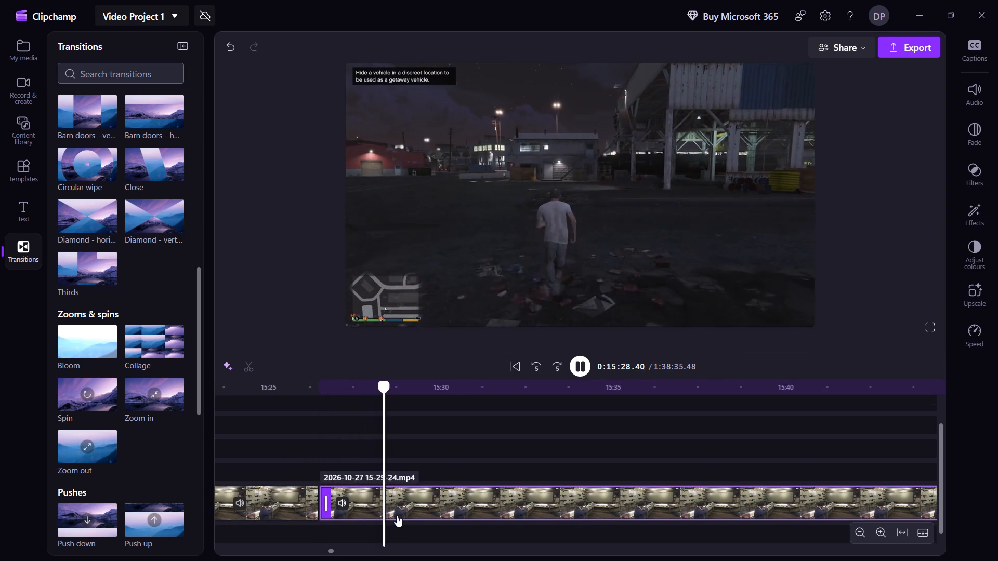
Review the getaway vehicle and driving footage from about 15:28 to the garbage truck encounter at the intersection near 20:40.
{"action": "key", "text": "shift+Right"}
{"action": "key", "text": "shift+Right"}
{"action": "key", "text": "shift+Right"}
{"action": "key", "text": "shift+Right"}
{"action": "key", "text": "shift+Right"}
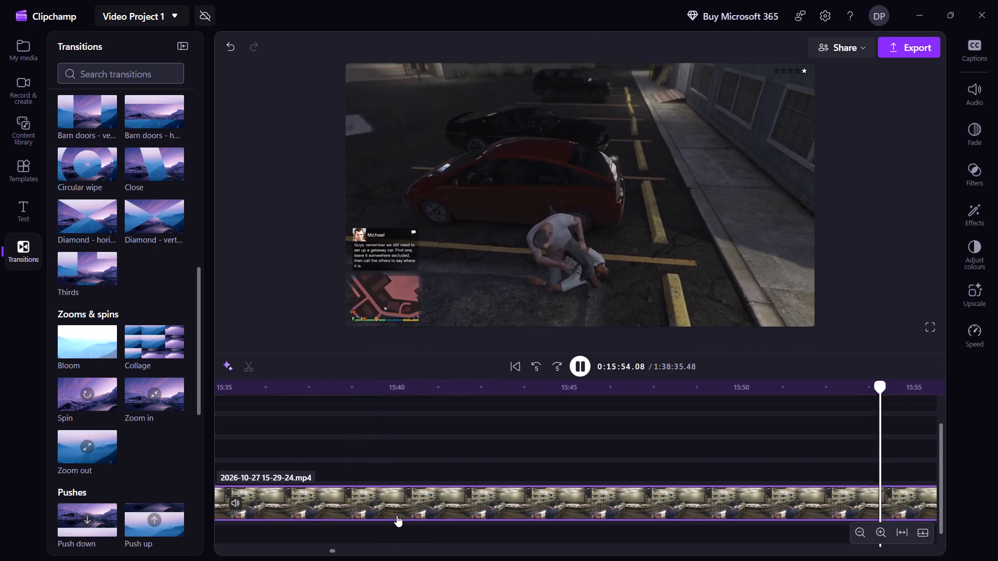
{"action": "key", "text": "shift+Right"}
{"action": "key", "text": "shift+Right"}
{"action": "key", "text": "shift+Right"}
{"action": "key", "text": "shift+Right"}
{"action": "key", "text": "shift+Right"}
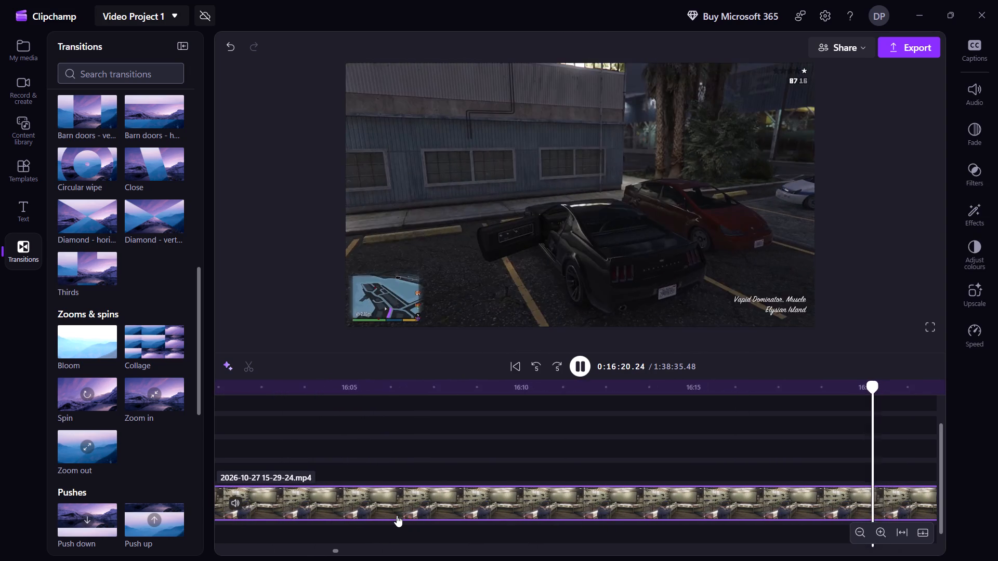
{"action": "key", "text": "shift+Right"}
{"action": "key", "text": "shift+Right"}
{"action": "key", "text": "shift+Right"}
{"action": "key", "text": "shift+Right"}
{"action": "key", "text": "shift+Right"}
{"action": "key", "text": "shift+Right"}
{"action": "key", "text": "shift+Right"}
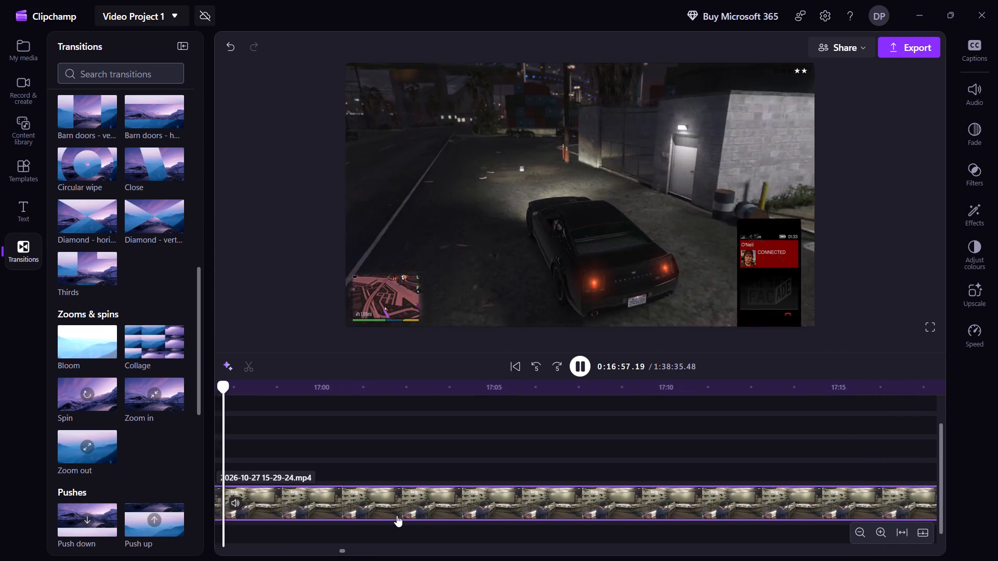
{"action": "key", "text": "shift+Right"}
{"action": "key", "text": "shift+Right"}
{"action": "key", "text": "shift+Right"}
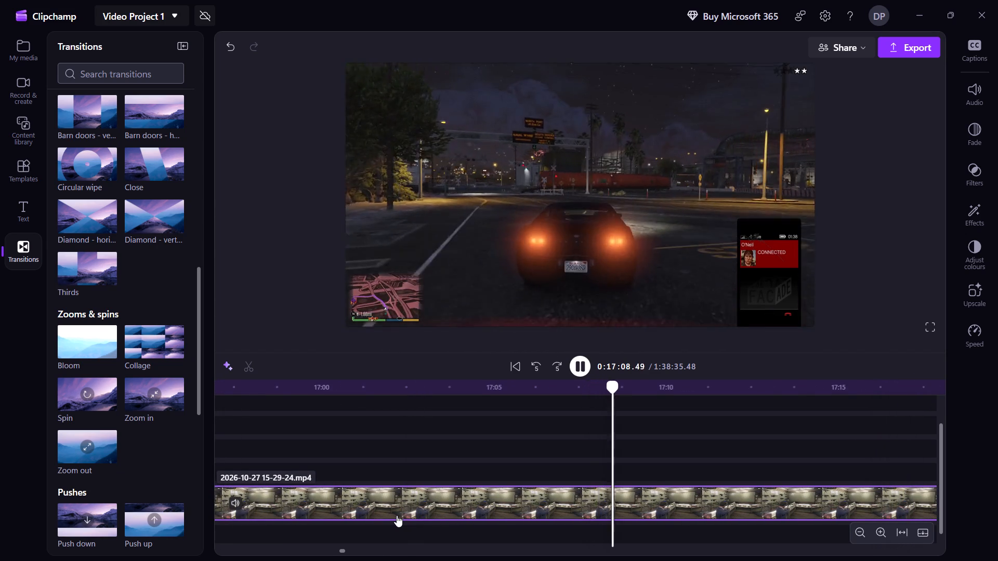
{"action": "key", "text": "shift+Right"}
{"action": "key", "text": "shift+Right"}
{"action": "key", "text": "shift+Right"}
{"action": "key", "text": "shift+Right"}
{"action": "key", "text": "shift+Right"}
{"action": "key", "text": "shift+Right"}
{"action": "key", "text": "shift+Right"}
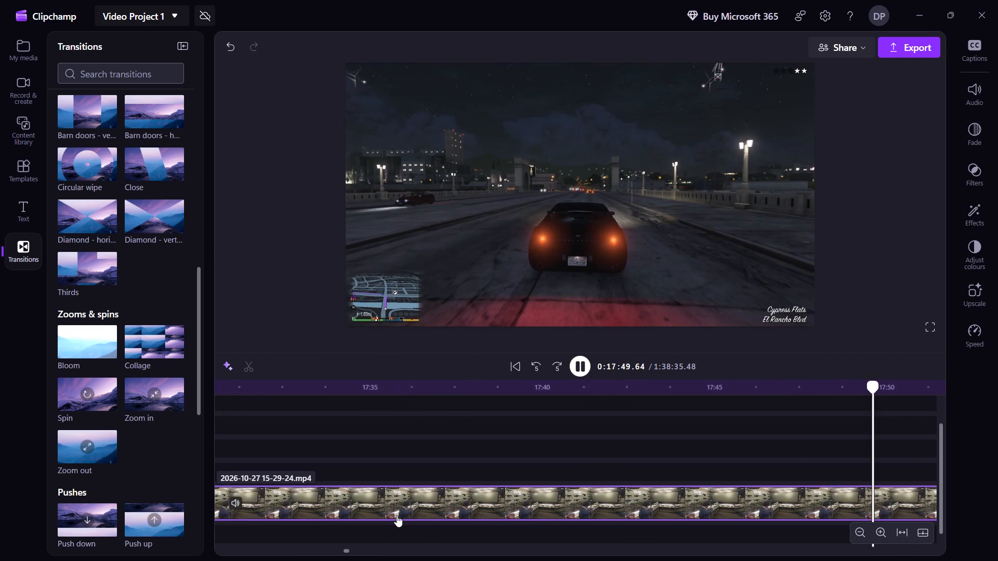
{"action": "key", "text": "shift+Right"}
{"action": "key", "text": "shift+Right"}
{"action": "key", "text": "shift+Right"}
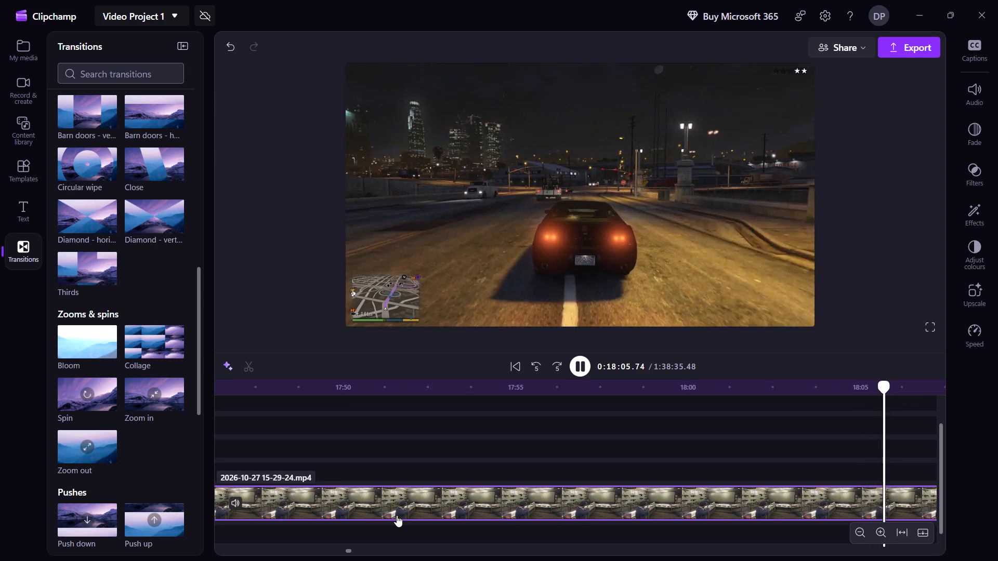
{"action": "key", "text": "shift+Right"}
{"action": "key", "text": "shift+Right"}
{"action": "key", "text": "shift+Right"}
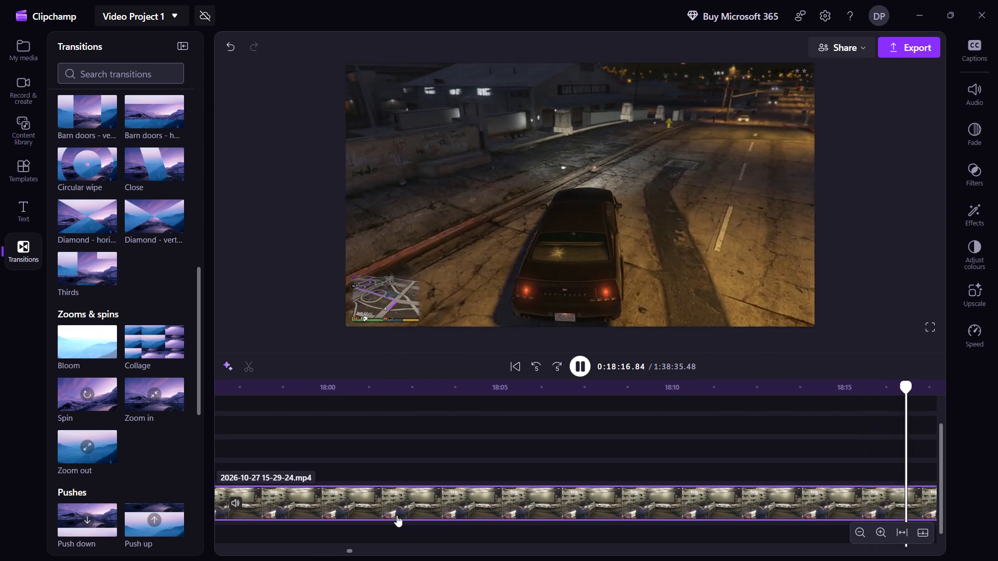
{"action": "key", "text": "shift+Right"}
{"action": "key", "text": "shift+Right"}
{"action": "key", "text": "shift+Right"}
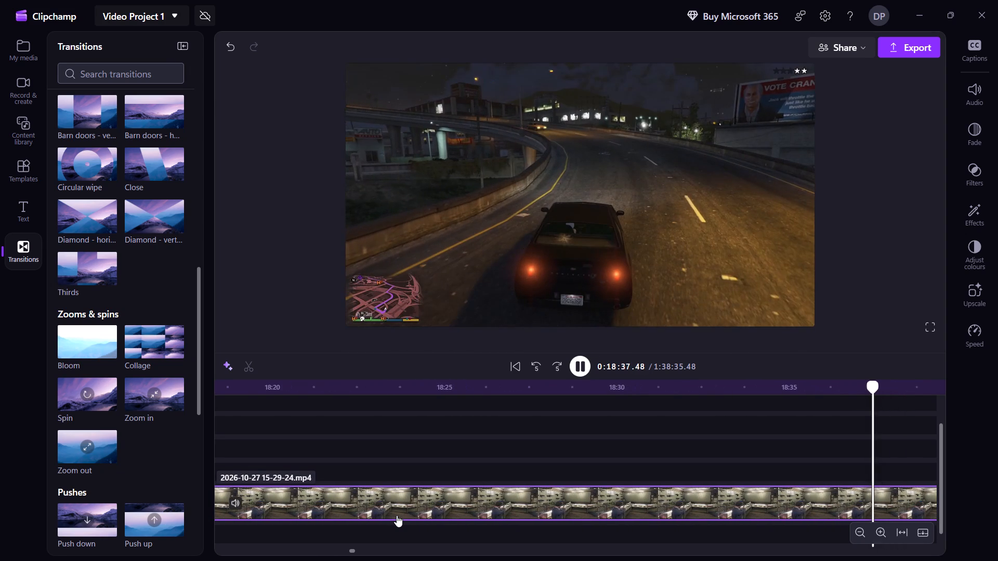
{"action": "key", "text": "shift+Right"}
{"action": "key", "text": "shift+Right"}
{"action": "key", "text": "shift+Right"}
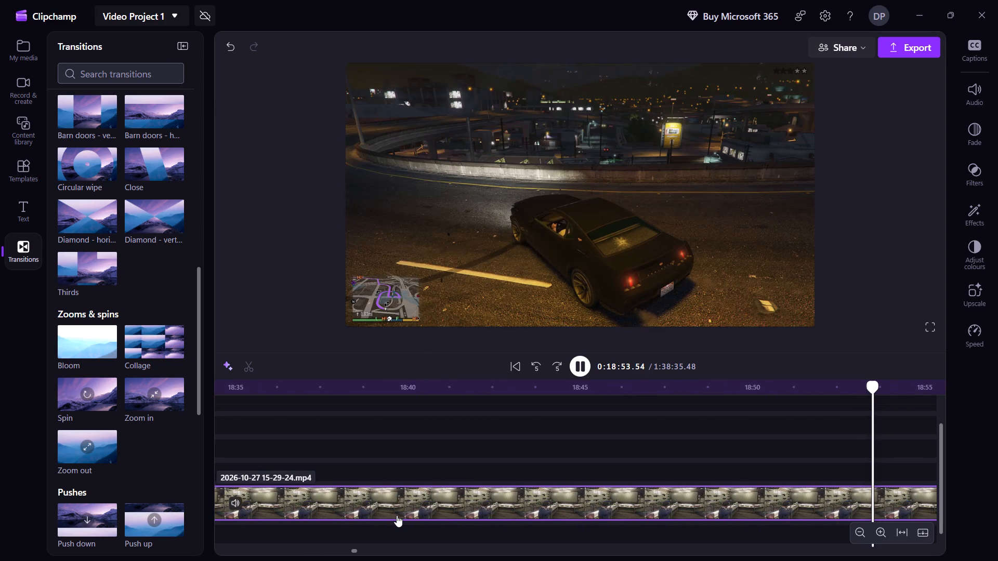
{"action": "key", "text": "shift+Right"}
{"action": "key", "text": "shift+Right"}
{"action": "key", "text": "shift+Right"}
{"action": "key", "text": "shift+Right"}
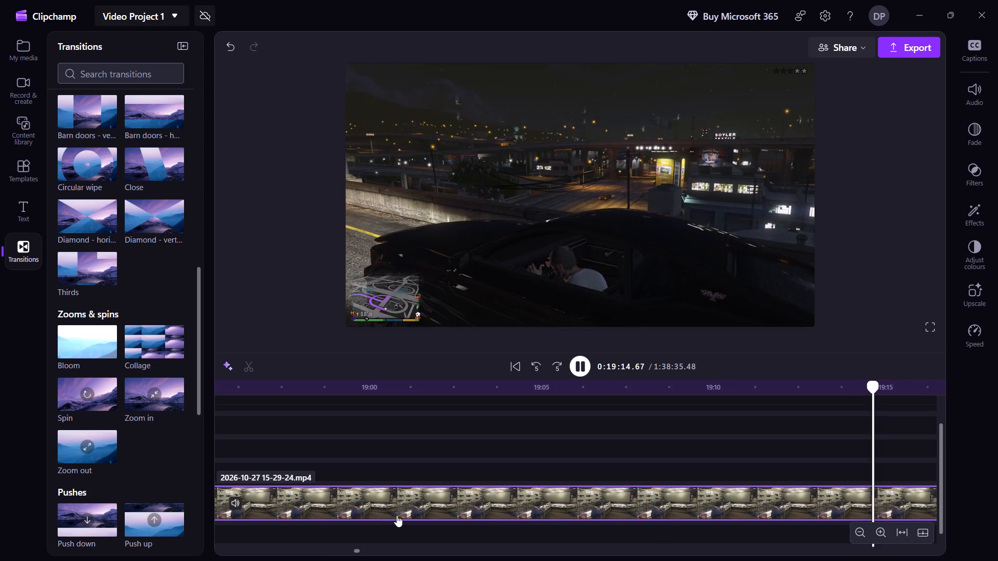
{"action": "key", "text": "shift+Right"}
{"action": "key", "text": "shift+Right"}
{"action": "key", "text": "shift+Right"}
{"action": "key", "text": "shift+Right"}
{"action": "key", "text": "shift+Right"}
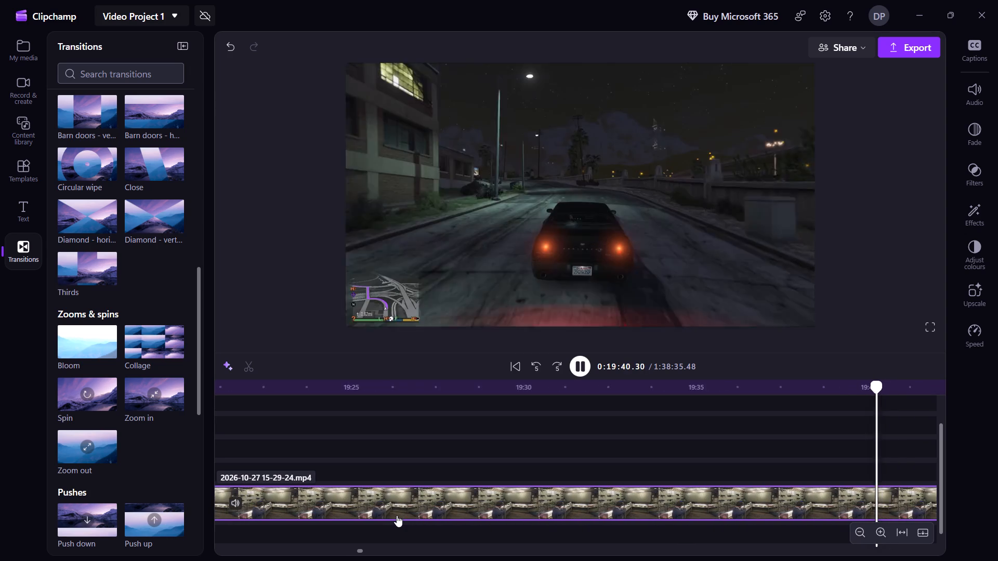
{"action": "key", "text": "shift+Right"}
{"action": "key", "text": "shift+Right"}
{"action": "key", "text": "shift+Right"}
{"action": "key", "text": "shift+Right"}
{"action": "key", "text": "shift+Right"}
{"action": "key", "text": "shift+Right"}
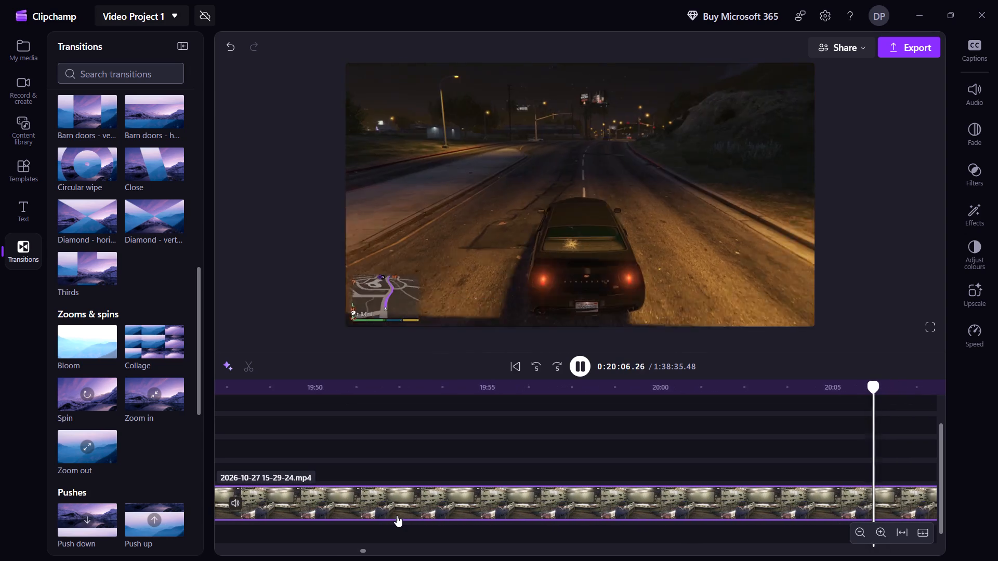
{"action": "key", "text": "shift+Right"}
{"action": "key", "text": "shift+Right"}
{"action": "key", "text": "shift+Right"}
{"action": "key", "text": "shift+Right"}
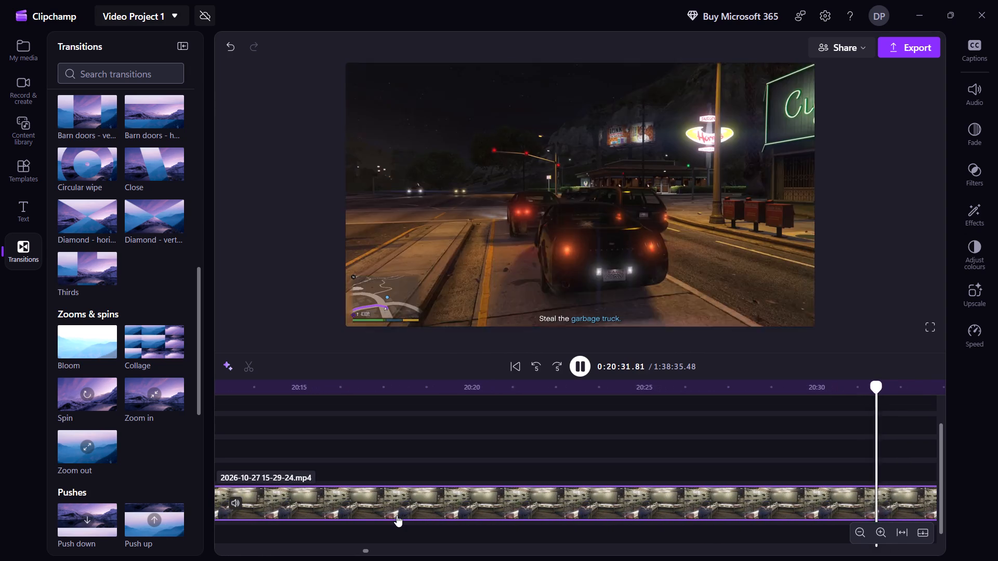
{"action": "key", "text": "shift+Right"}
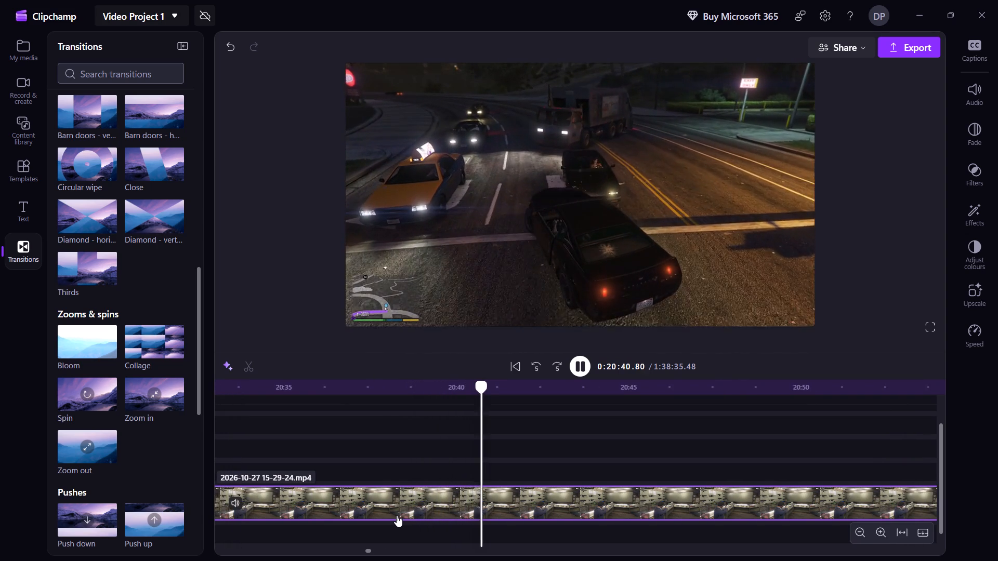
Split the gameplay clip at about 20:41, where the black car stops in front of the oncoming garbage truck.
{"action": "key", "text": "shift+Left"}
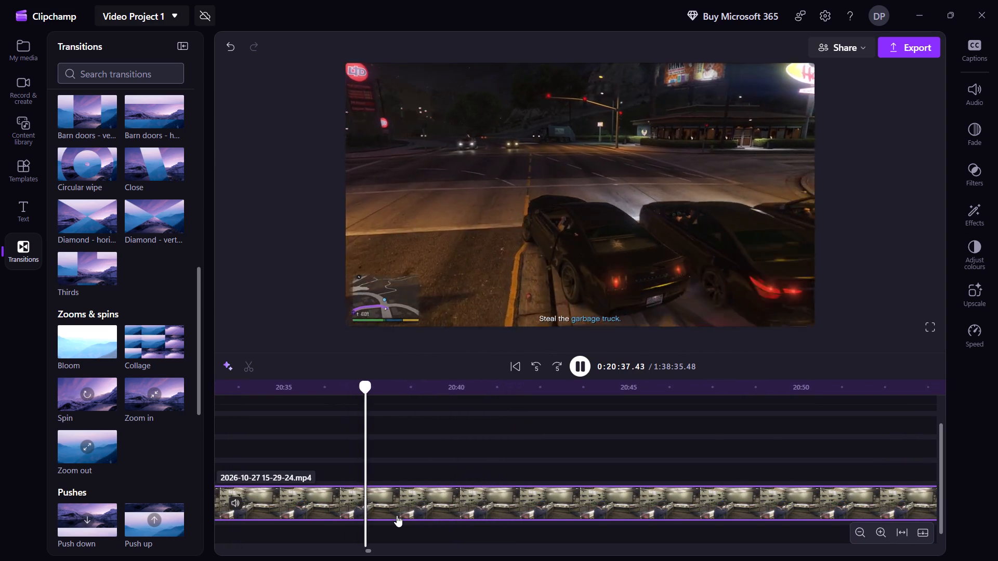
{"action": "key", "text": "space"}
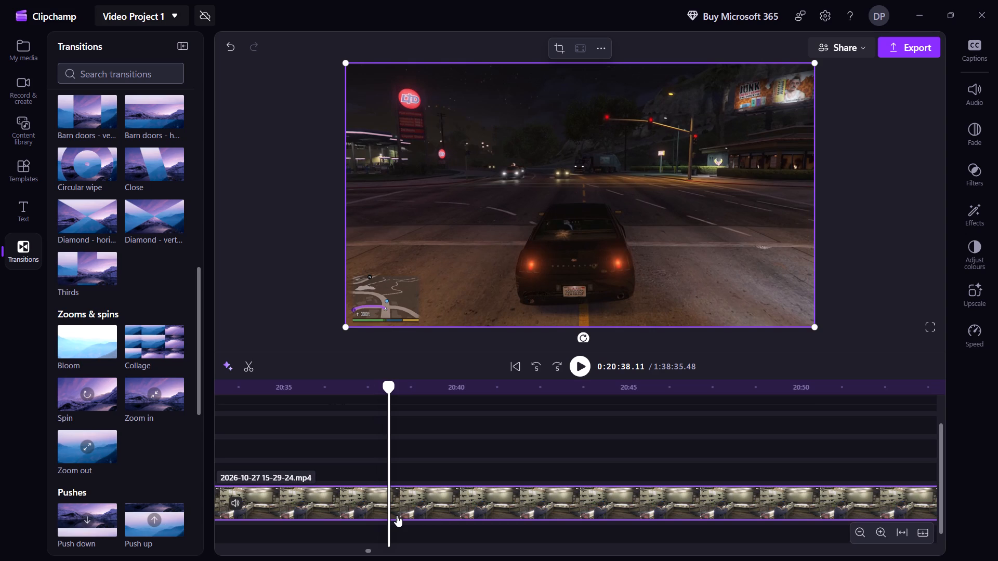
{"action": "key", "text": "space"}
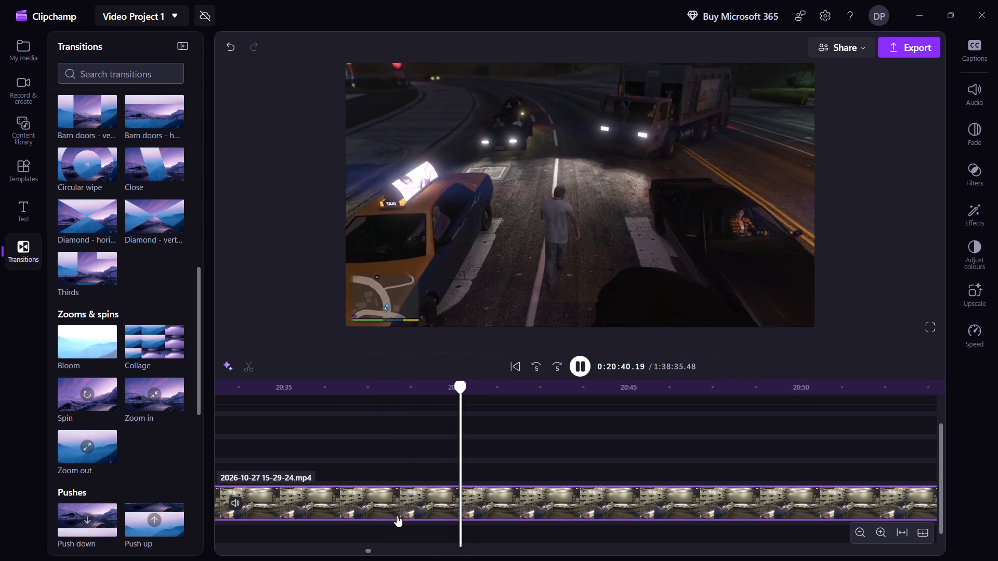
{"action": "key", "text": "space"}
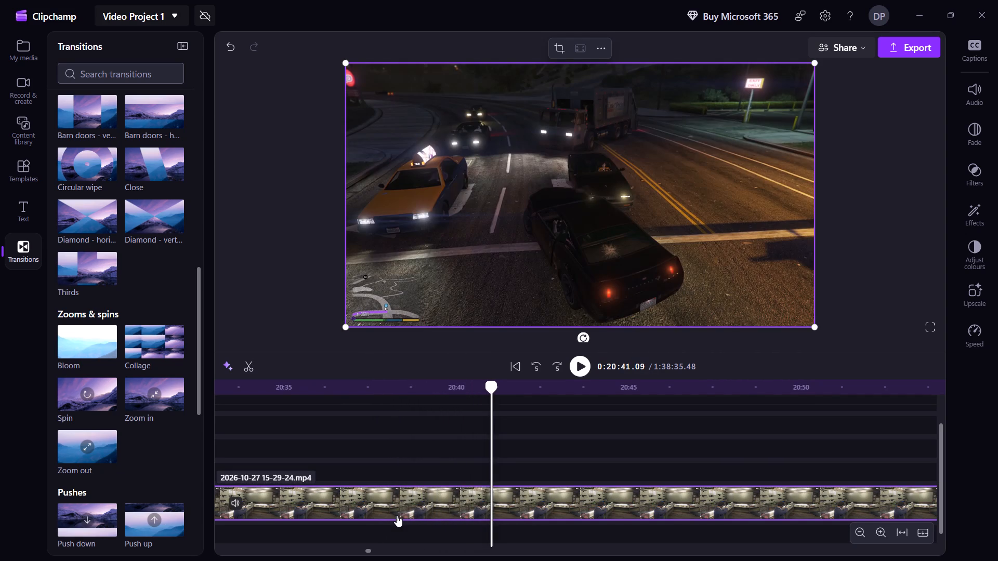
{"action": "key", "text": "s"}
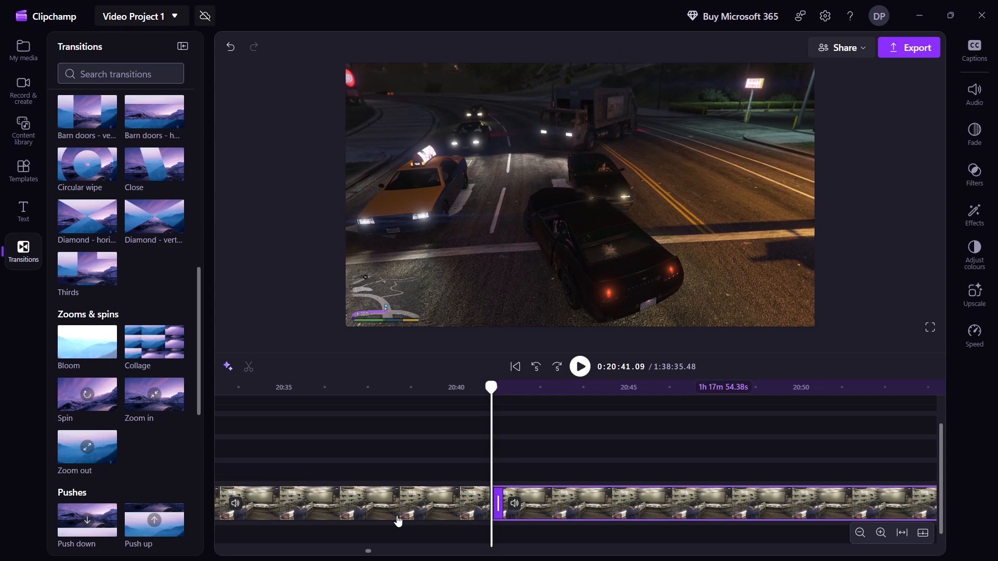
Delete the getaway car driving segment between the splits at about 15:26 and 20:41, and close the resulting gap.
{"action": "left_click", "coordinate": [356, 493]}
{"action": "right_click", "coordinate": [356, 493]}
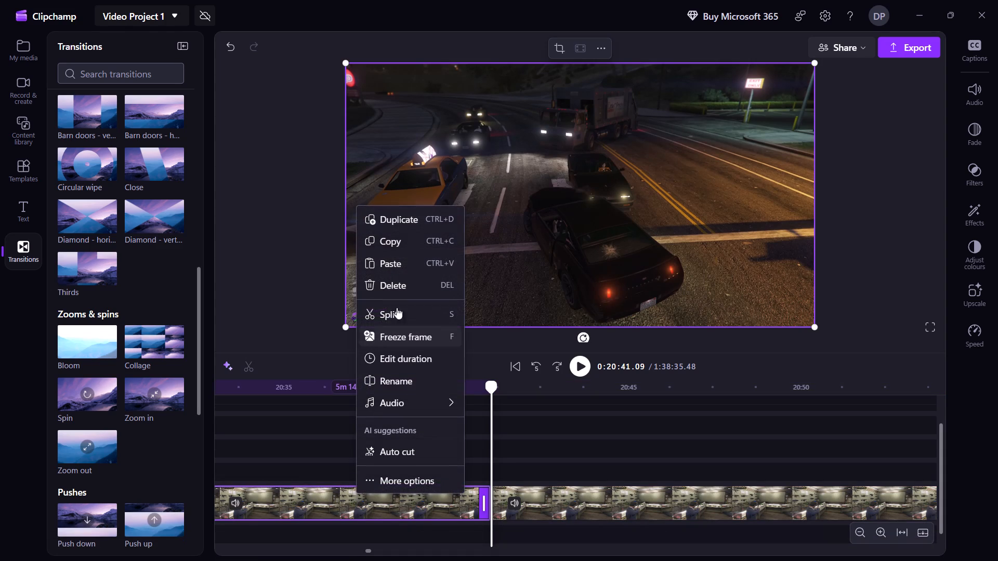
{"action": "left_click", "coordinate": [396, 275]}
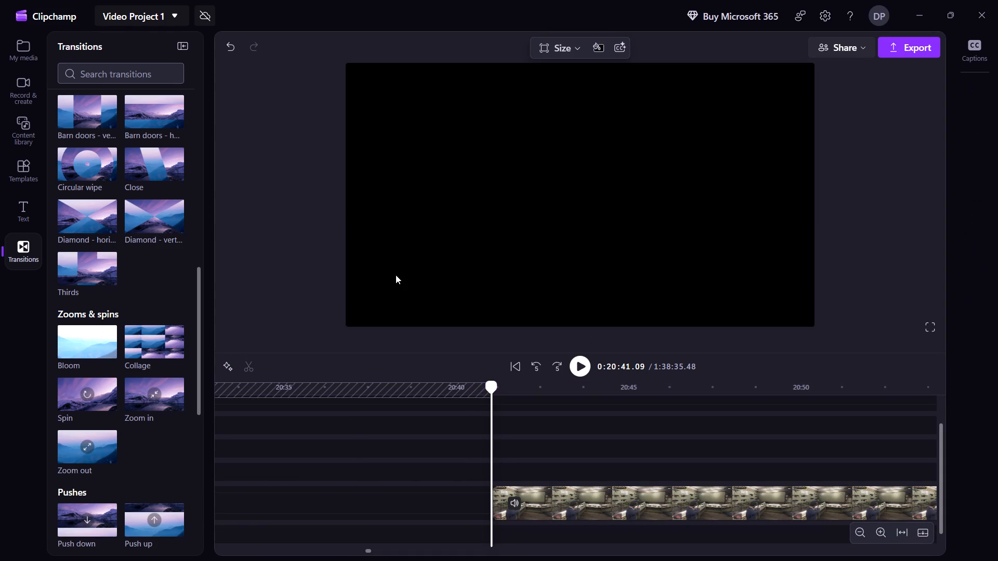
{"action": "left_click", "coordinate": [359, 508]}
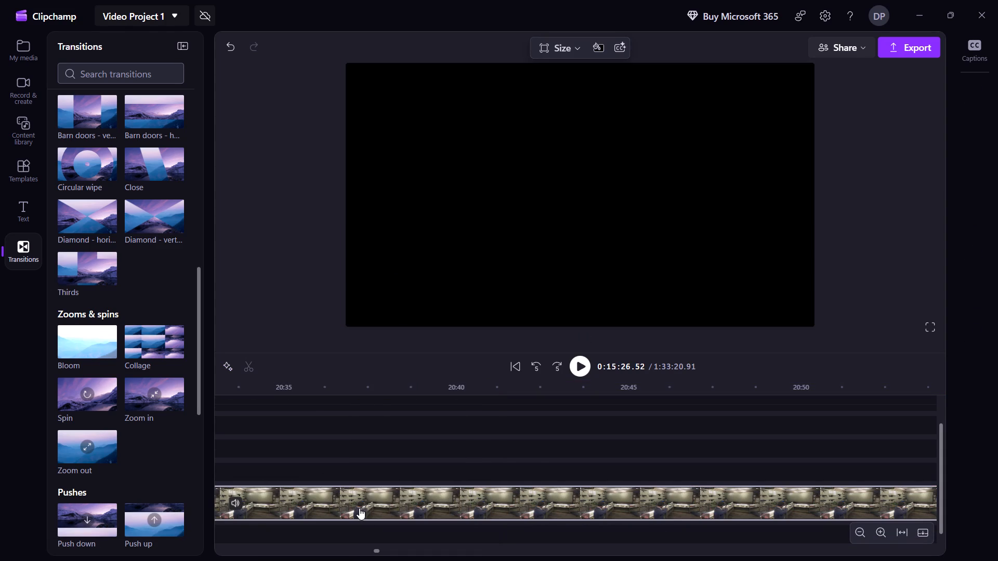
Add the Bloom transition between the two gameplay clips at the cut near 15:26.
{"action": "key", "text": "Left"}
{"action": "key", "text": "Left"}
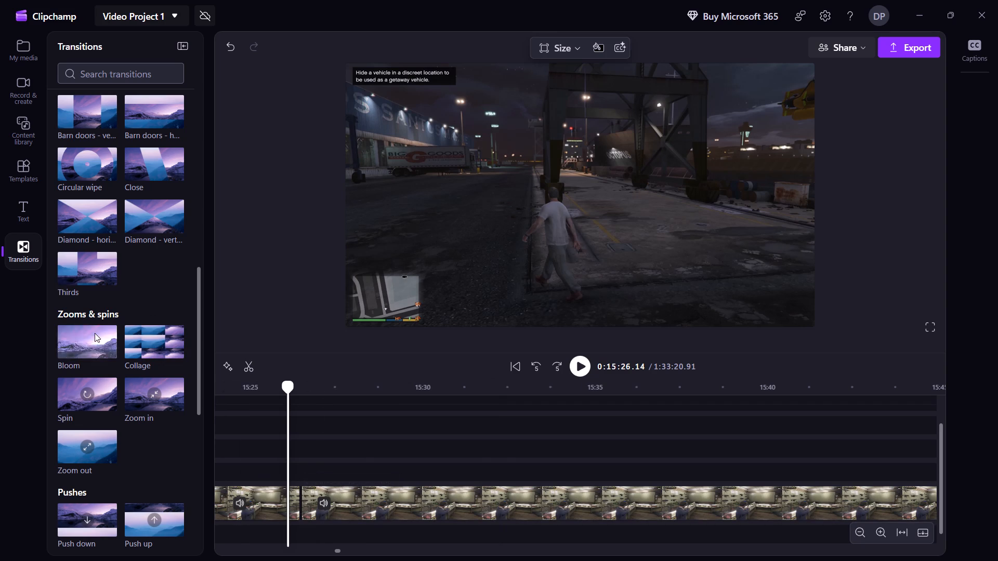
{"action": "left_click_drag", "start_coordinate": [95, 333], "coordinate": [320, 512]}
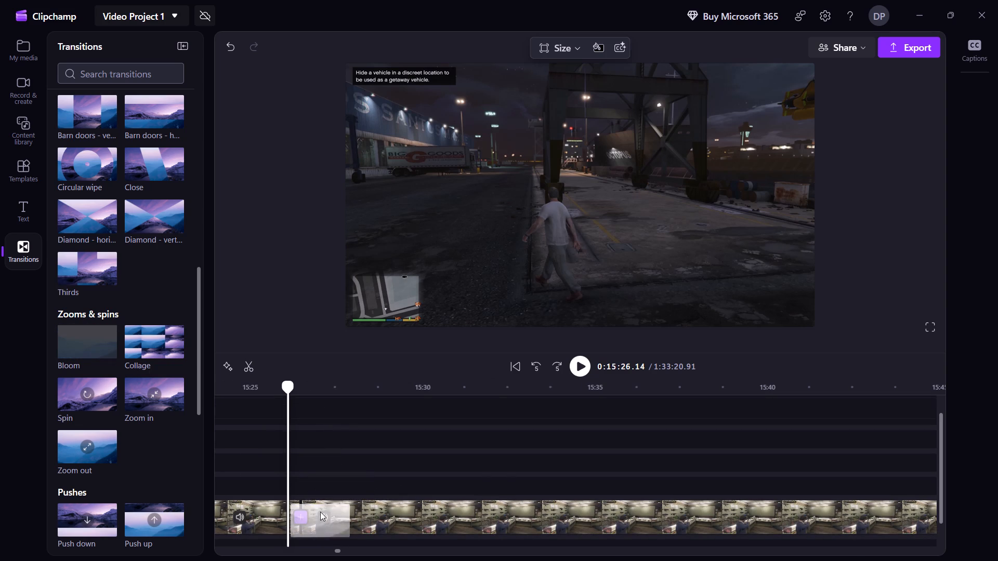
{"action": "left_click_drag", "start_coordinate": [320, 512], "coordinate": [305, 507]}
Play through the Bloom transition and split the gameplay clip at about 15:42, as the garbage truck drives through the intersection.
{"action": "key", "text": "Left"}
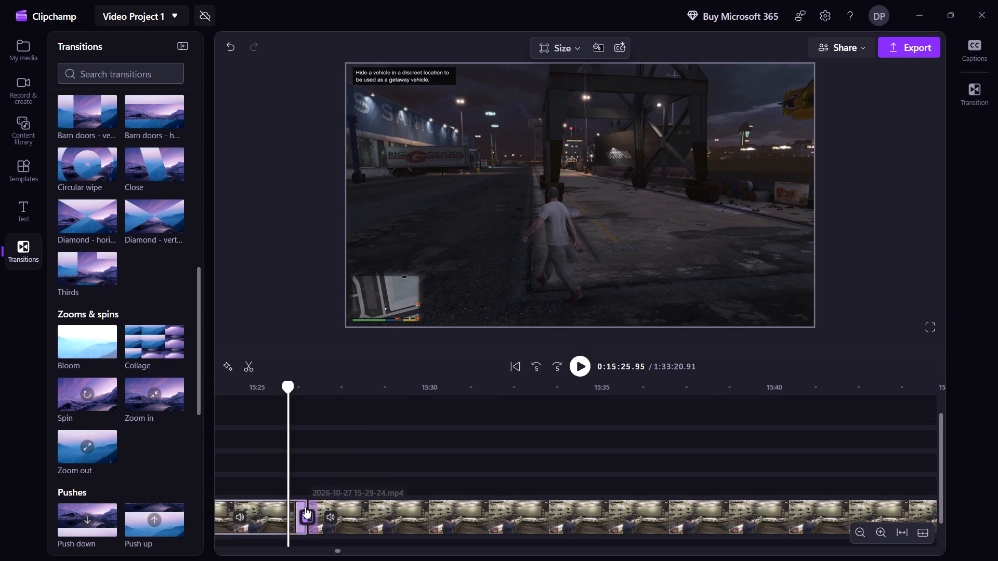
{"action": "key", "text": "Left"}
{"action": "key", "text": "space"}
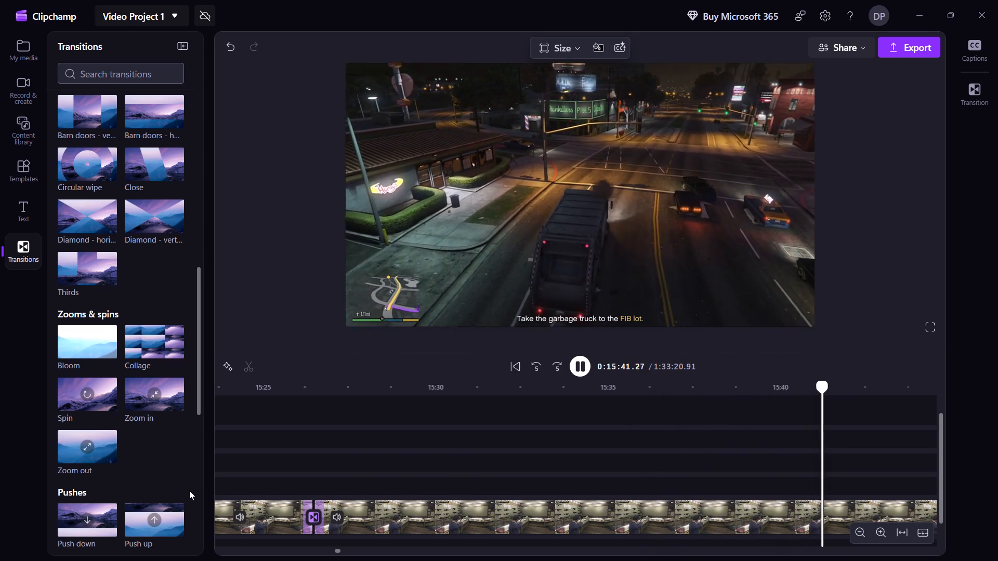
{"action": "key", "text": "space"}
{"action": "type", "text": "s"}
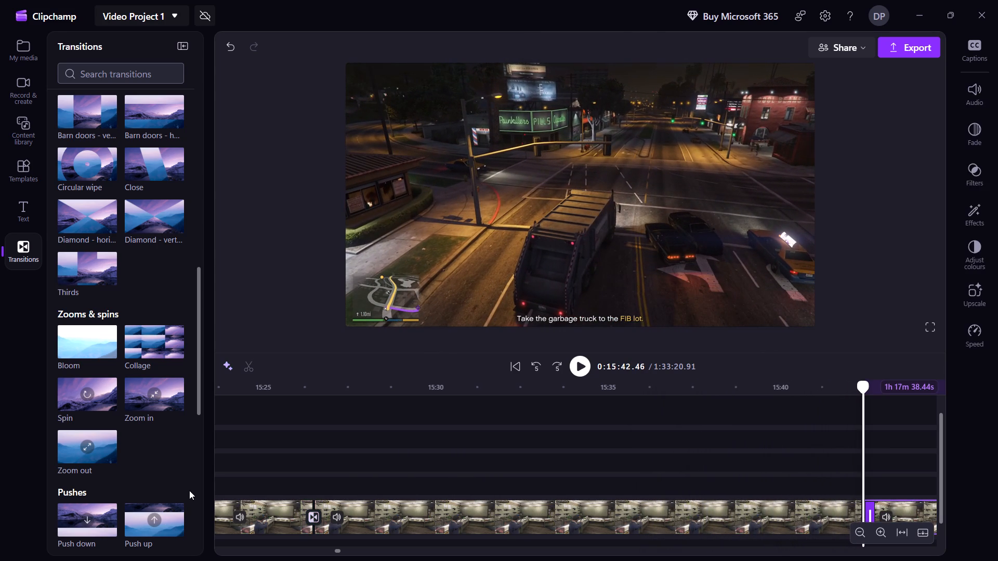
Review the garbage truck driving footage from the 15:42 split to the truck's arrival at the building yard near 18:53.
{"action": "key", "text": "space"}
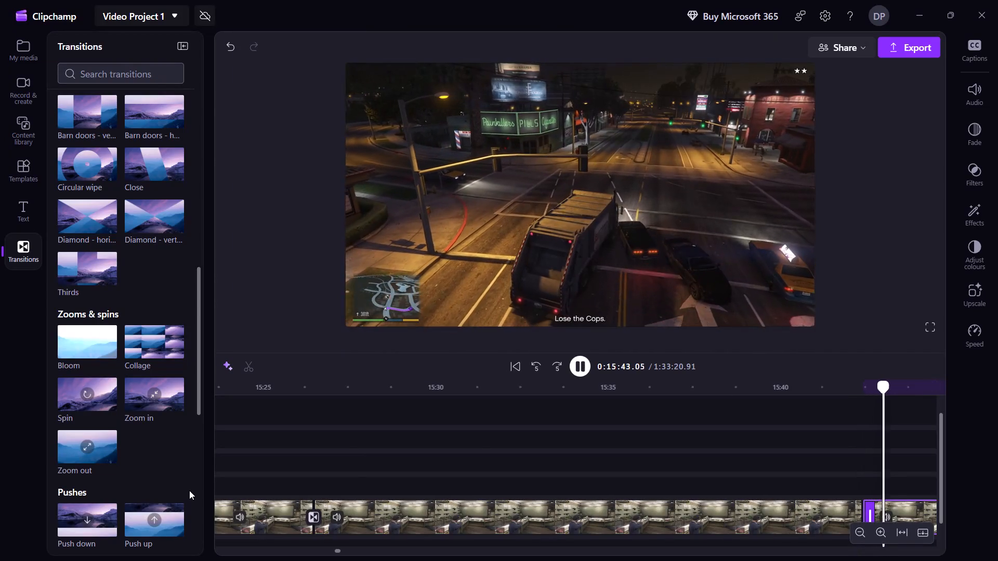
{"action": "key", "text": "shift+Right"}
{"action": "key", "text": "shift+Right"}
{"action": "key", "text": "shift+Right"}
{"action": "key", "text": "shift+Right"}
{"action": "key", "text": "shift+Right"}
{"action": "key", "text": "shift+Right"}
{"action": "key", "text": "shift+Right"}
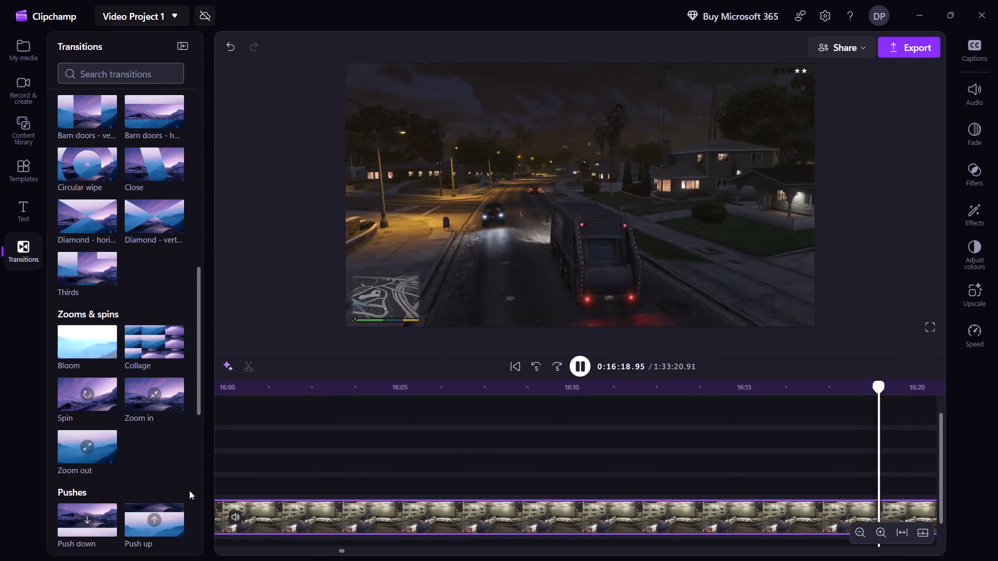
{"action": "key", "text": "shift+Right"}
{"action": "key", "text": "shift+Right"}
{"action": "key", "text": "shift+Right"}
{"action": "key", "text": "shift+Right"}
{"action": "key", "text": "shift+Right"}
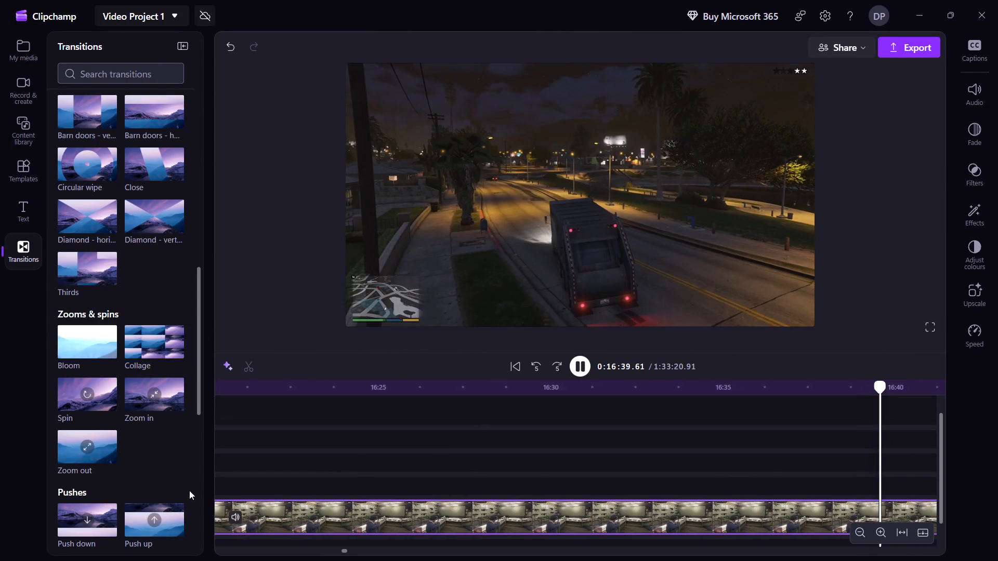
{"action": "key", "text": "shift+Right"}
{"action": "key", "text": "shift+Right"}
{"action": "key", "text": "shift+Right"}
{"action": "key", "text": "shift+Right"}
{"action": "key", "text": "shift+Right"}
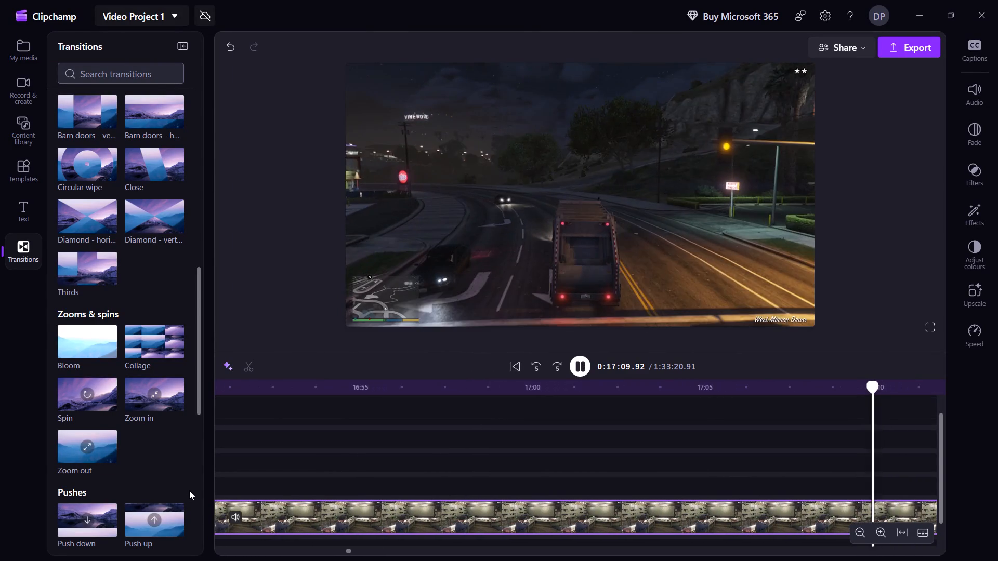
{"action": "key", "text": "shift+Right"}
{"action": "key", "text": "shift+Right"}
{"action": "key", "text": "shift+Right"}
{"action": "key", "text": "shift+Right"}
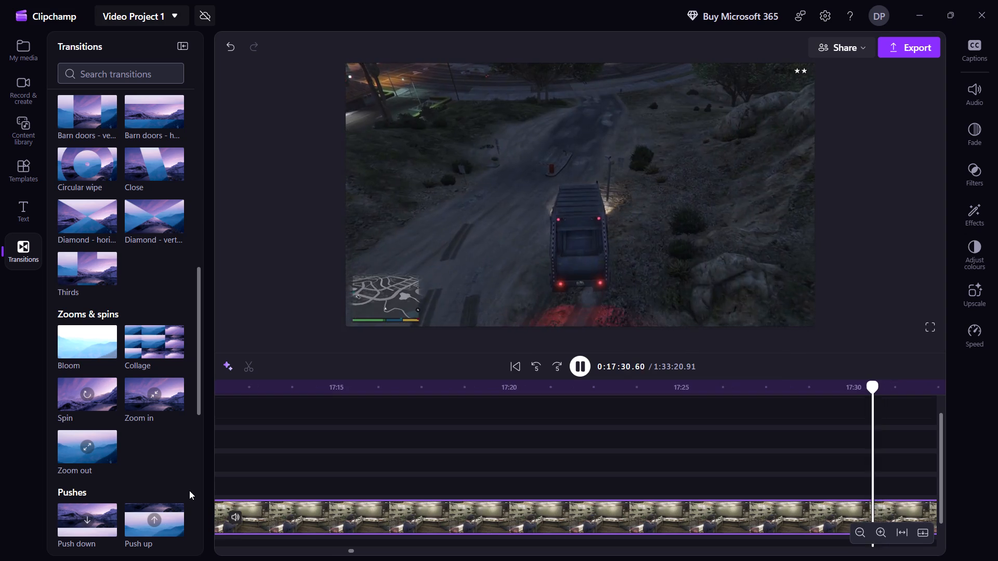
{"action": "key", "text": "shift+Right"}
{"action": "key", "text": "shift+Right"}
{"action": "key", "text": "shift+Right"}
{"action": "key", "text": "shift+Right"}
{"action": "key", "text": "shift+Right"}
{"action": "key", "text": "shift+Right"}
{"action": "key", "text": "shift+Right"}
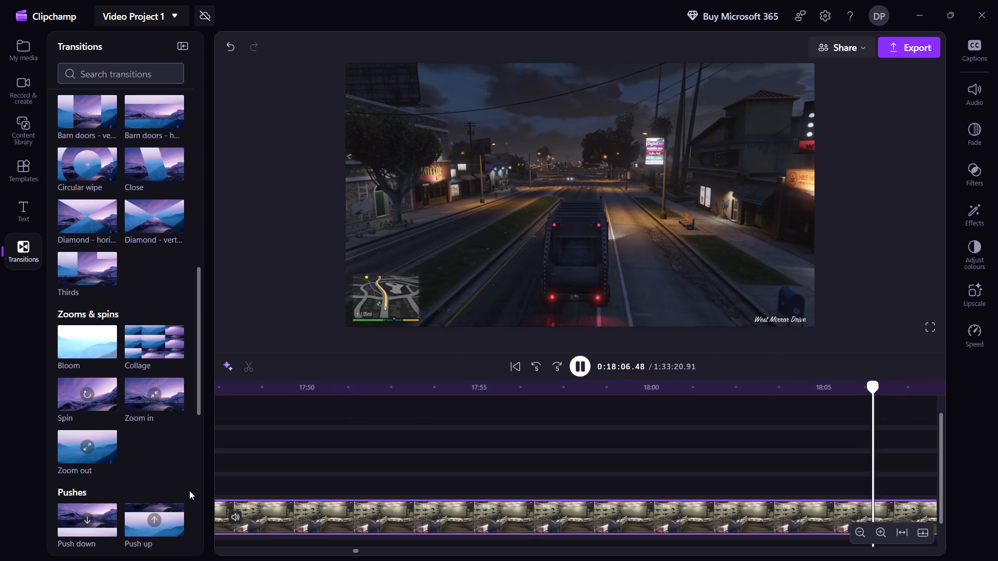
{"action": "key", "text": "shift+Right"}
{"action": "key", "text": "shift+Right"}
{"action": "key", "text": "shift+Right"}
{"action": "key", "text": "shift+Right"}
{"action": "key", "text": "shift+Right"}
{"action": "key", "text": "shift+Right"}
{"action": "key", "text": "shift+Right"}
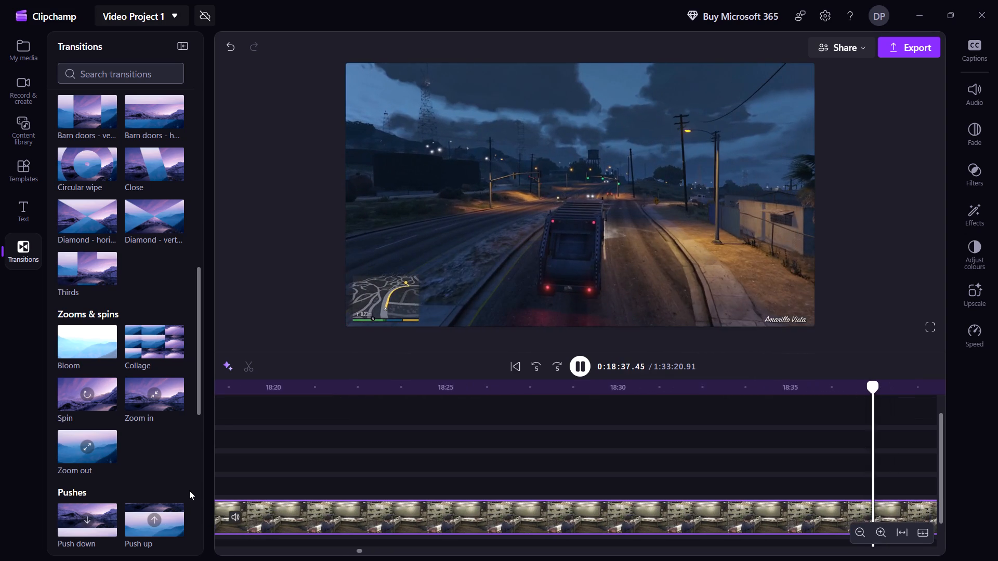
{"action": "key", "text": "shift+Right"}
{"action": "key", "text": "shift+Right"}
{"action": "key", "text": "space"}
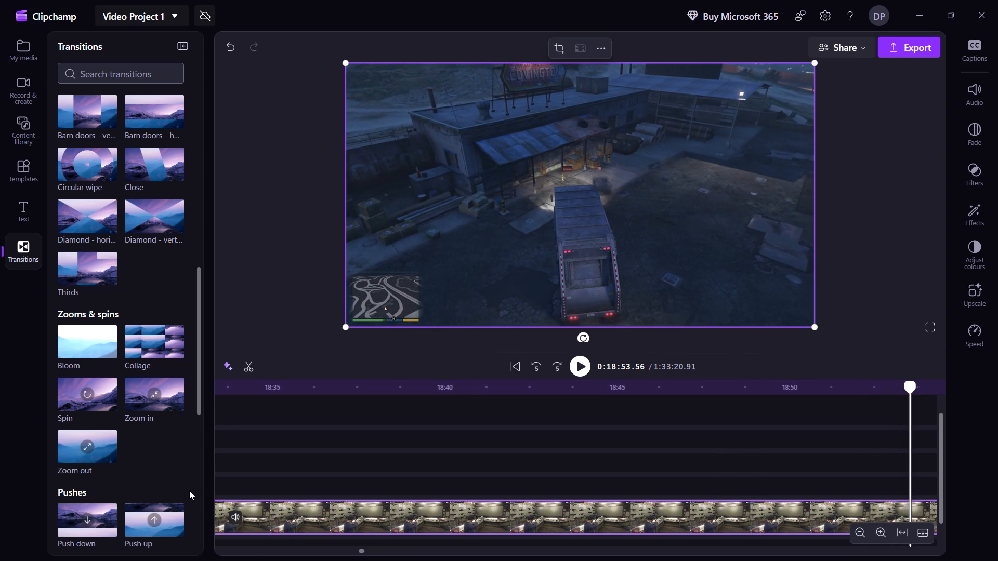
Split the gameplay clip at about 18:52, as the garbage truck enters the building yard.
{"action": "key", "text": "space"}
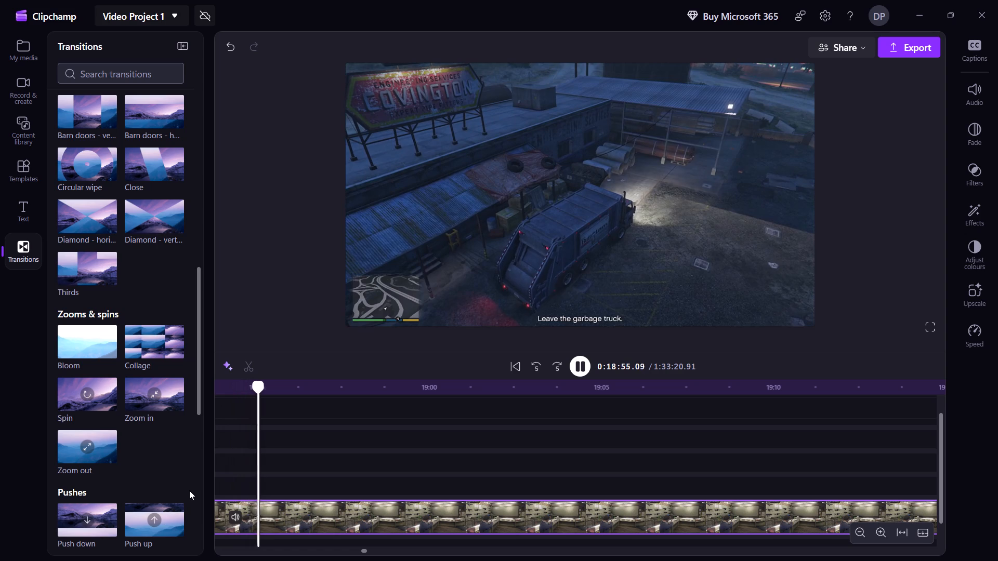
{"action": "key", "text": "shift+Left"}
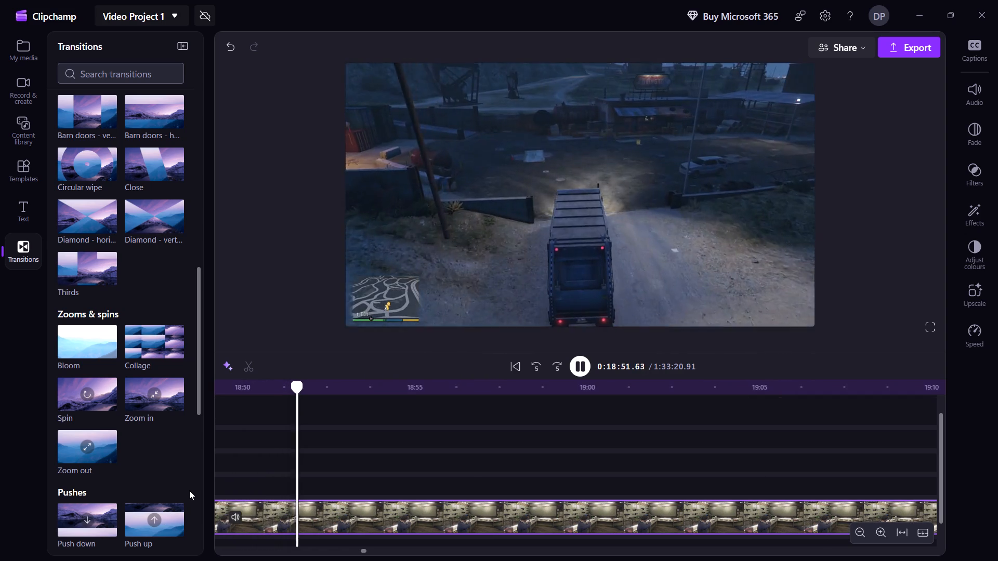
{"action": "key", "text": "space"}
{"action": "key", "text": "s"}
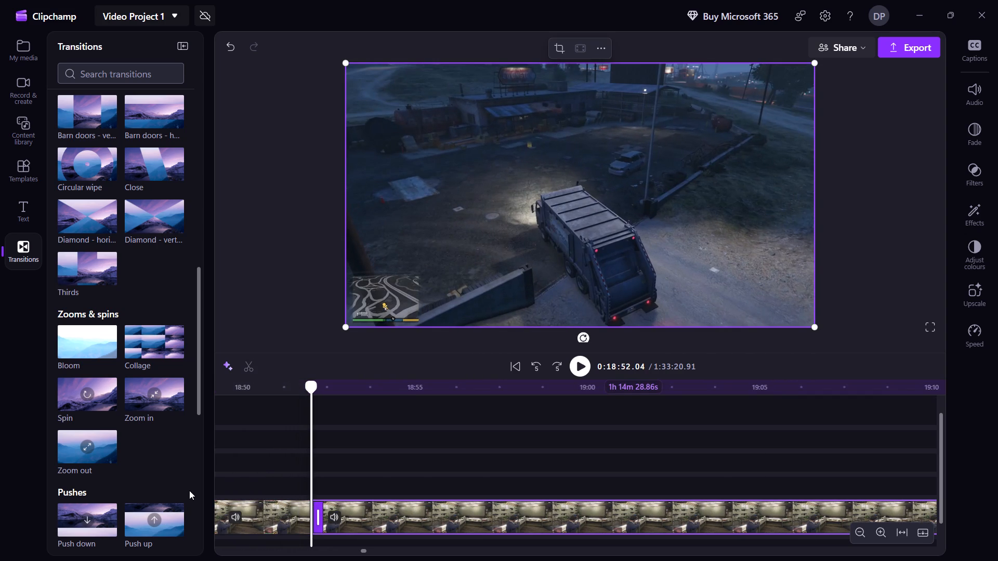
Delete the garbage truck driving segment between the splits at about 15:42 and 18:52, and close the resulting gap.
{"action": "key", "text": "space"}
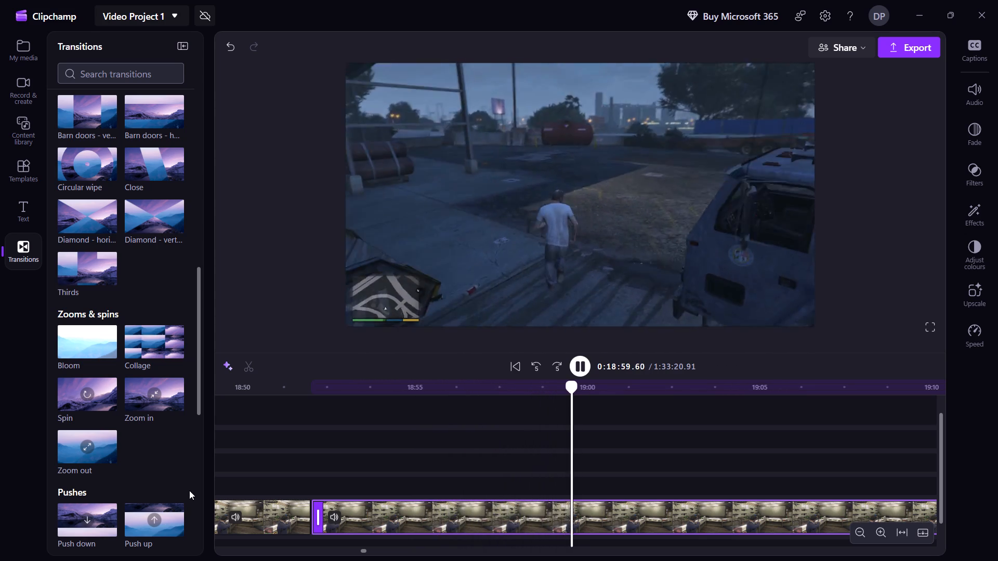
{"action": "key", "text": "space"}
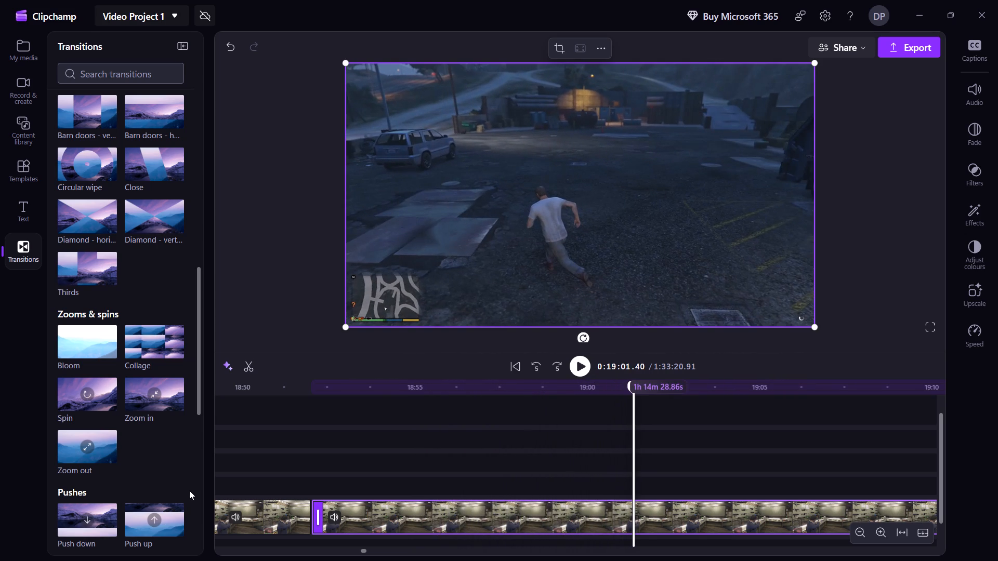
{"action": "left_click", "coordinate": [295, 521]}
{"action": "right_click", "coordinate": [295, 521]}
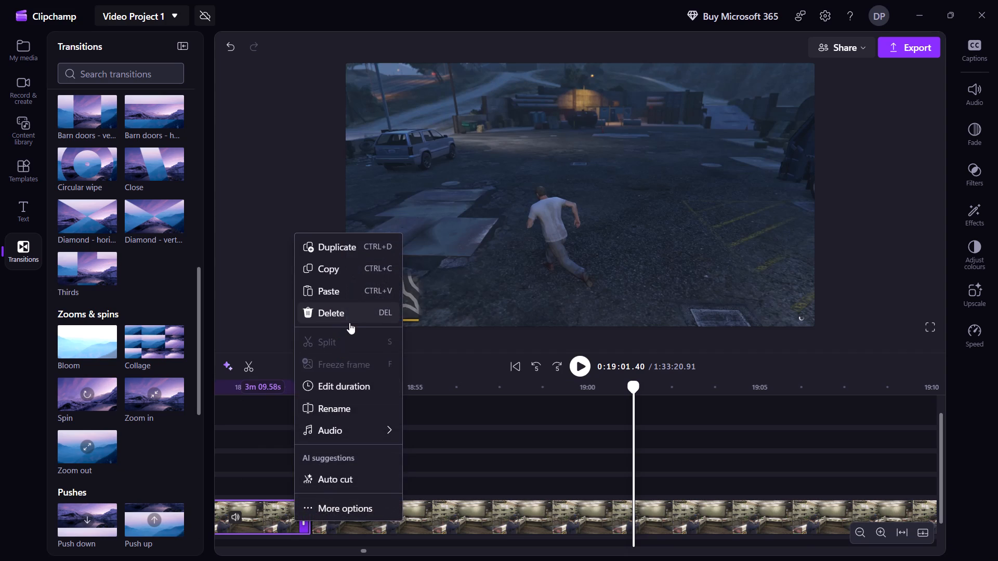
{"action": "left_click", "coordinate": [349, 323]}
{"action": "left_click", "coordinate": [261, 516]}
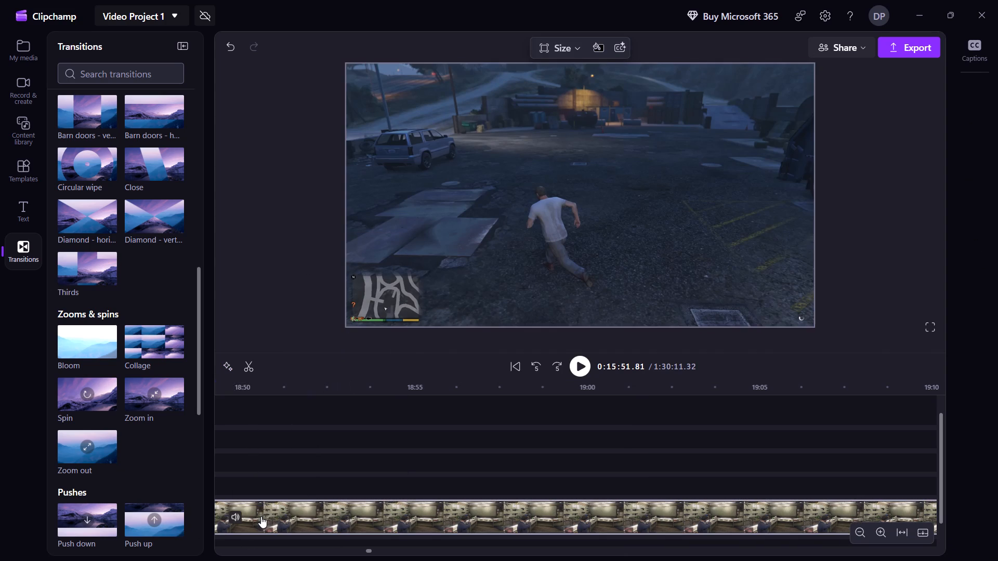
Add the Spin transition between the two gameplay clips at the cut near 15:42.
{"action": "key", "text": "Left"}
{"action": "key", "text": "Left"}
{"action": "key", "text": "Left"}
{"action": "key", "text": "Left"}
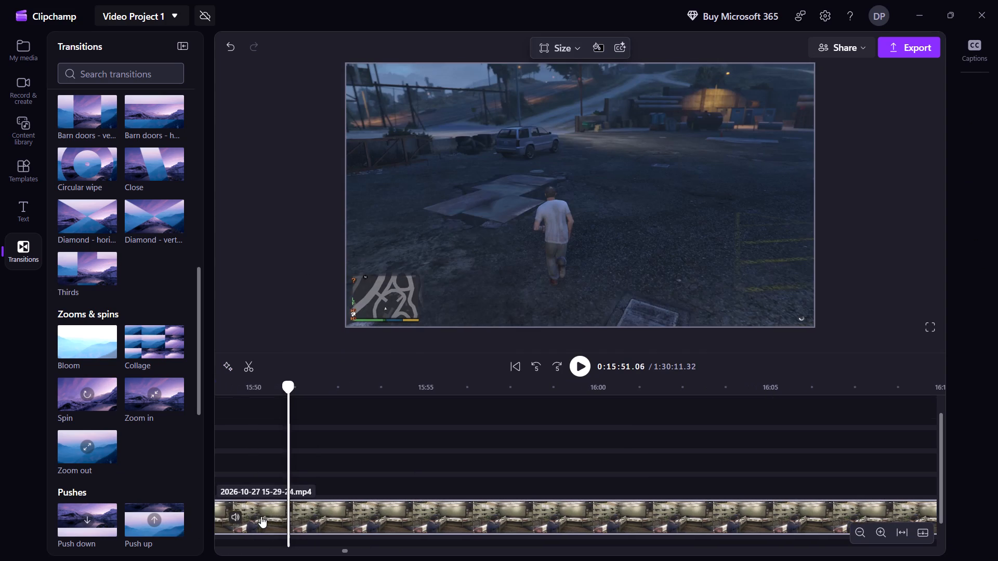
{"action": "key", "text": "Left"}
{"action": "key", "text": "Left"}
{"action": "key", "text": "Left"}
{"action": "key", "text": "Left"}
{"action": "key", "text": "Left"}
{"action": "key", "text": "Left"}
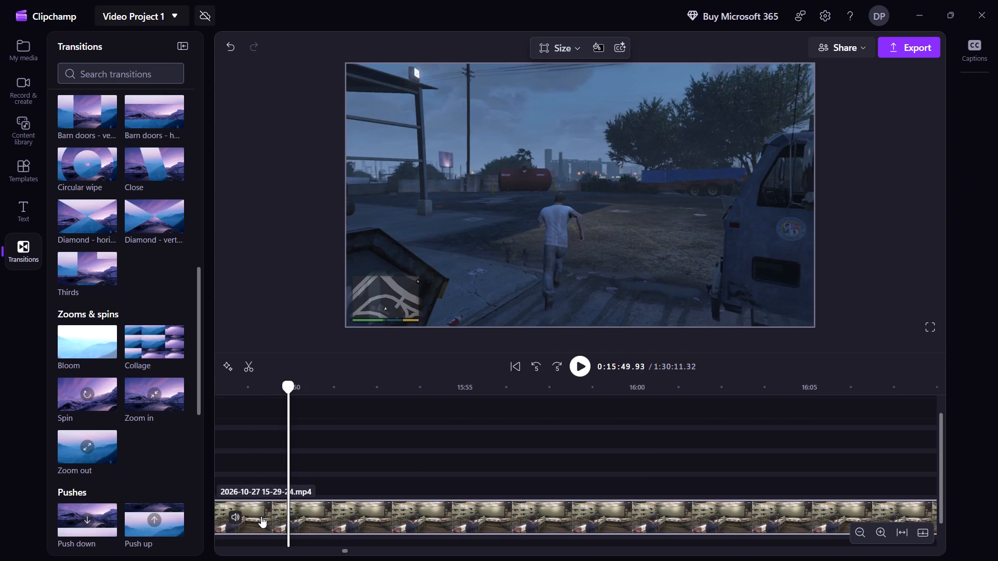
{"action": "key", "text": "Left"}
{"action": "key", "text": "Left"}
{"action": "key", "text": "Left"}
{"action": "key", "text": "Left"}
{"action": "key", "text": "Left"}
{"action": "key", "text": "Left"}
{"action": "key", "text": "Left"}
{"action": "key", "text": "Left"}
{"action": "key", "text": "Left"}
{"action": "key", "text": "Left"}
{"action": "key", "text": "Left"}
{"action": "key", "text": "Left"}
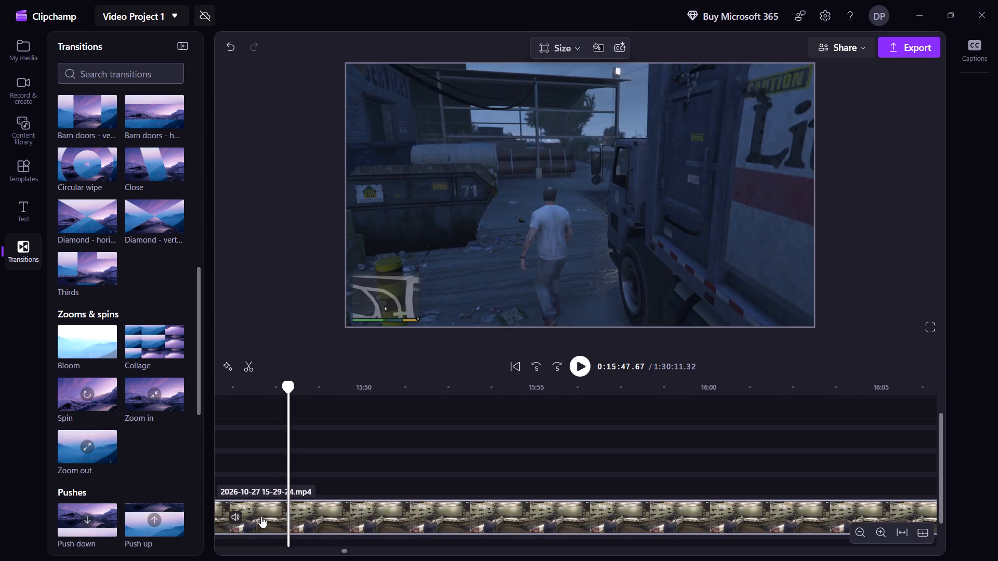
{"action": "key", "text": "Left"}
{"action": "key", "text": "Left"}
{"action": "key", "text": "Left"}
{"action": "key", "text": "Left"}
{"action": "key", "text": "Left"}
{"action": "key", "text": "Left"}
{"action": "key", "text": "Left"}
{"action": "key", "text": "Left"}
{"action": "key", "text": "Left"}
{"action": "key", "text": "Left"}
{"action": "key", "text": "Left"}
{"action": "key", "text": "Left"}
{"action": "key", "text": "Left"}
{"action": "key", "text": "Left"}
{"action": "key", "text": "Left"}
{"action": "key", "text": "Left"}
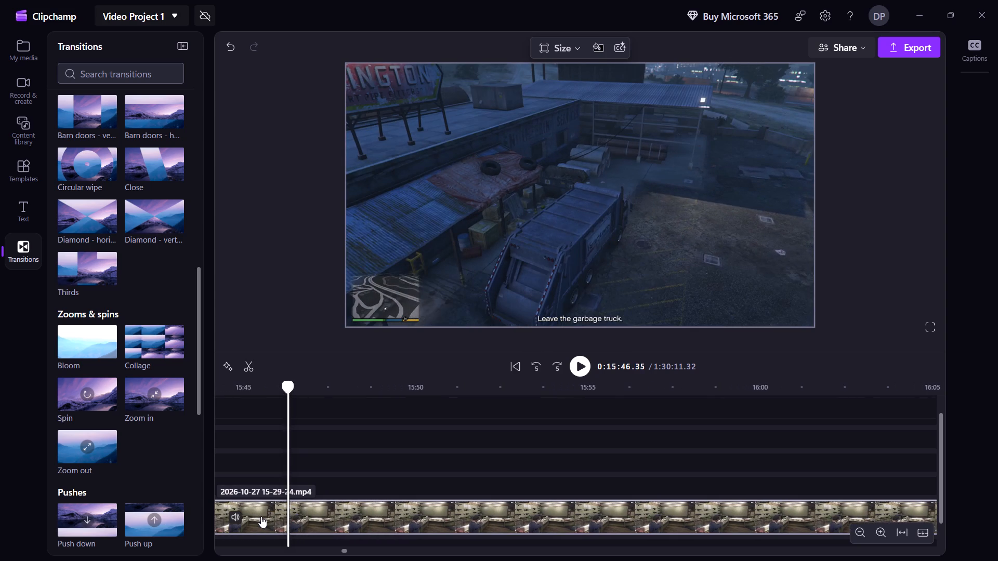
{"action": "key", "text": "Left"}
{"action": "key", "text": "Left"}
{"action": "key", "text": "Left"}
{"action": "key", "text": "Left"}
{"action": "key", "text": "Left"}
{"action": "key", "text": "Left"}
{"action": "key", "text": "Left"}
{"action": "key", "text": "Left"}
{"action": "key", "text": "Left"}
{"action": "key", "text": "Left"}
{"action": "key", "text": "Left"}
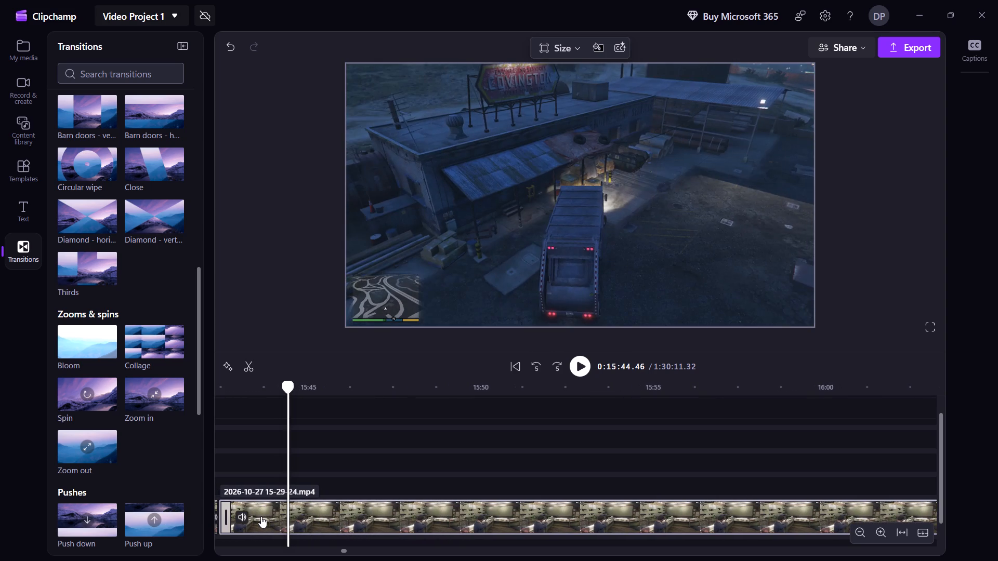
{"action": "key", "text": "Left"}
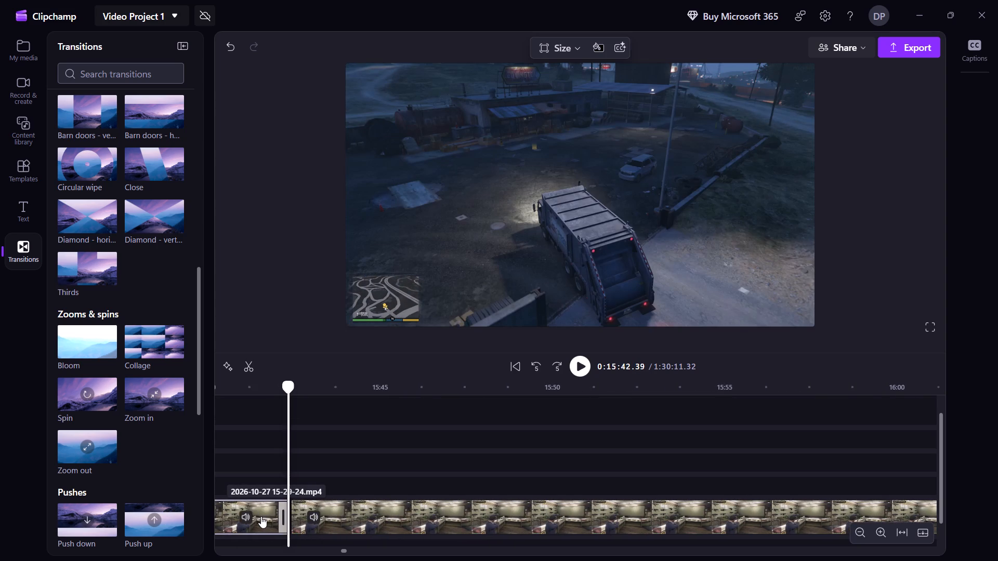
{"action": "key", "text": "Left"}
{"action": "key", "text": "Left"}
{"action": "key", "text": "Left"}
{"action": "key", "text": "Left"}
{"action": "key", "text": "Left"}
{"action": "key", "text": "Left"}
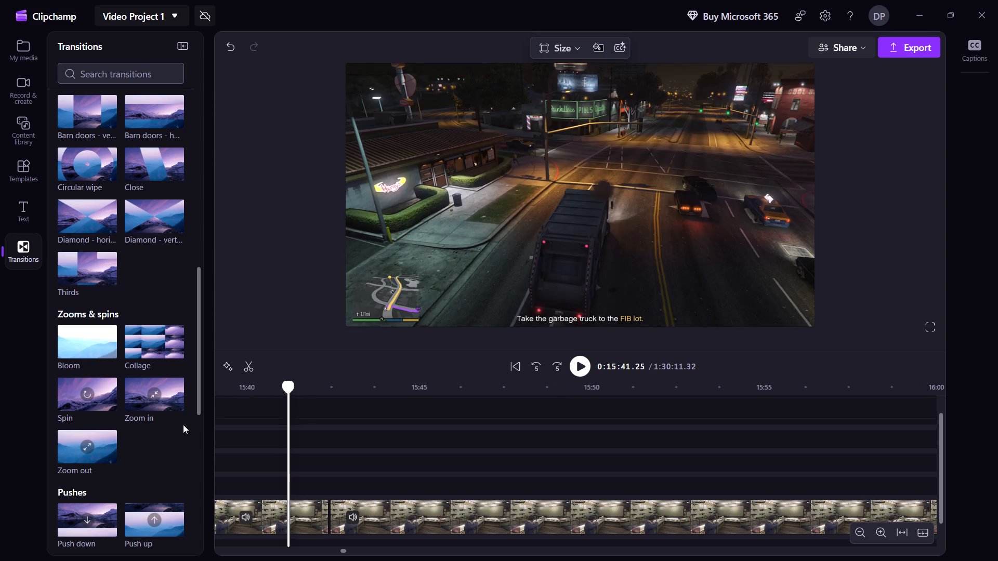
{"action": "left_click_drag", "start_coordinate": [78, 395], "coordinate": [362, 495]}
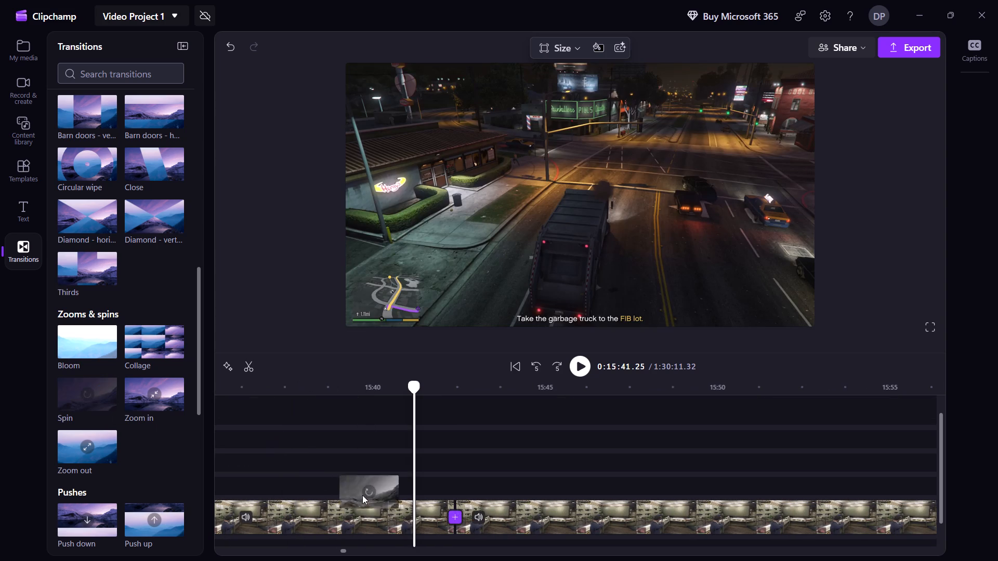
{"action": "left_click_drag", "start_coordinate": [362, 495], "coordinate": [455, 519]}
Play through the Spin transition and split the gameplay clip at about 15:56, as the character runs to the parked SUV.
{"action": "key", "text": "space"}
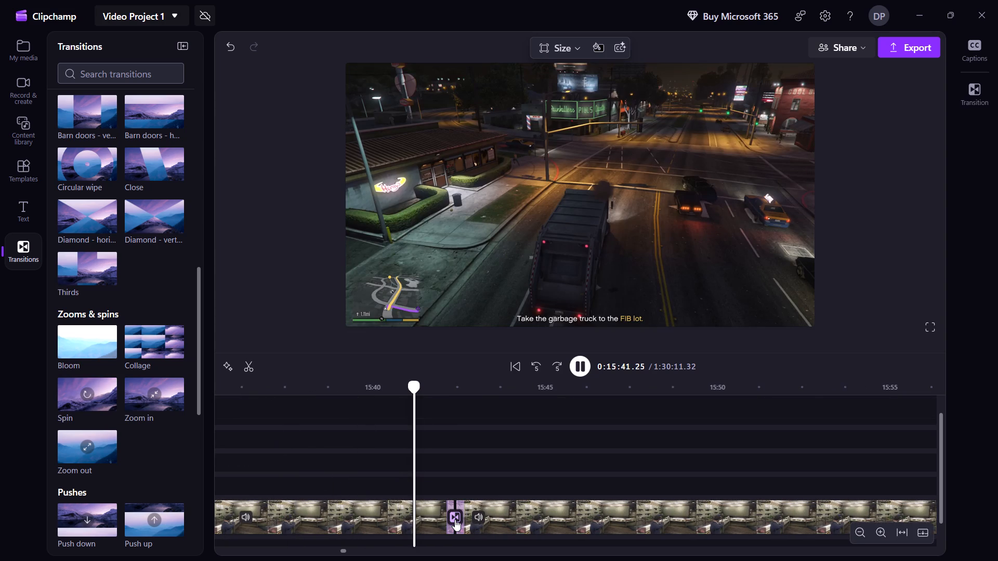
{"action": "key", "text": "Right"}
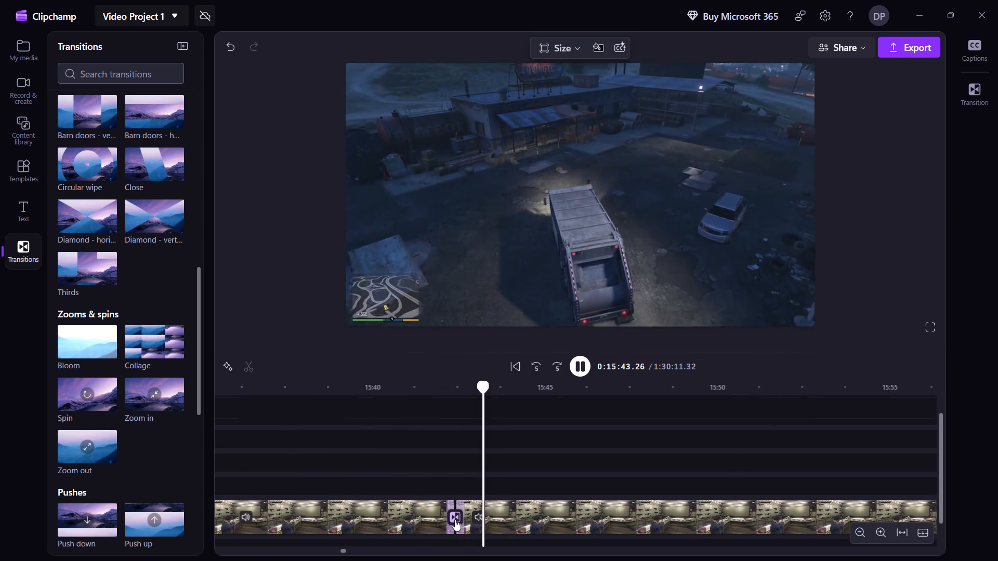
{"action": "key", "text": "Right"}
{"action": "key", "text": "Right"}
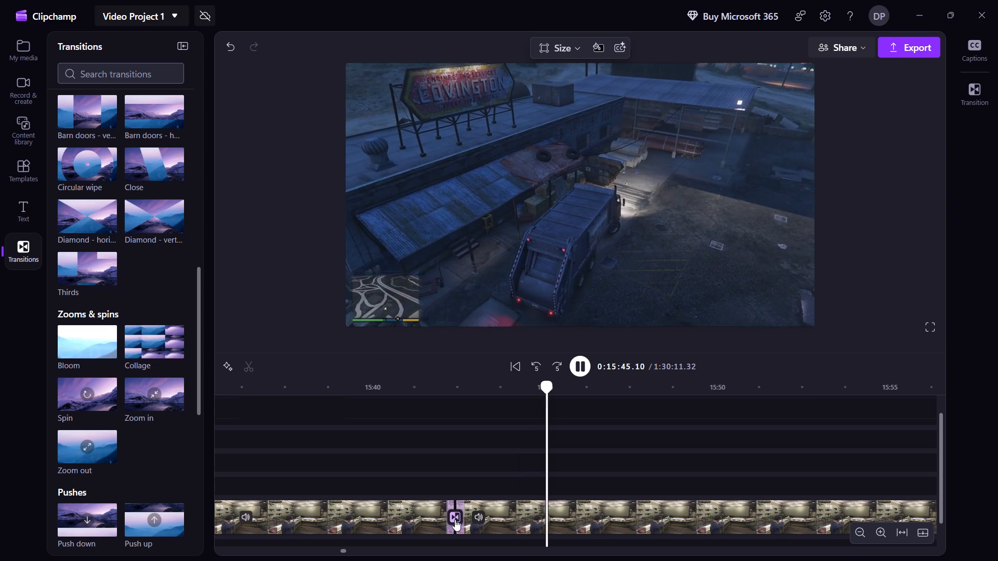
{"action": "key", "text": "Right"}
{"action": "key", "text": "Right"}
{"action": "key", "text": "Right"}
{"action": "key", "text": "Right"}
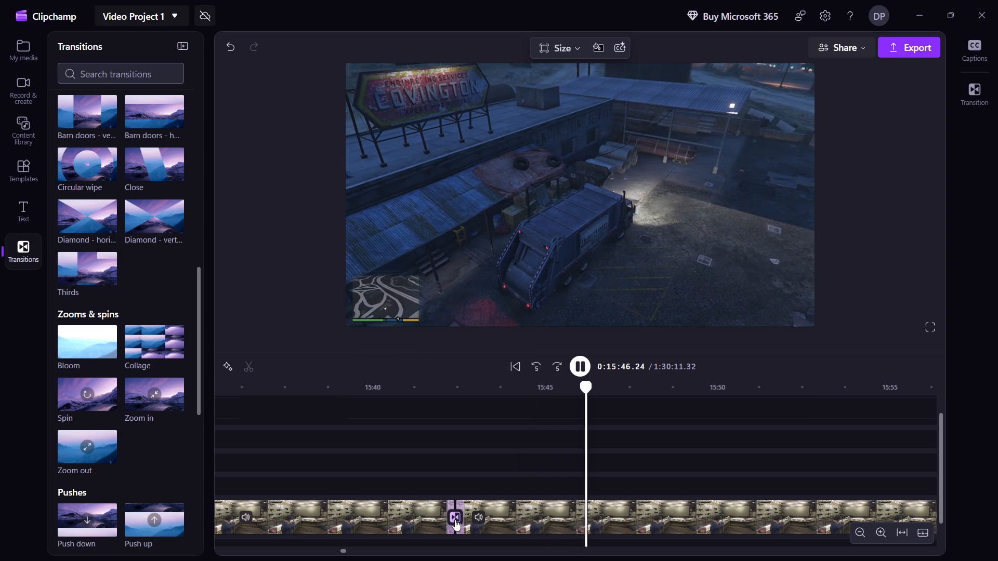
{"action": "key", "text": "shift+Right"}
{"action": "key", "text": "Left"}
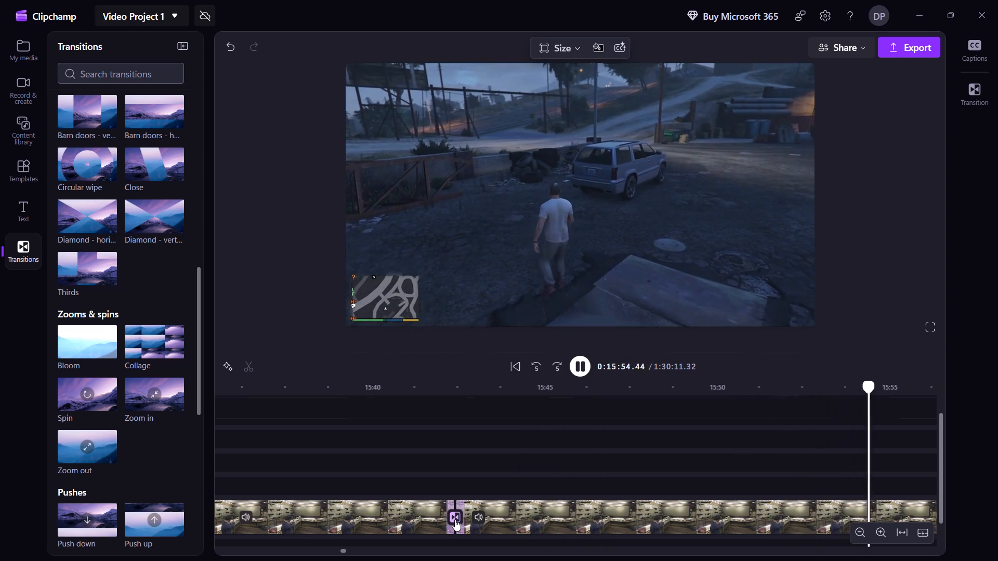
{"action": "key", "text": "s"}
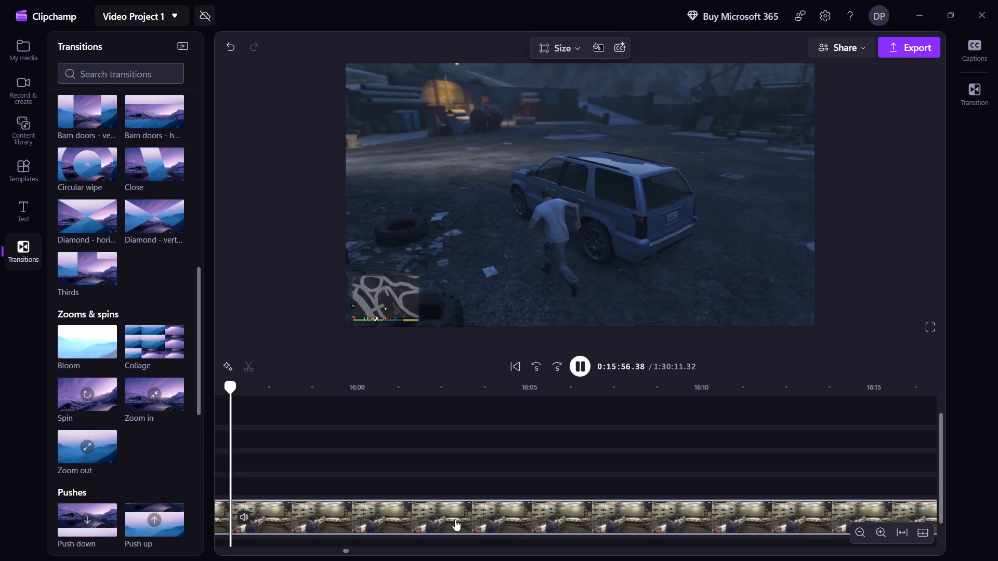
Review the SUV travel footage from the 15:56 split to the beachfront shops near 19:40.
{"action": "key", "text": "shift+Right"}
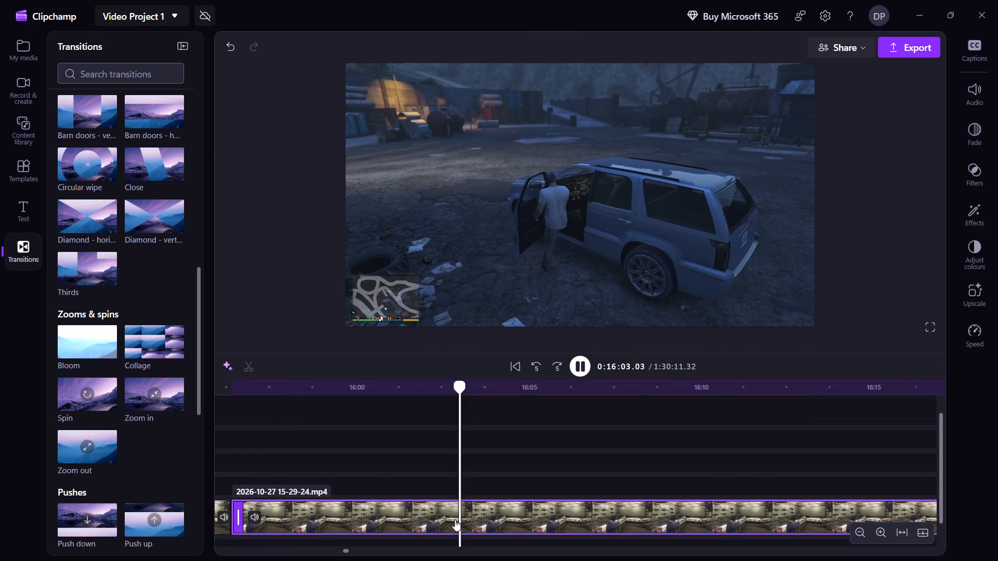
{"action": "key", "text": "shift+Right"}
{"action": "key", "text": "shift+Right"}
{"action": "key", "text": "shift+Right"}
{"action": "key", "text": "shift+Right"}
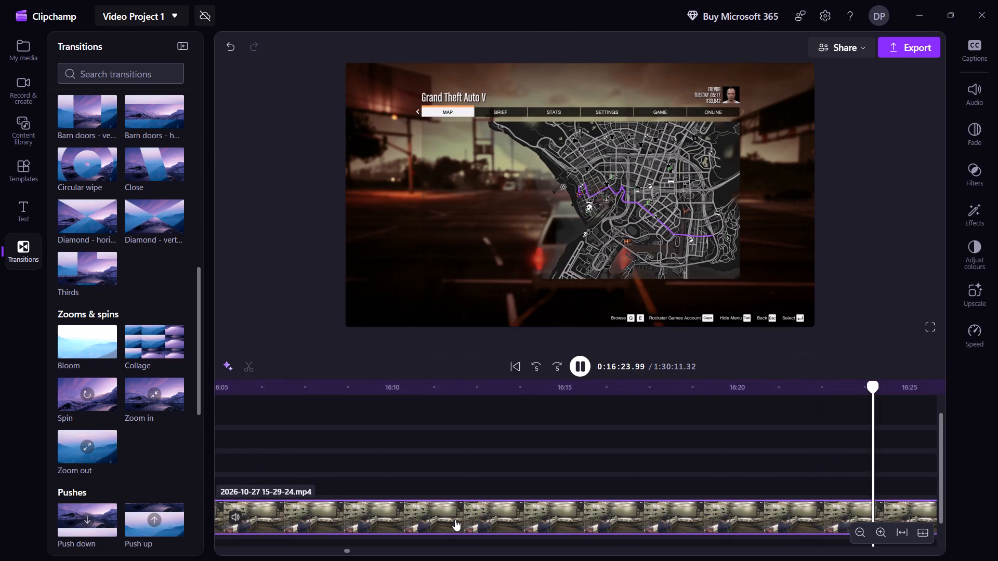
{"action": "key", "text": "shift+Right"}
{"action": "key", "text": "shift+Right"}
{"action": "key", "text": "shift+Right"}
{"action": "key", "text": "shift+Right"}
{"action": "key", "text": "shift+Right"}
{"action": "key", "text": "shift+Right"}
{"action": "key", "text": "shift+Right"}
{"action": "key", "text": "shift+Right"}
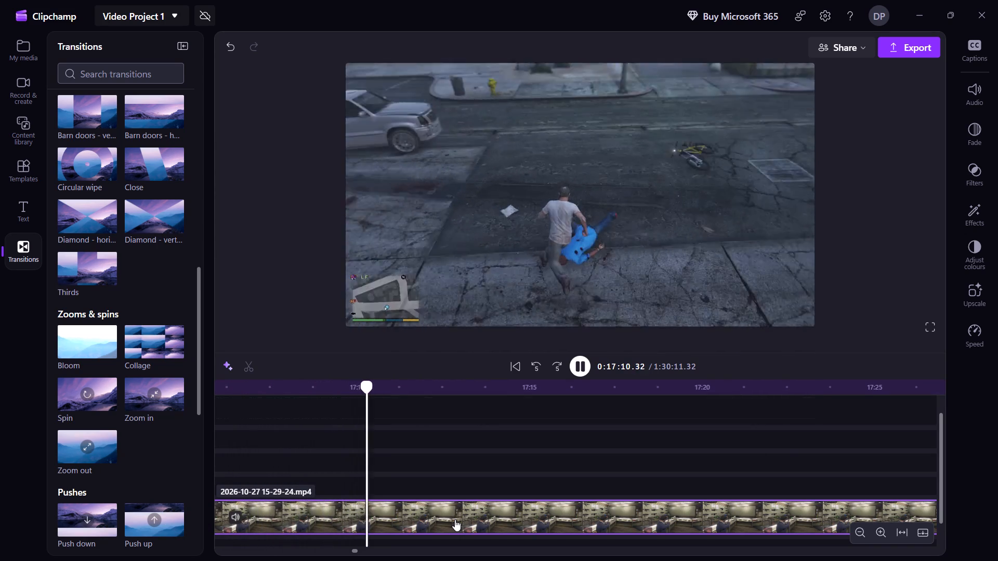
{"action": "key", "text": "shift+Right"}
{"action": "key", "text": "shift+Right"}
{"action": "key", "text": "shift+Right"}
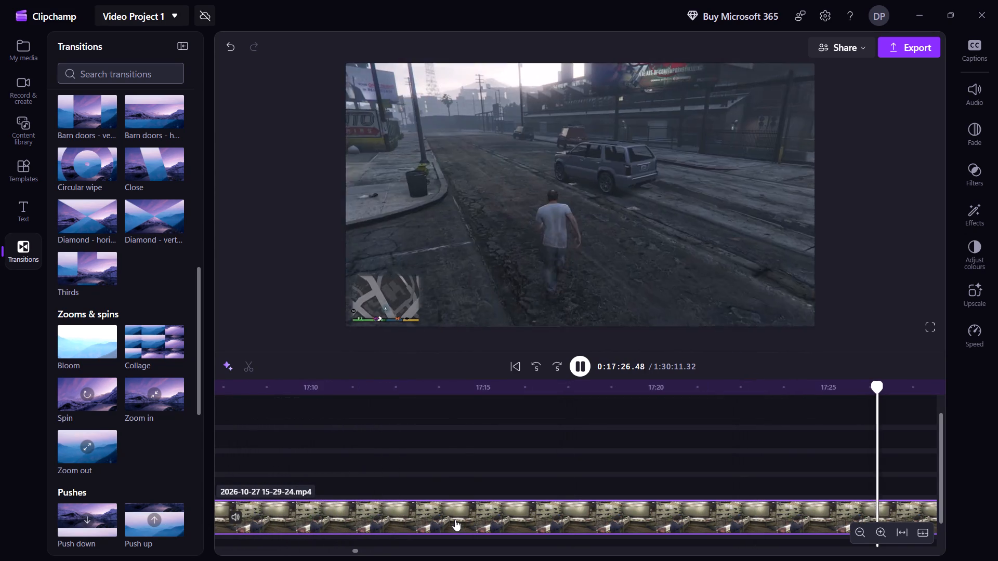
{"action": "key", "text": "shift+Right"}
{"action": "key", "text": "shift+Right"}
{"action": "key", "text": "shift+Right"}
{"action": "key", "text": "shift+Right"}
{"action": "key", "text": "shift+Right"}
{"action": "key", "text": "shift+Right"}
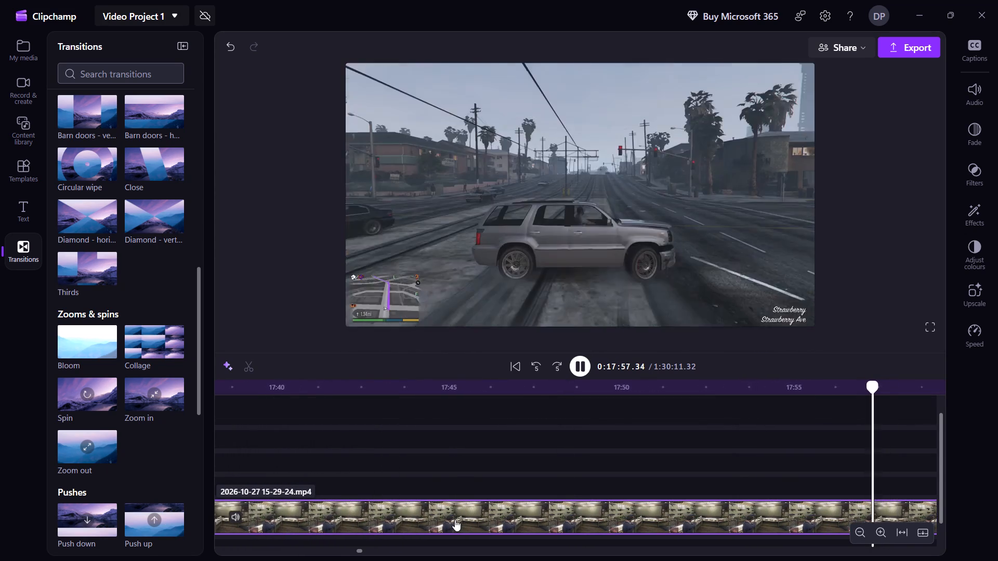
{"action": "key", "text": "shift+Right"}
{"action": "key", "text": "shift+Right"}
{"action": "key", "text": "shift+Right"}
{"action": "key", "text": "shift+Right"}
{"action": "key", "text": "shift+Right"}
{"action": "key", "text": "shift+Right"}
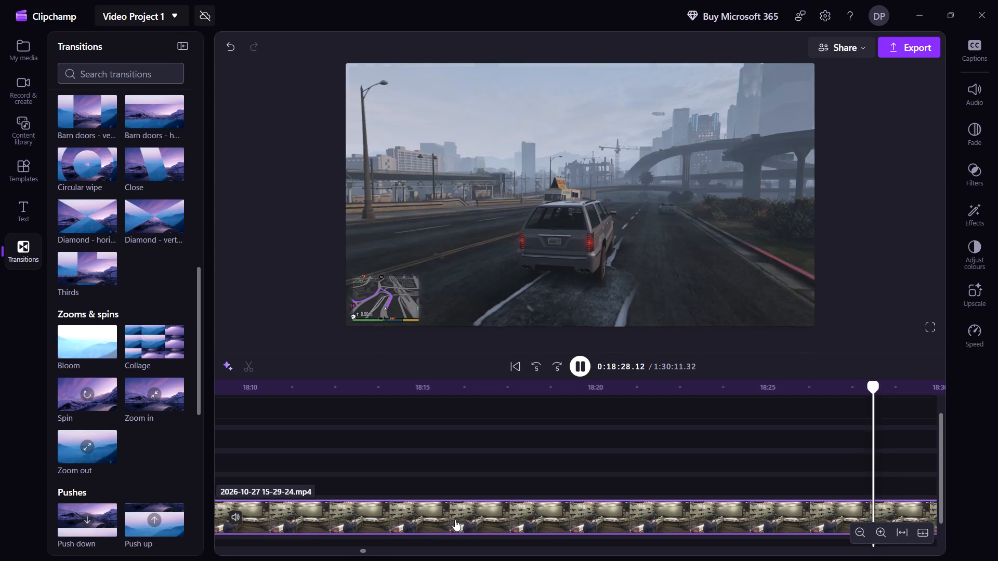
{"action": "key", "text": "shift+Right"}
{"action": "key", "text": "shift+Right"}
{"action": "key", "text": "shift+Right"}
{"action": "key", "text": "shift+Right"}
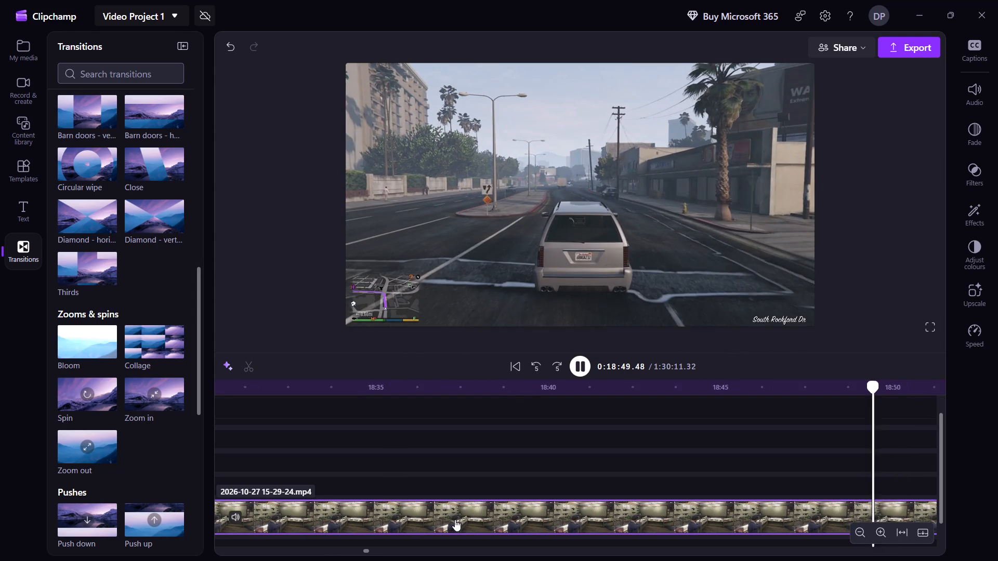
{"action": "key", "text": "shift+Right"}
{"action": "key", "text": "shift+Right"}
{"action": "key", "text": "shift+Right"}
{"action": "key", "text": "shift+Right"}
{"action": "key", "text": "shift+Right"}
{"action": "key", "text": "shift+Right"}
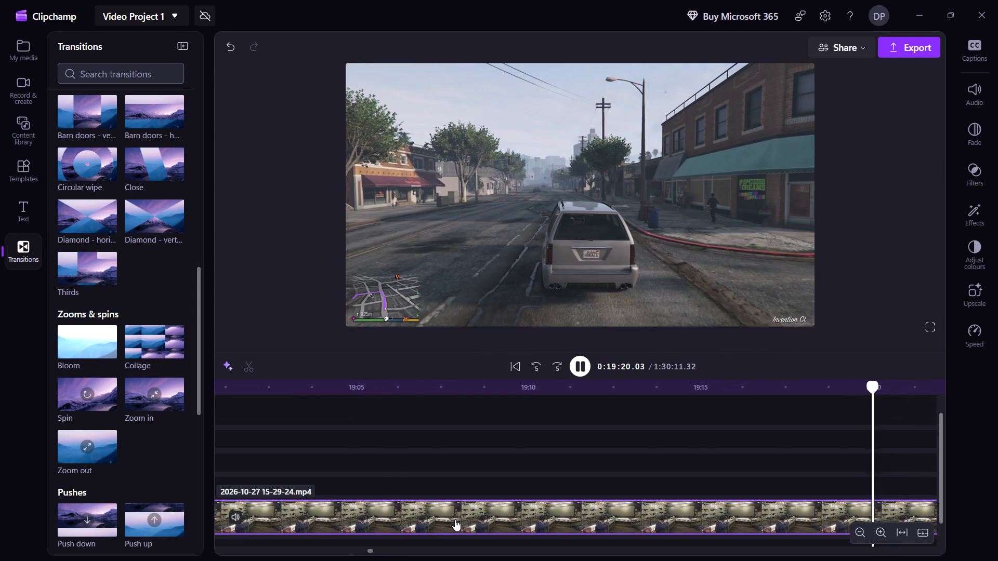
{"action": "key", "text": "shift+Right"}
{"action": "key", "text": "shift+Right"}
{"action": "key", "text": "shift+Right"}
{"action": "key", "text": "shift+Right"}
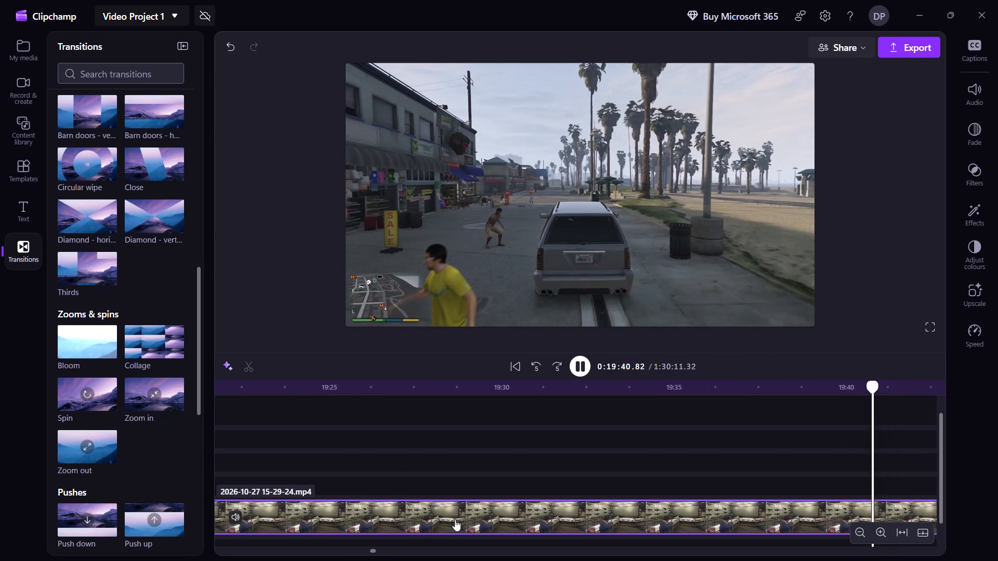
Split the gameplay clip at about 19:32, as the SUV stops by the beachfront shops.
{"action": "key", "text": "shift+Left"}
{"action": "key", "text": "shift+Left"}
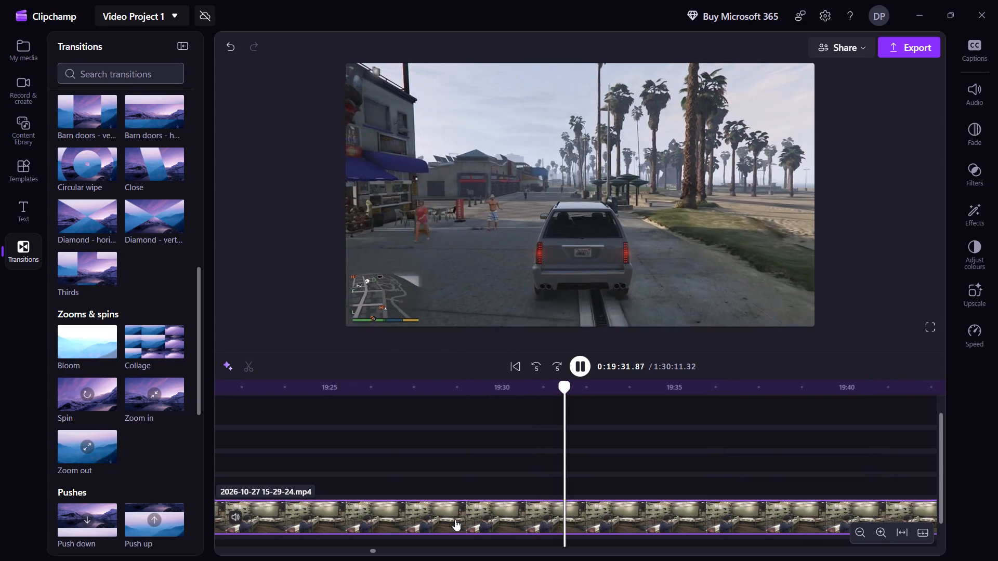
{"action": "key", "text": "space"}
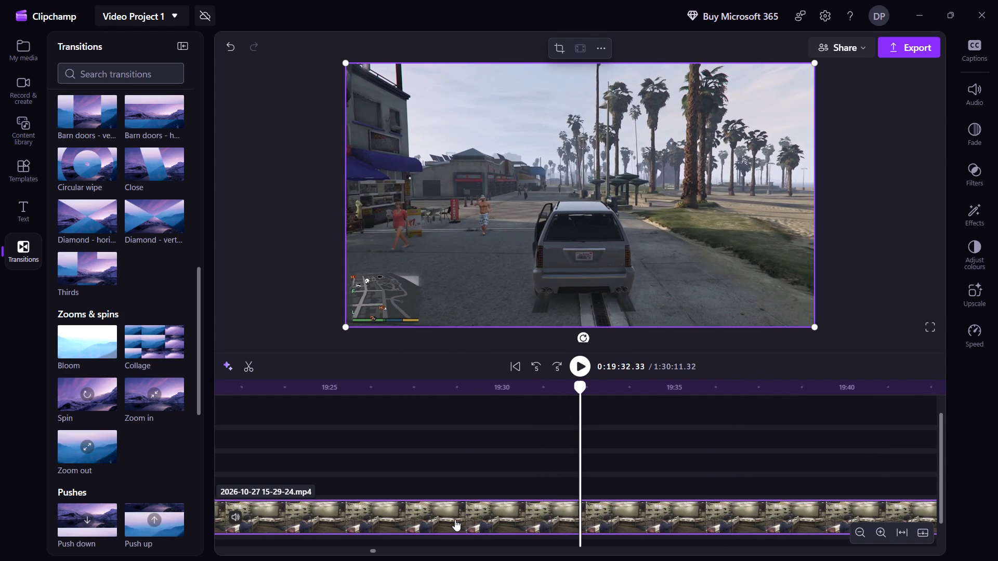
{"action": "key", "text": "s"}
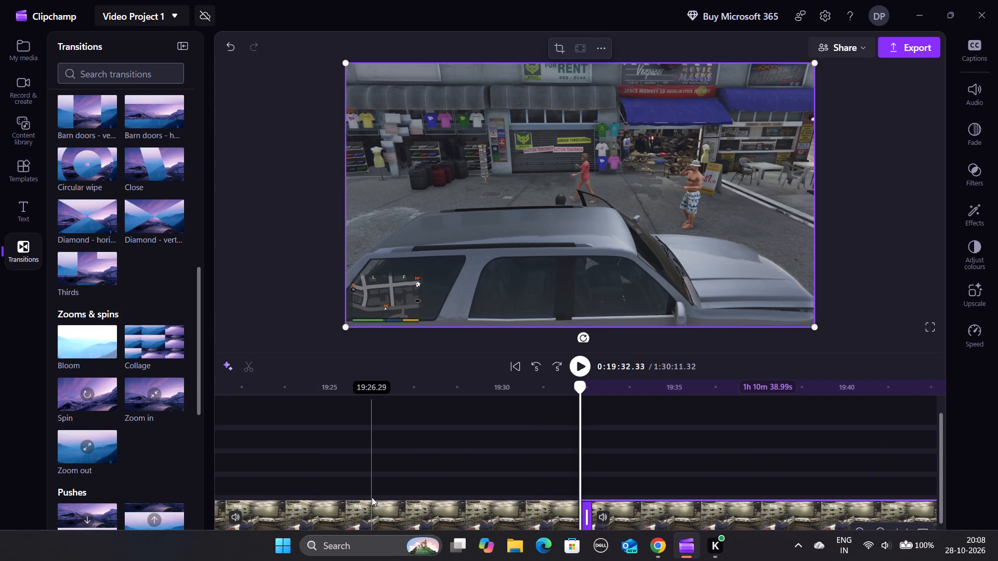
Delete the SUV travel segment between the splits at about 15:56 and 19:32, and close the resulting gap.
{"action": "left_click", "coordinate": [383, 506]}
{"action": "right_click", "coordinate": [383, 506]}
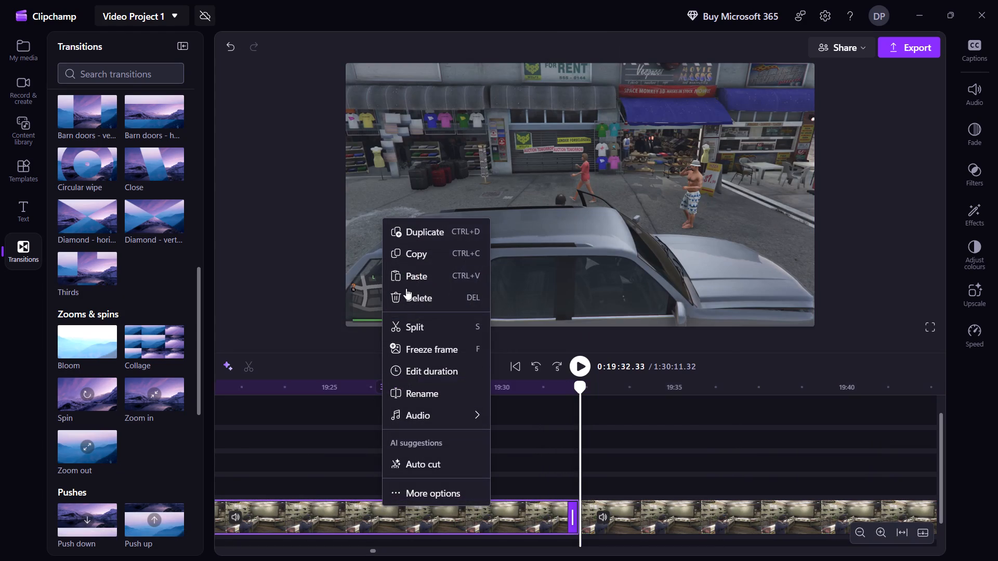
{"action": "left_click", "coordinate": [406, 288]}
{"action": "left_click", "coordinate": [399, 522]}
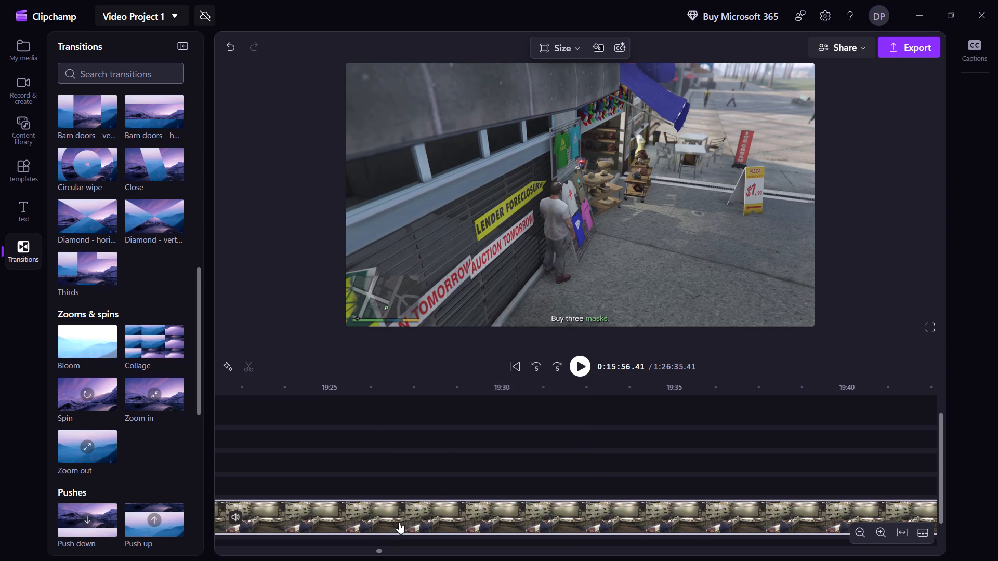
Add a Spin transition at the join at about 15:56, between the parked SUV scene and the beachfront shops scene.
{"action": "key", "text": "Left"}
{"action": "key", "text": "Left"}
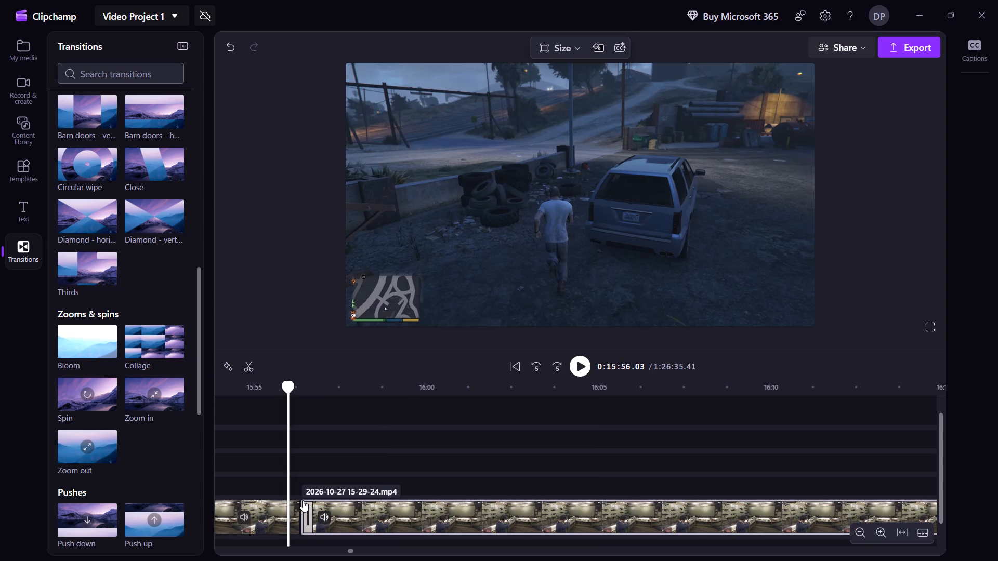
{"action": "left_click_drag", "start_coordinate": [86, 387], "coordinate": [533, 516]}
Review the footage from the 15:56 Spin transition through the beachfront shops to the Vespucci Movie Masks purchase menu.
{"action": "key", "text": "space"}
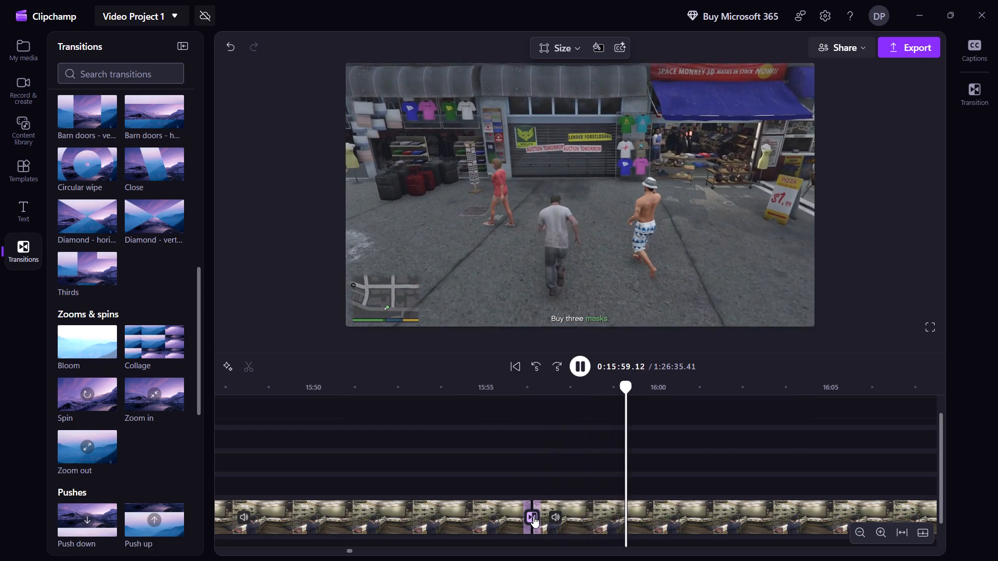
{"action": "key", "text": "Right"}
{"action": "key", "text": "Right"}
{"action": "key", "text": "Right"}
{"action": "key", "text": "Right"}
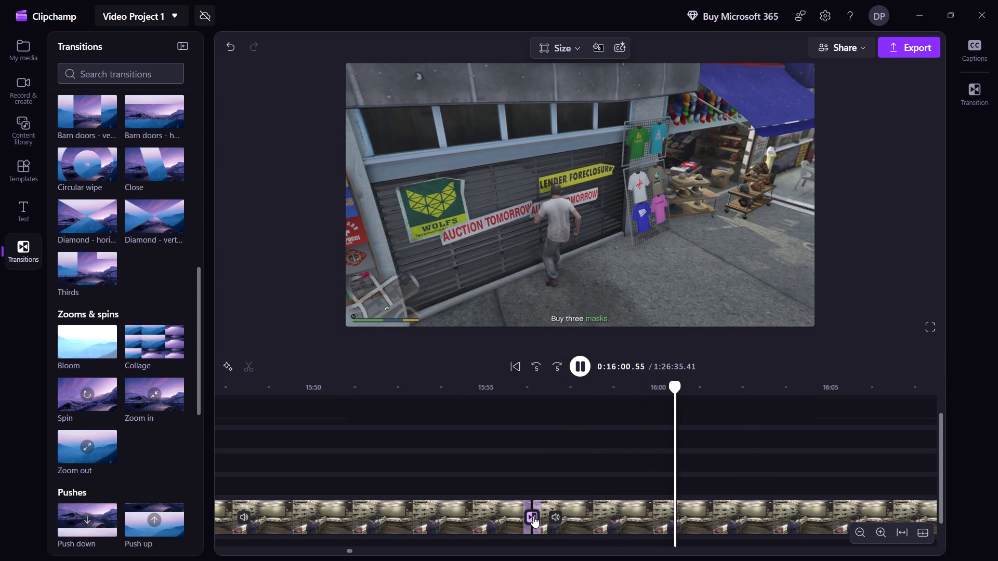
{"action": "key", "text": "Right"}
{"action": "key", "text": "Right"}
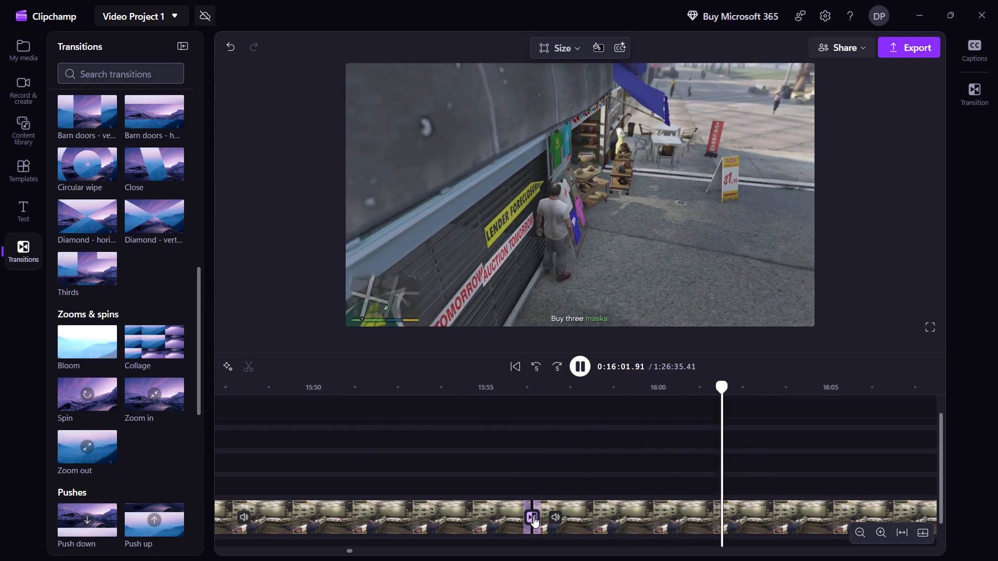
{"action": "key", "text": "Right"}
{"action": "key", "text": "Right"}
{"action": "key", "text": "Right"}
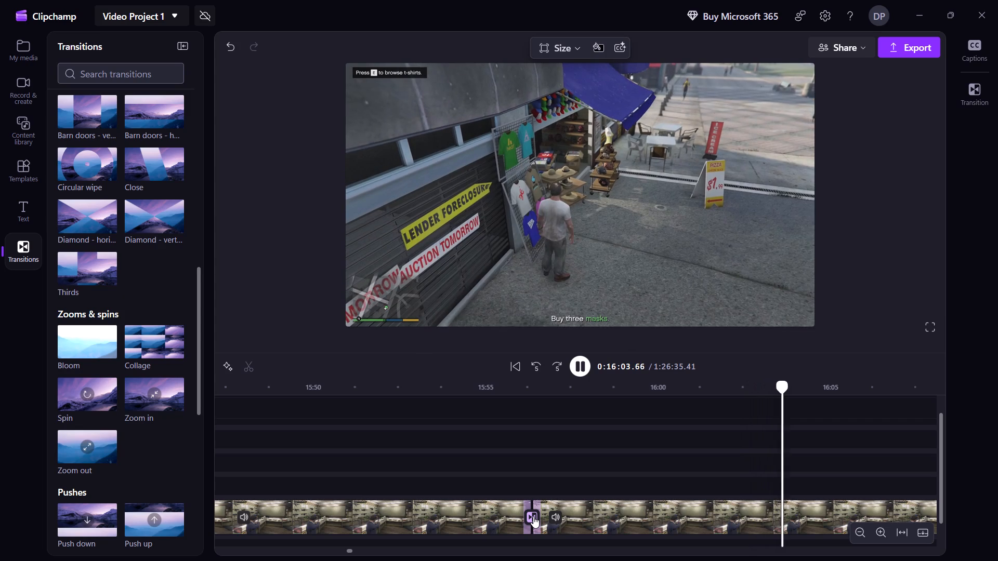
{"action": "key", "text": "Right"}
{"action": "key", "text": "shift+Right"}
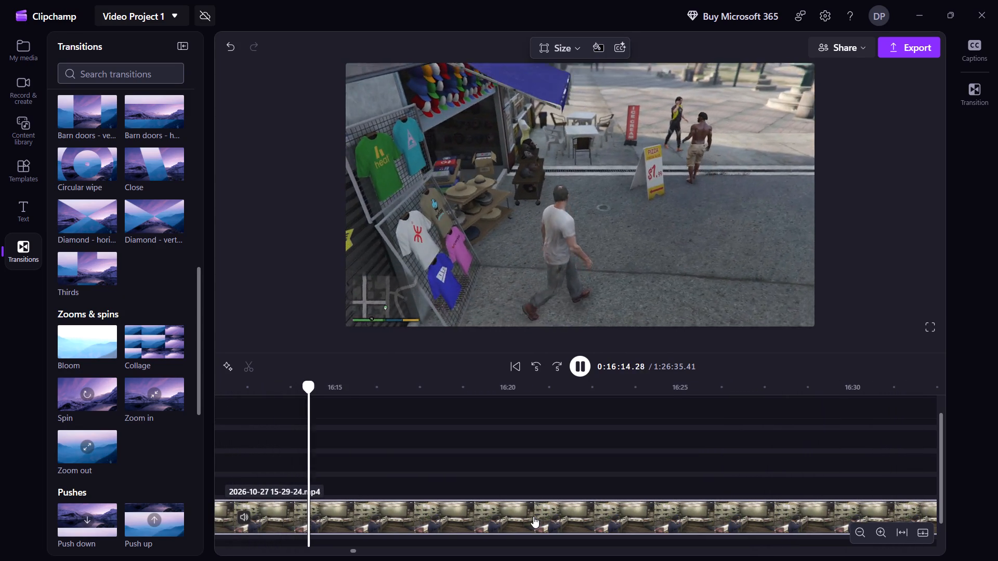
{"action": "key", "text": "Right"}
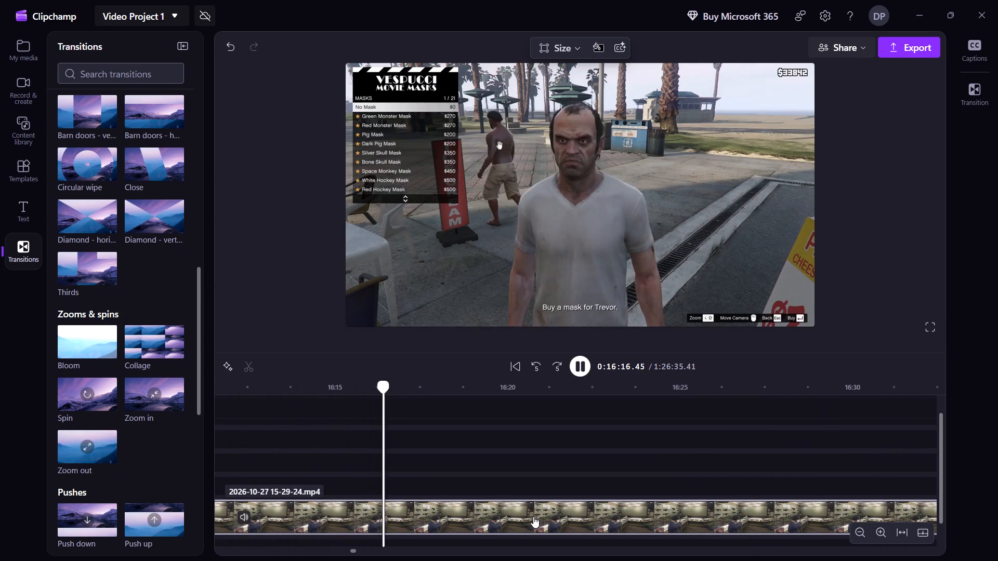
{"action": "key", "text": "Right"}
{"action": "key", "text": "Right"}
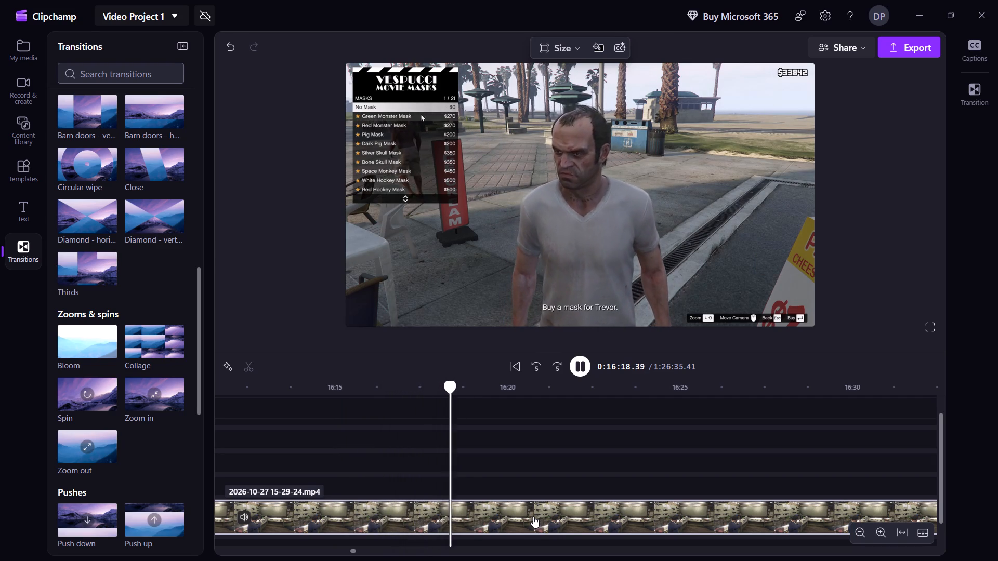
{"action": "key", "text": "Right"}
{"action": "key", "text": "Right"}
{"action": "key", "text": "Right"}
{"action": "key", "text": "Right"}
{"action": "key", "text": "Right"}
{"action": "key", "text": "Right"}
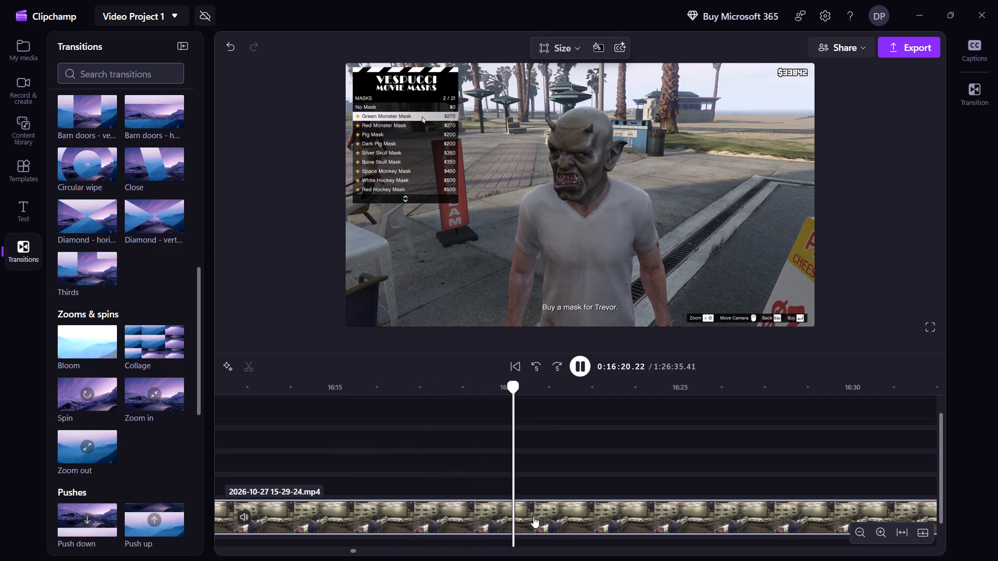
{"action": "key", "text": "shift+Right"}
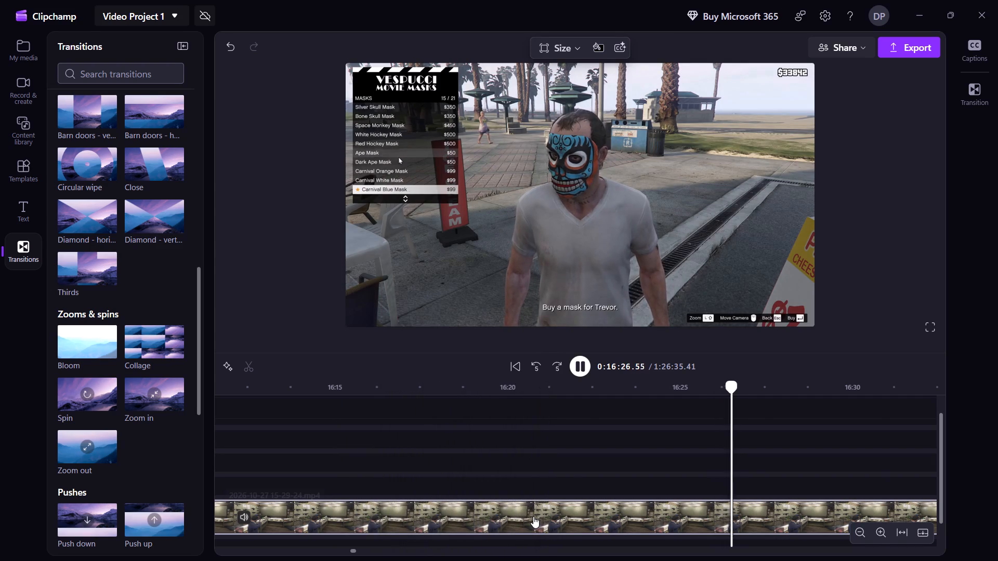
Split the gameplay clip at about 16:44, as the character runs from the mask shop toward the parked SUV.
{"action": "key", "text": "shift+Right"}
{"action": "key", "text": "shift+Right"}
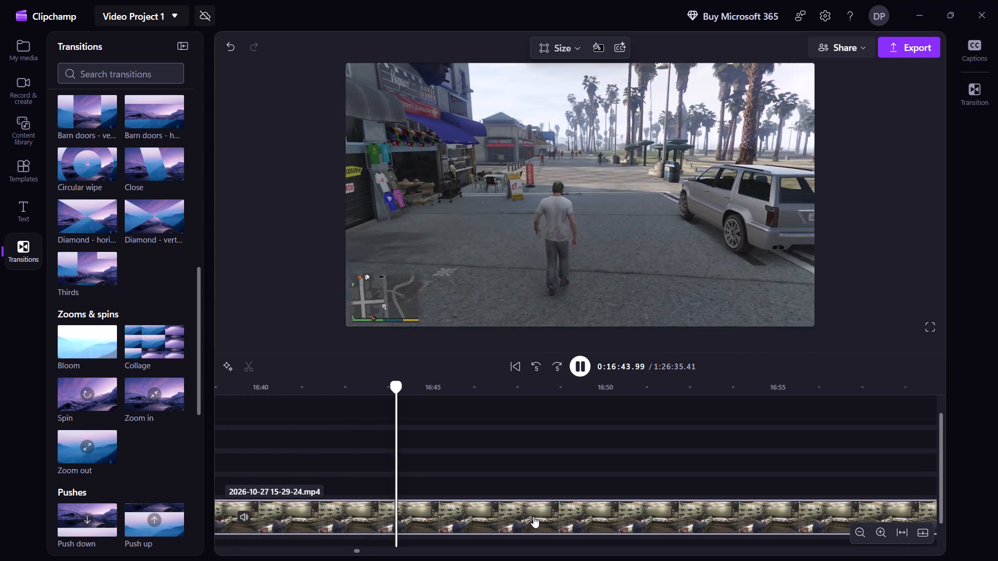
{"action": "key", "text": "space"}
{"action": "key", "text": "s"}
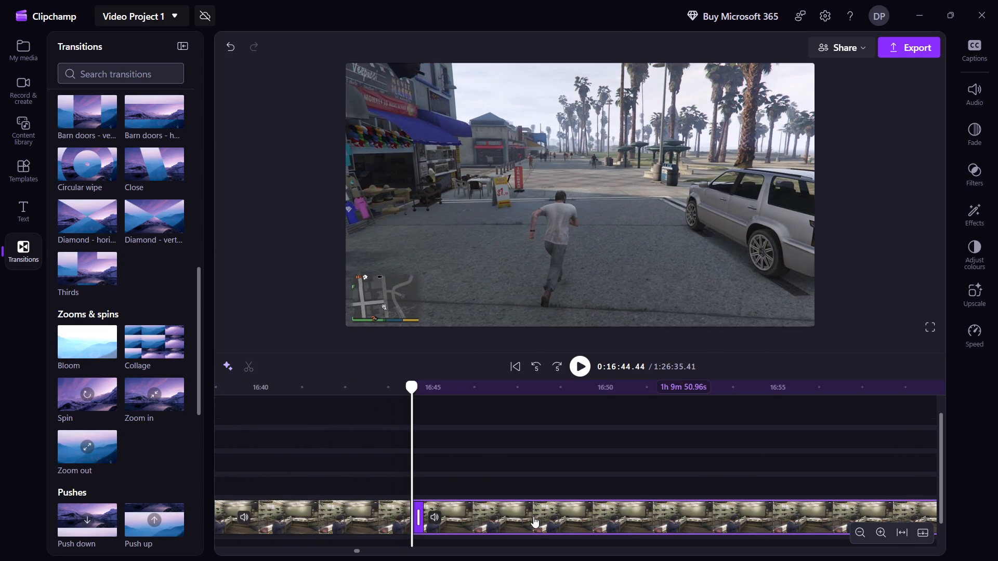
Review the travel footage from the 16:44 split to the auto repair yard near 19:56.
{"action": "key", "text": "space"}
{"action": "key", "text": "shift+Right"}
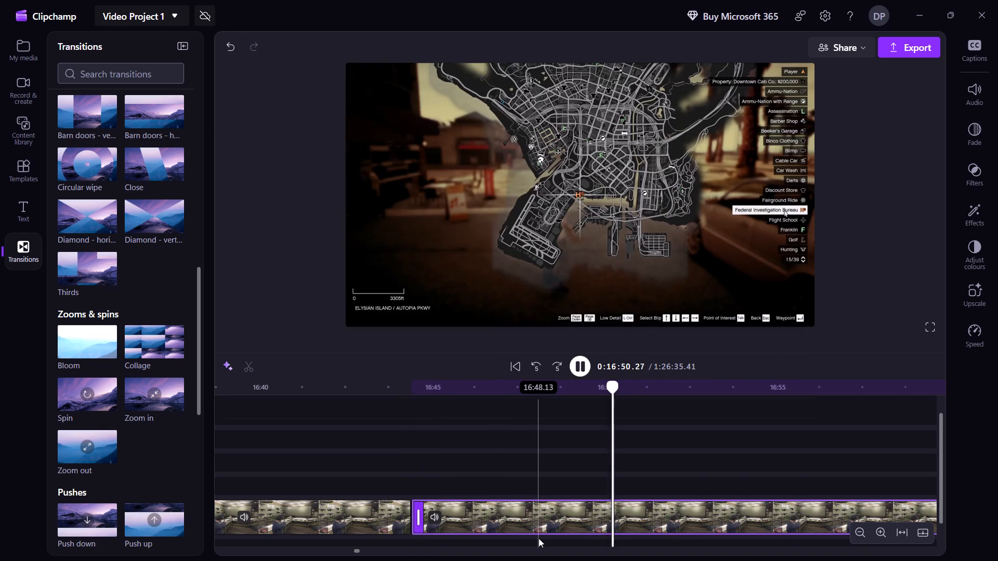
{"action": "key", "text": "shift+Right"}
{"action": "key", "text": "shift+Right"}
{"action": "key", "text": "shift+Right"}
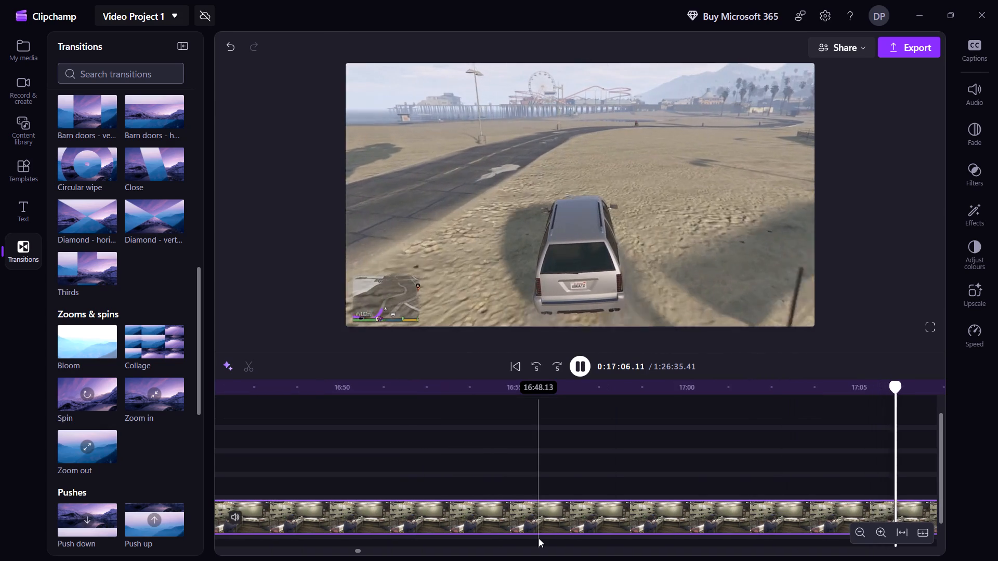
{"action": "key", "text": "shift+Right"}
{"action": "key", "text": "shift+Right"}
{"action": "key", "text": "shift+Right"}
{"action": "key", "text": "shift+Right"}
{"action": "key", "text": "shift+Right"}
{"action": "key", "text": "shift+Right"}
{"action": "key", "text": "shift+Right"}
{"action": "key", "text": "shift+Right"}
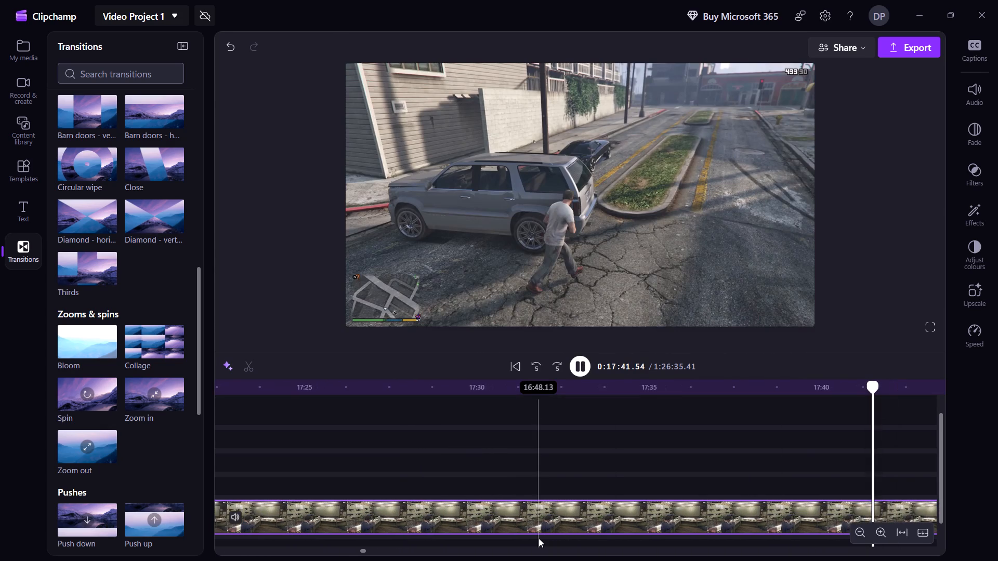
{"action": "key", "text": "shift+Right"}
{"action": "key", "text": "shift+Right"}
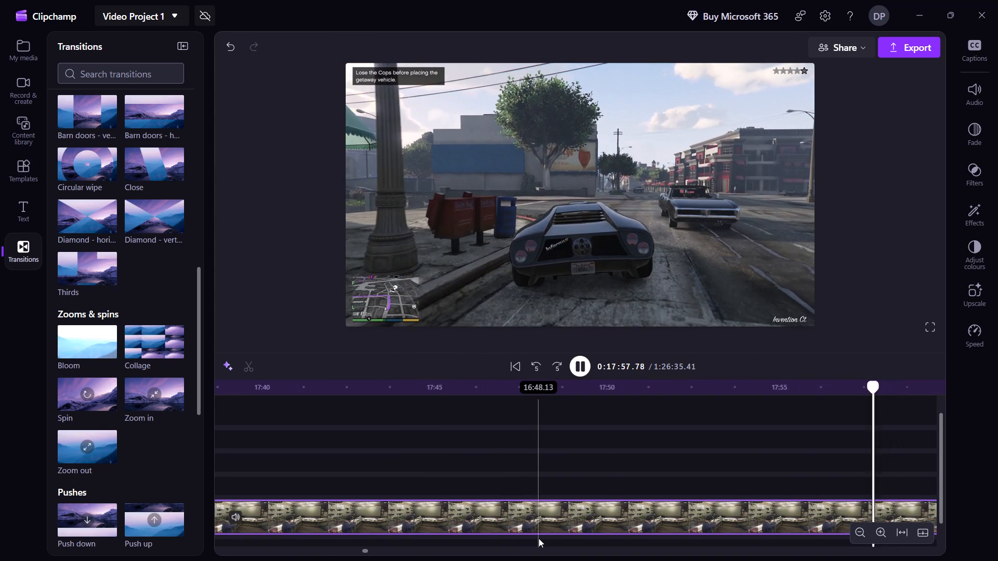
{"action": "key", "text": "shift+Right"}
{"action": "key", "text": "shift+Right"}
{"action": "key", "text": "shift+Right"}
{"action": "key", "text": "shift+Right"}
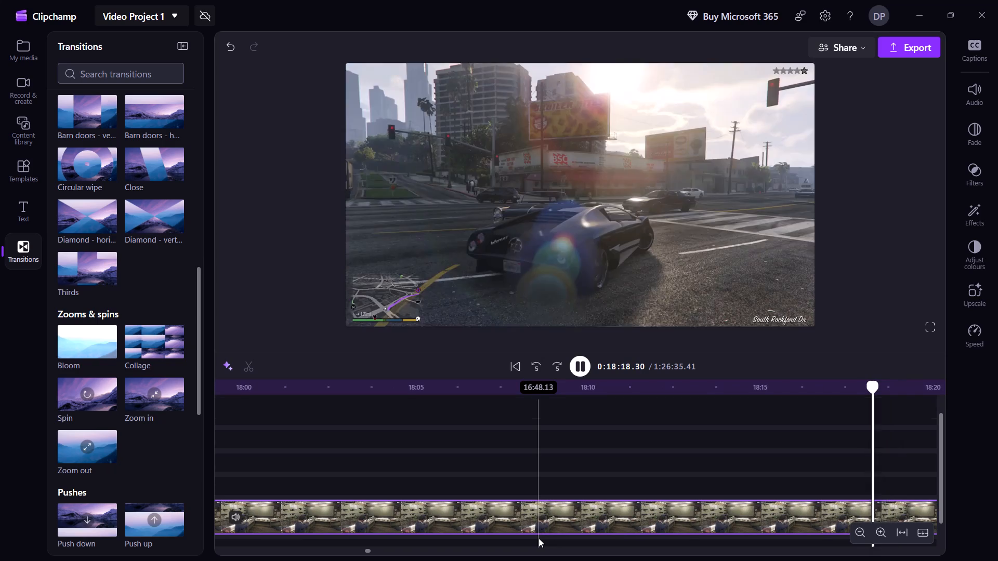
{"action": "key", "text": "shift+Right"}
{"action": "key", "text": "shift+Right"}
{"action": "key", "text": "shift+Right"}
{"action": "key", "text": "shift+Right"}
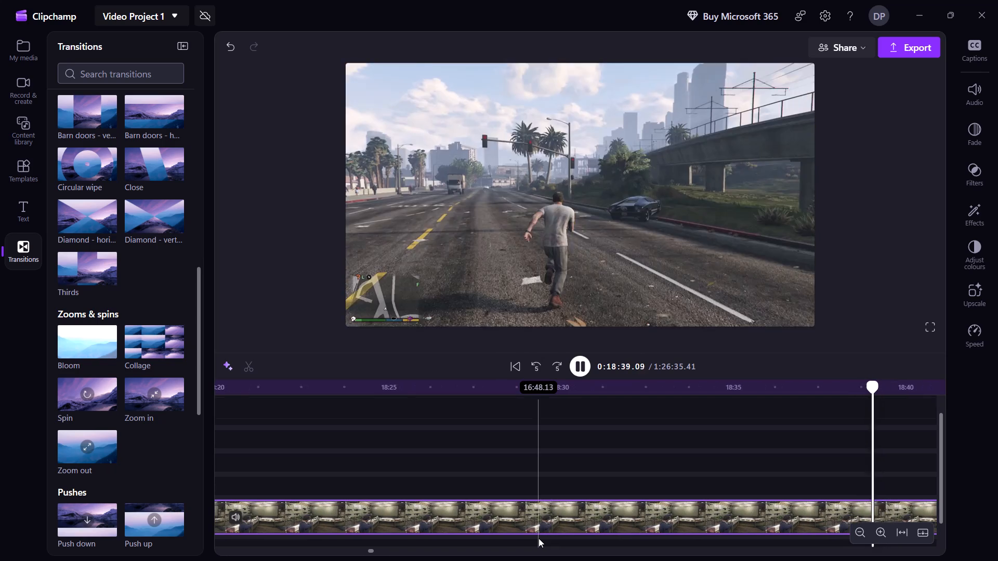
{"action": "key", "text": "shift+Right"}
{"action": "key", "text": "shift+Right"}
{"action": "key", "text": "shift+Right"}
{"action": "key", "text": "shift+Right"}
{"action": "key", "text": "shift+Right"}
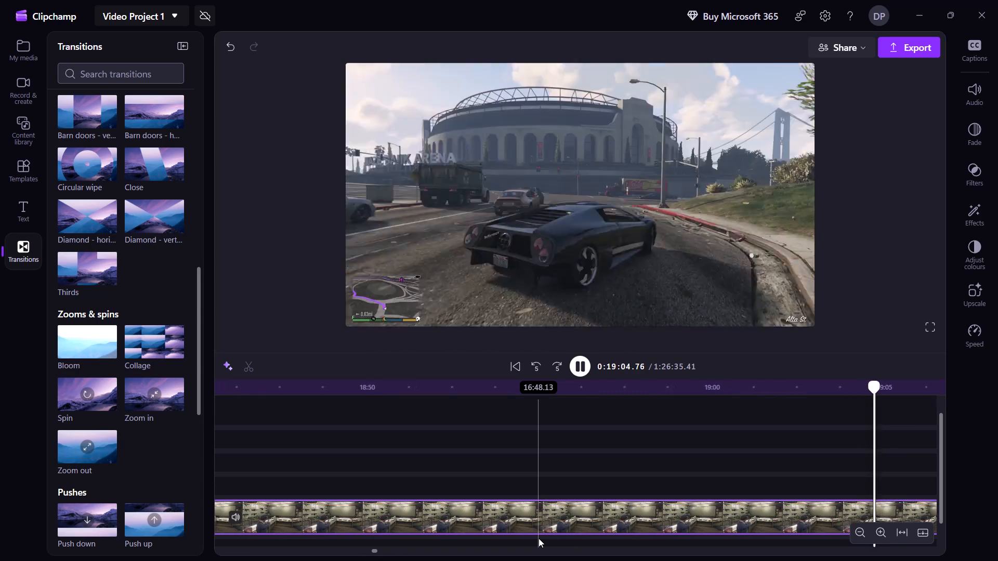
{"action": "key", "text": "shift+Right"}
{"action": "key", "text": "shift+Right"}
{"action": "key", "text": "shift+Right"}
{"action": "key", "text": "shift+Right"}
{"action": "key", "text": "shift+Right"}
{"action": "key", "text": "shift+Right"}
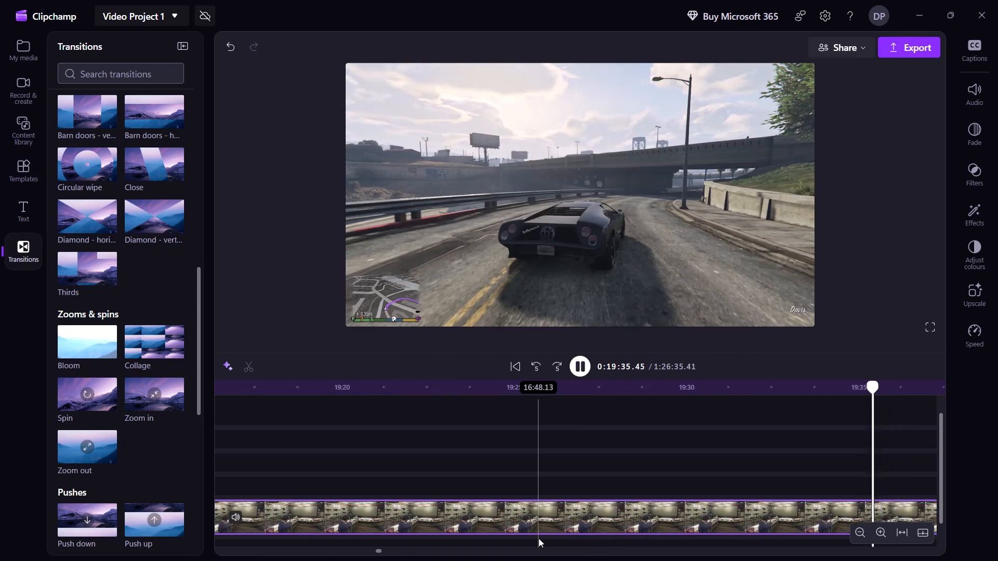
{"action": "key", "text": "shift+Right"}
{"action": "key", "text": "shift+Right"}
{"action": "key", "text": "shift+Right"}
{"action": "key", "text": "shift+Right"}
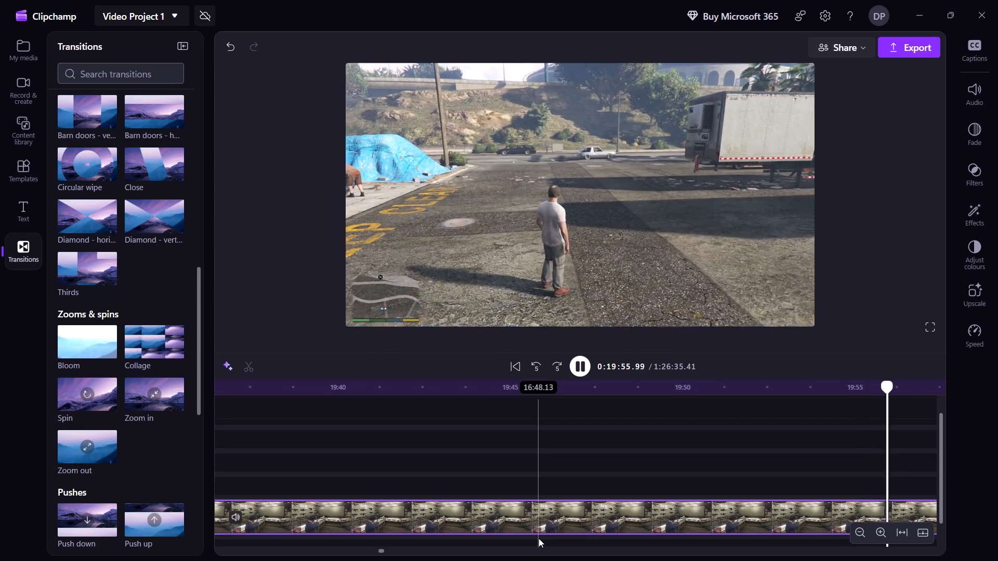
Split the gameplay clip at about 19:39, as the black sports car reaches the auto repair yard with the tow truck.
{"action": "key", "text": "shift+Left"}
{"action": "key", "text": "shift+Left"}
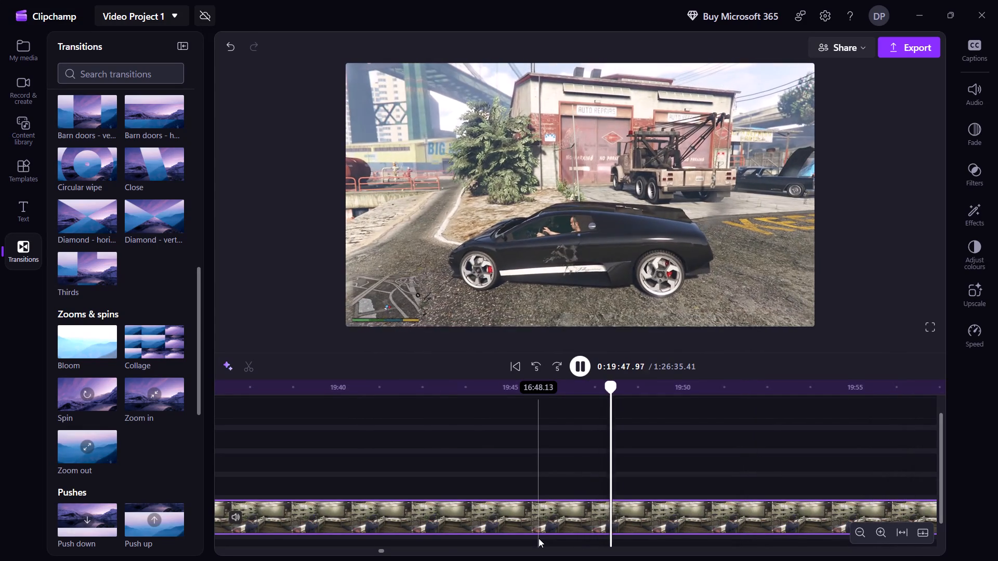
{"action": "key", "text": "shift+Left"}
{"action": "key", "text": "shift+Left"}
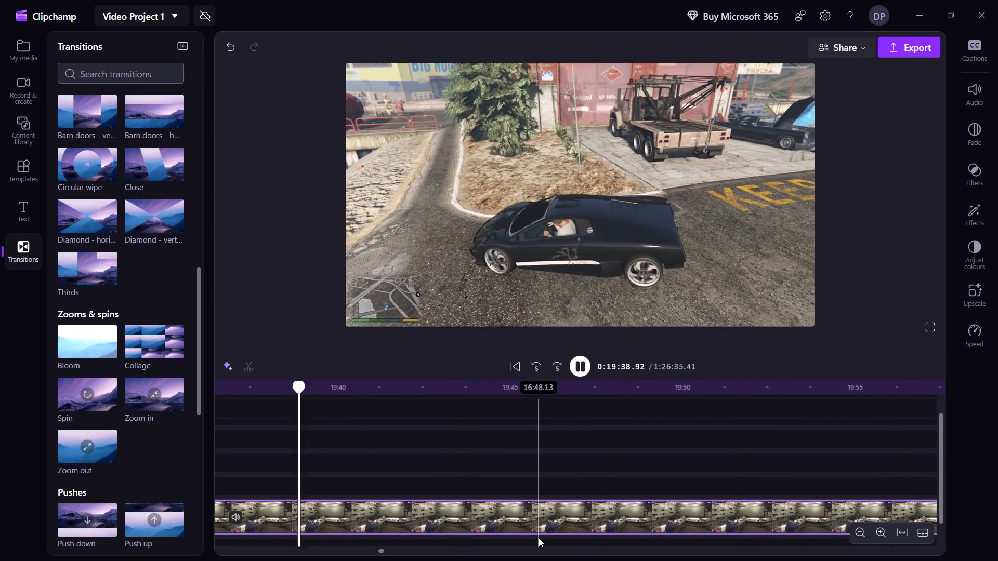
{"action": "key", "text": "space"}
{"action": "key", "text": "s"}
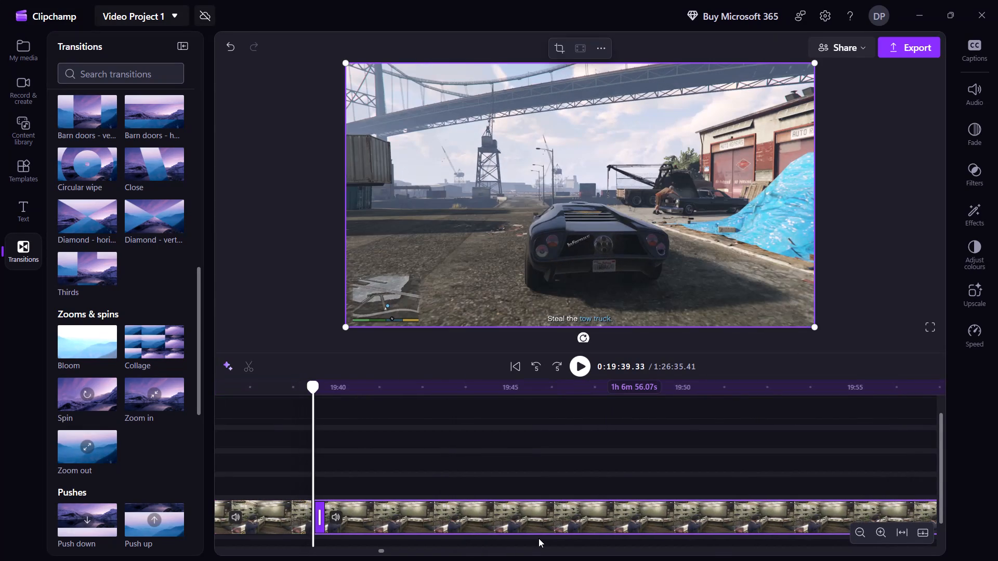
Delete the travel segment between the splits at about 16:44 and 19:39, and close the resulting gap.
{"action": "left_click", "coordinate": [267, 515]}
{"action": "right_click", "coordinate": [267, 515]}
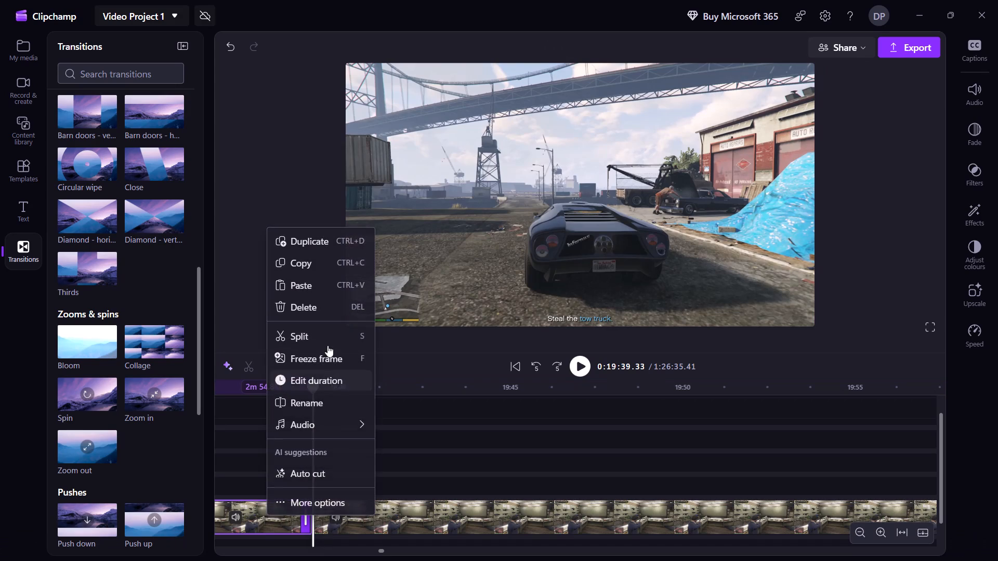
{"action": "left_click", "coordinate": [347, 309]}
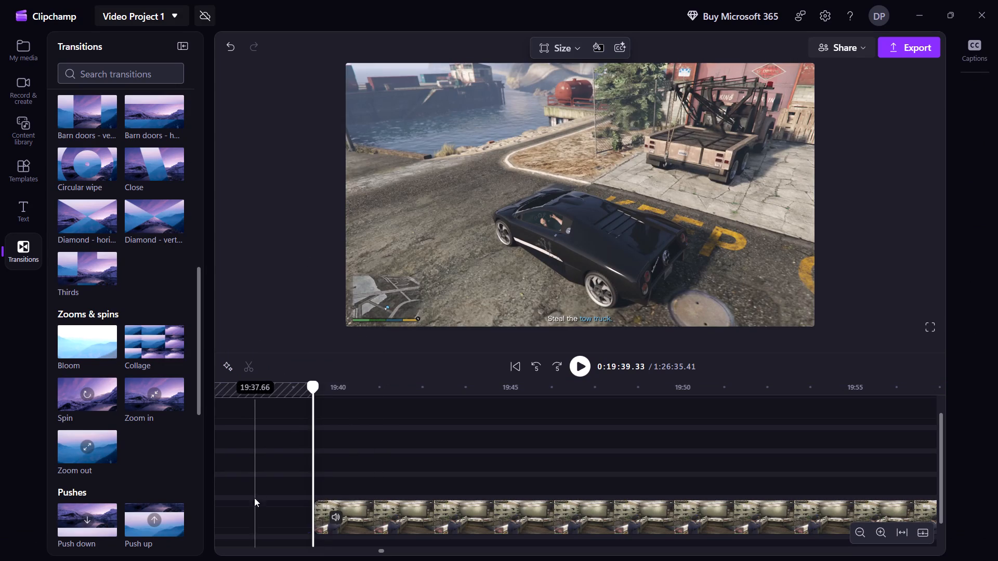
{"action": "left_click", "coordinate": [275, 518]}
Add a Push up transition at the join at about 16:44, between the mask shop scene and the repair yard scene.
{"action": "key", "text": "Left"}
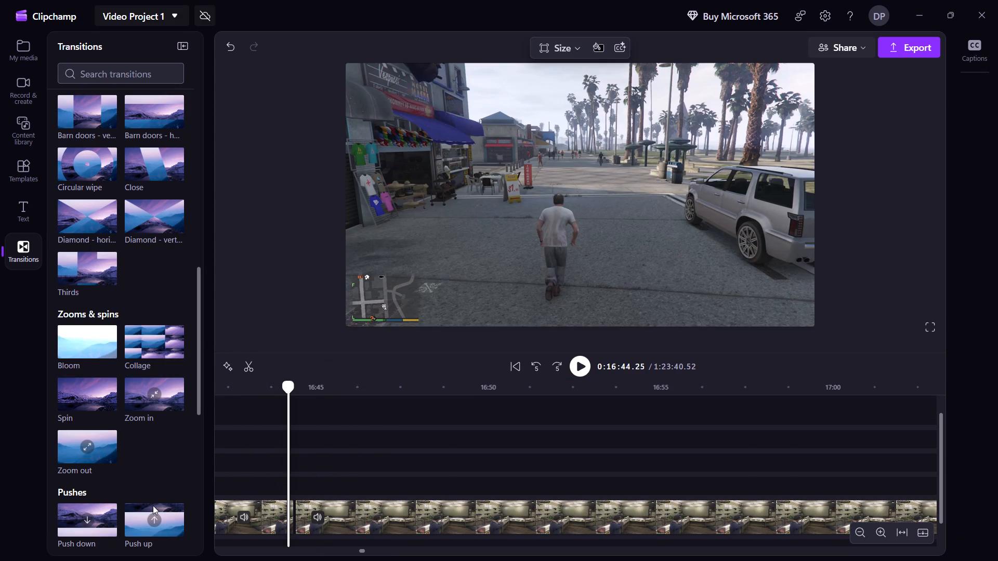
{"action": "left_click_drag", "start_coordinate": [152, 510], "coordinate": [319, 513]}
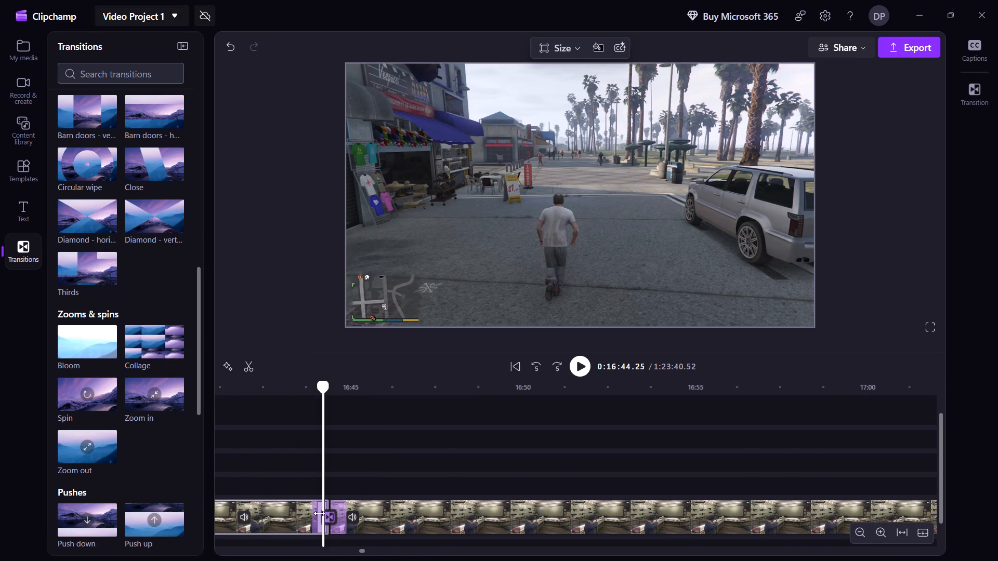
Play through the Push up transition and split the gameplay clip at about 17:47, as the tow truck pulls out of the repair yard.
{"action": "key", "text": "Left"}
{"action": "key", "text": "Left"}
{"action": "key", "text": "space"}
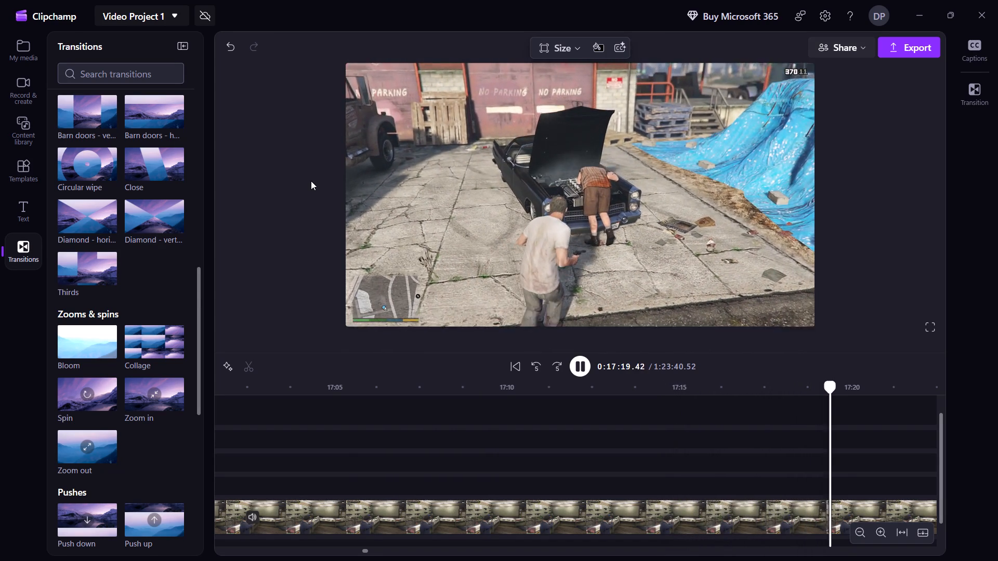
{"action": "key", "text": "shift+Right"}
{"action": "key", "text": "shift+Left"}
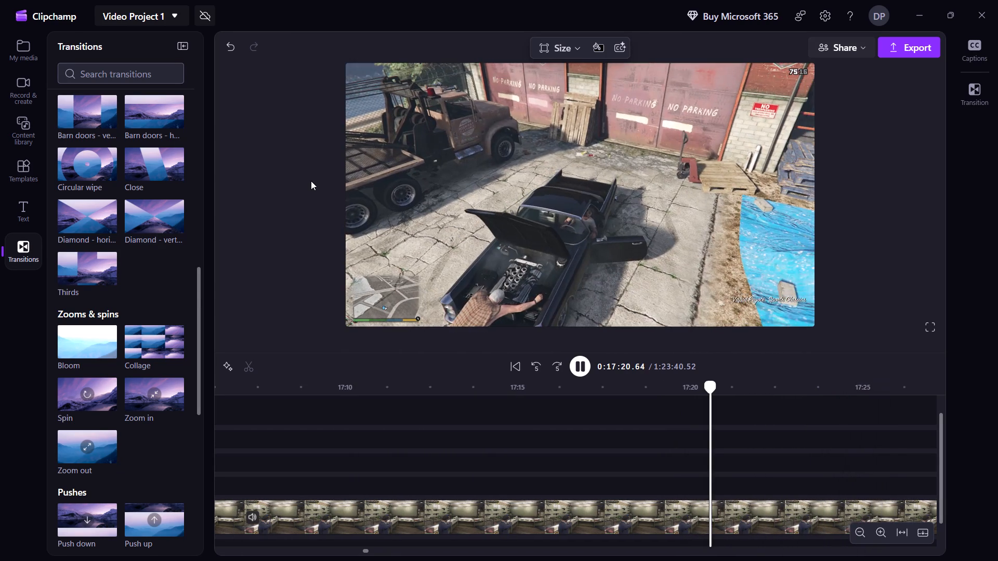
{"action": "key", "text": "Left"}
{"action": "key", "text": "shift+Right"}
{"action": "key", "text": "shift+Right"}
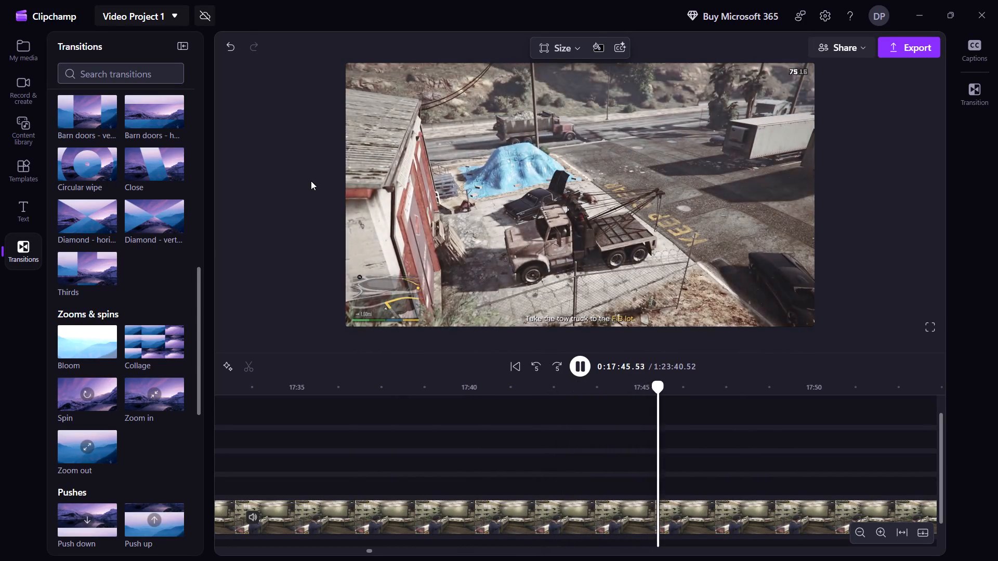
{"action": "key", "text": "space"}
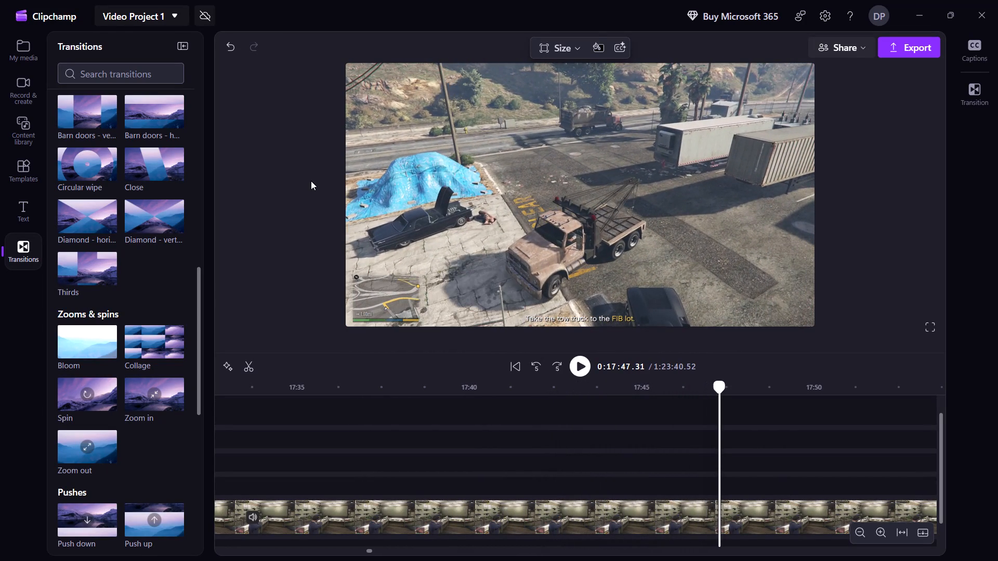
{"action": "key", "text": "s"}
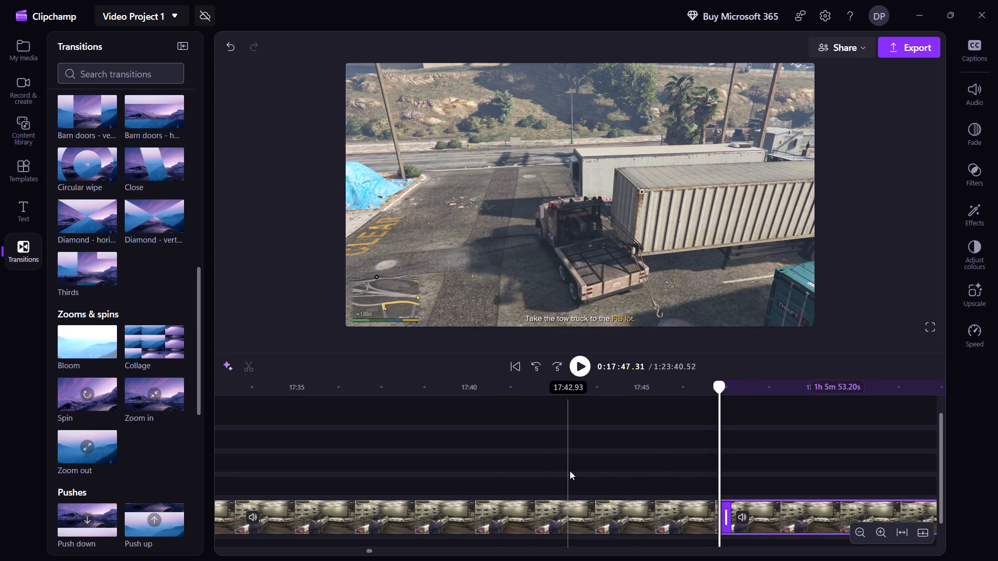
Split the gameplay clip at about 19:54, as the tow truck reaches the gated entrance of the industrial yard.
{"action": "key", "text": "space"}
{"action": "key", "text": "shift+Right"}
{"action": "key", "text": "shift+Right"}
{"action": "key", "text": "shift+Right"}
{"action": "key", "text": "shift+Right"}
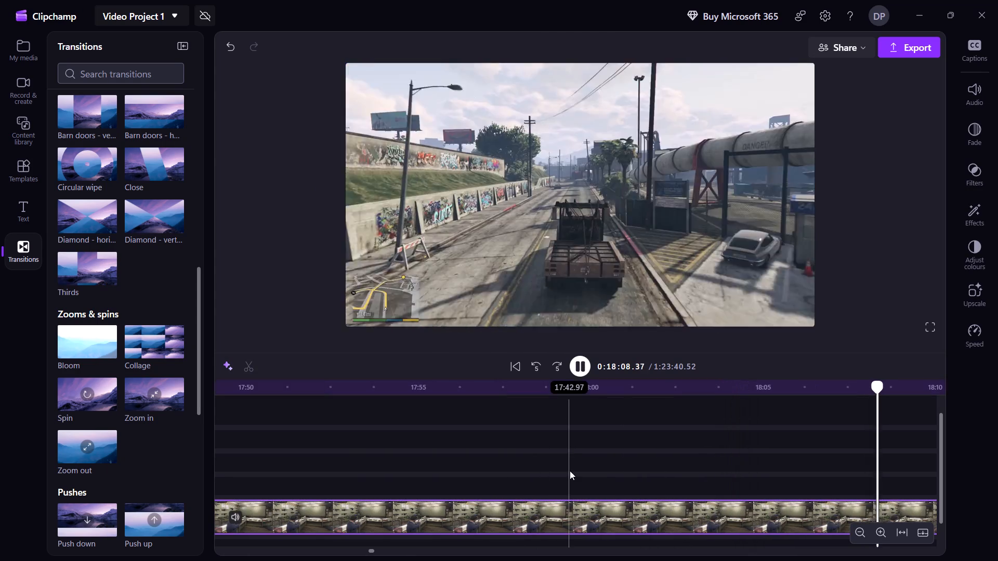
{"action": "key", "text": "shift+Right"}
{"action": "key", "text": "shift+Right"}
{"action": "key", "text": "shift+Right"}
{"action": "key", "text": "shift+Right"}
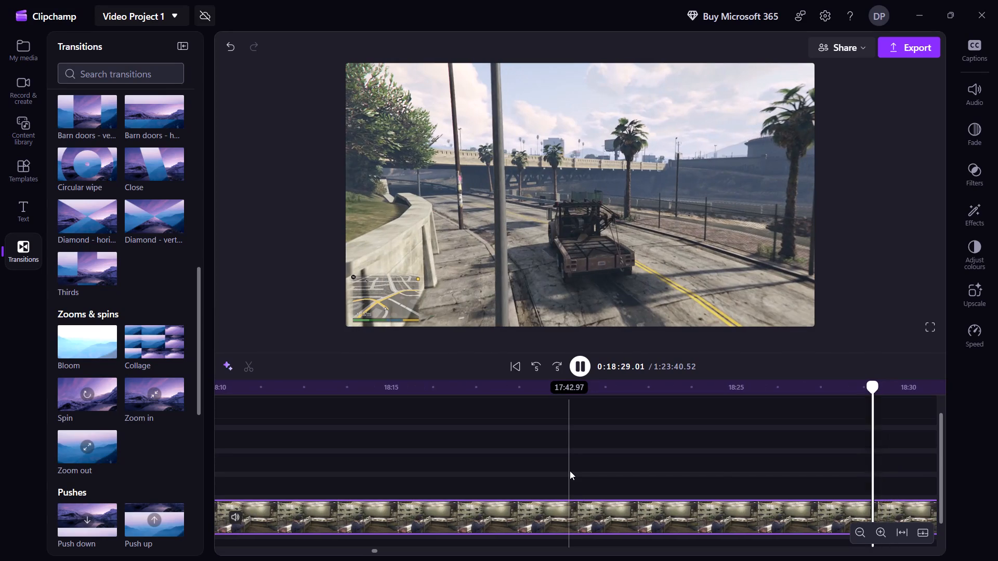
{"action": "key", "text": "shift+Right"}
{"action": "key", "text": "shift+Right"}
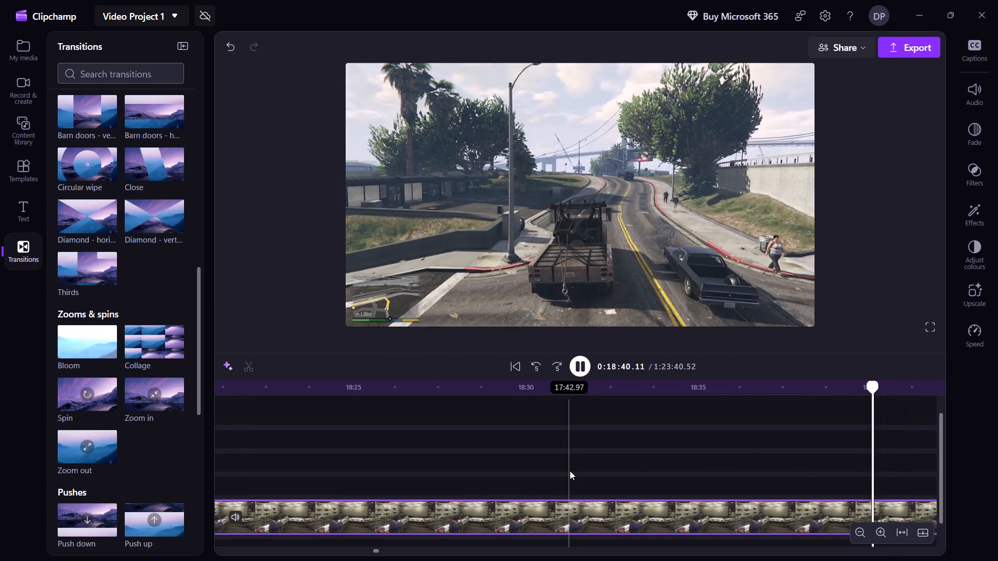
{"action": "key", "text": "shift+Right"}
{"action": "key", "text": "shift+Right"}
{"action": "key", "text": "shift+Right"}
{"action": "key", "text": "shift+Right"}
{"action": "key", "text": "shift+Right"}
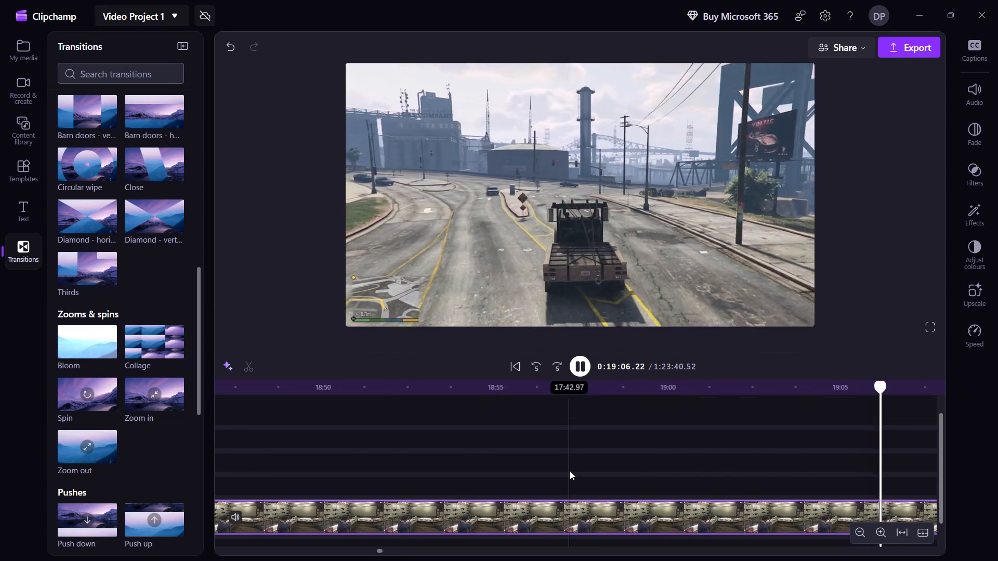
{"action": "key", "text": "shift+Right"}
{"action": "key", "text": "shift+Right"}
{"action": "key", "text": "shift+Right"}
{"action": "key", "text": "shift+Right"}
{"action": "key", "text": "shift+Right"}
{"action": "key", "text": "shift+Right"}
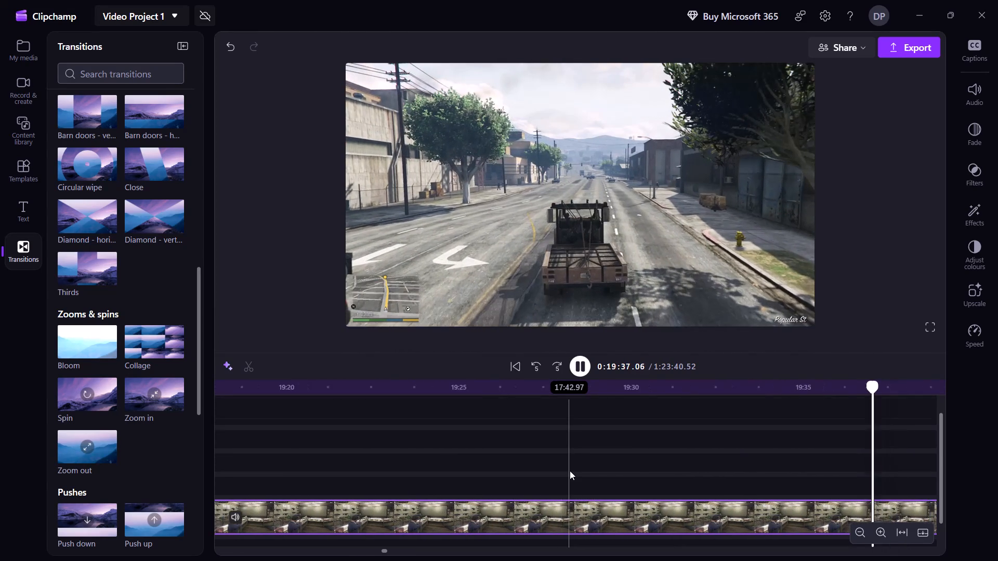
{"action": "key", "text": "shift+Right"}
{"action": "key", "text": "shift+Right"}
{"action": "key", "text": "shift+Right"}
{"action": "key", "text": "shift+Right"}
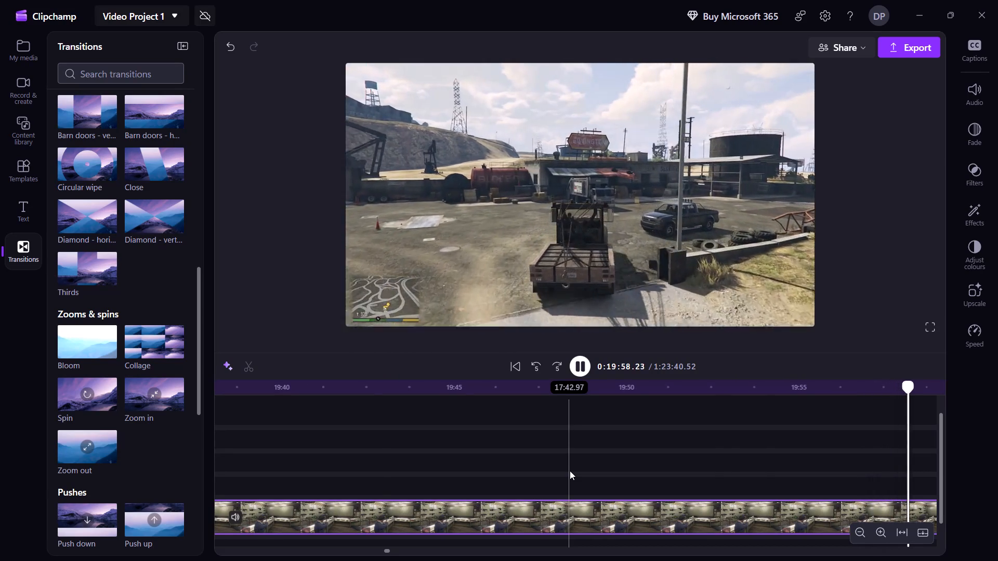
{"action": "key", "text": "Left"}
{"action": "key", "text": "shift+Left"}
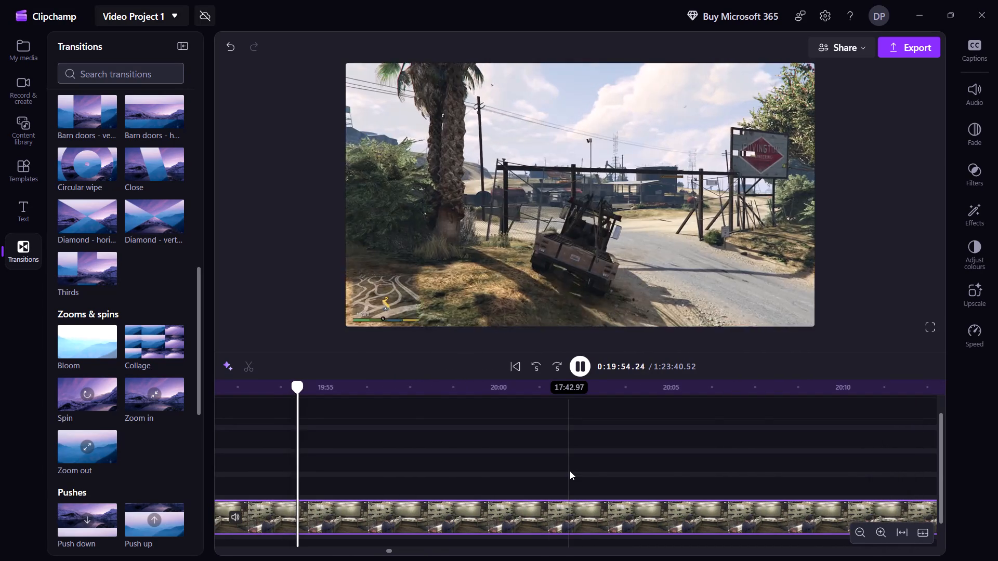
{"action": "key", "text": "space"}
{"action": "key", "text": "s"}
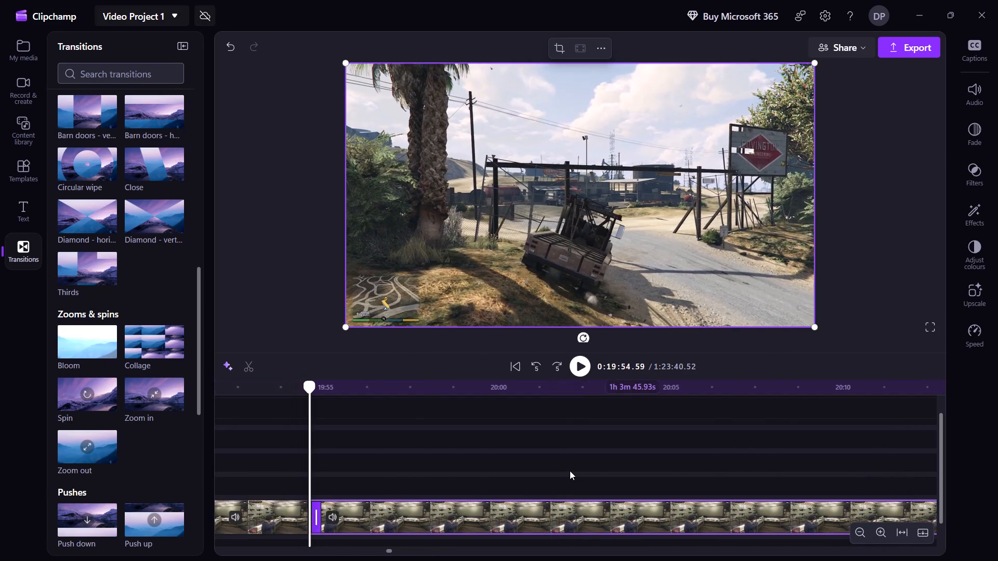
Delete the tow truck driving segment between the splits at about 17:47 and 19:54, and close the resulting gap.
{"action": "left_click", "coordinate": [298, 530]}
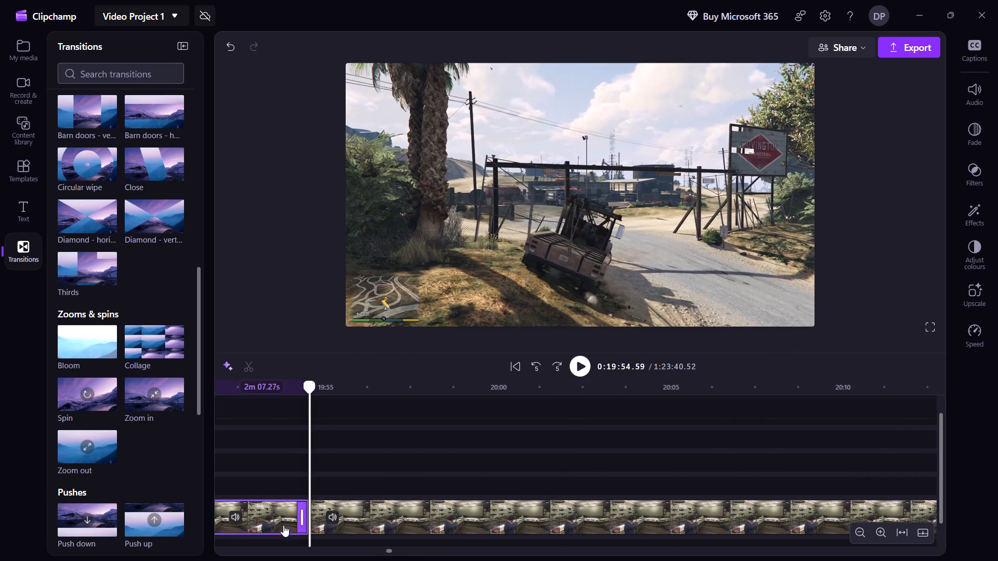
{"action": "left_click", "coordinate": [271, 526]}
{"action": "right_click", "coordinate": [271, 526]}
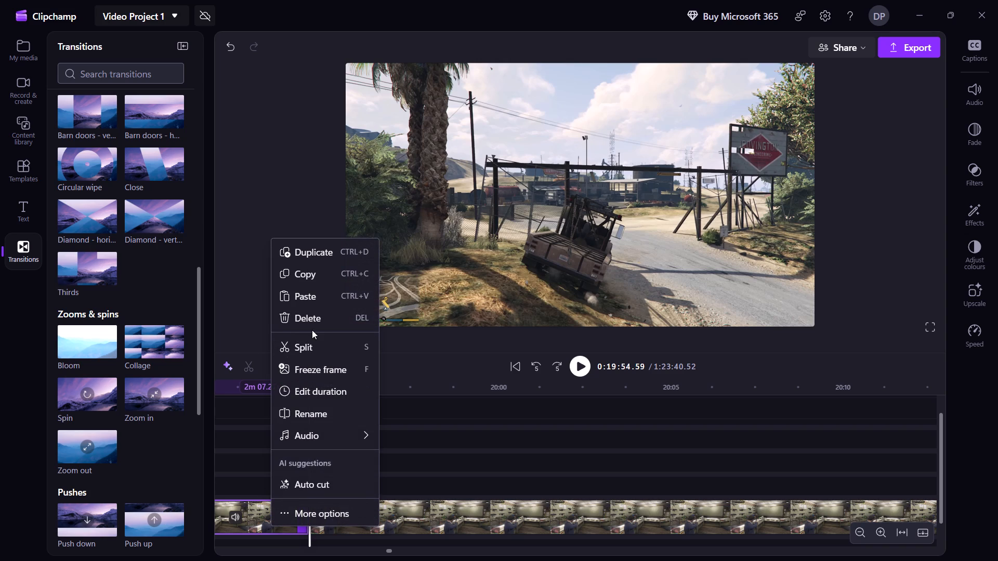
{"action": "left_click", "coordinate": [312, 330]}
{"action": "left_click", "coordinate": [313, 318]}
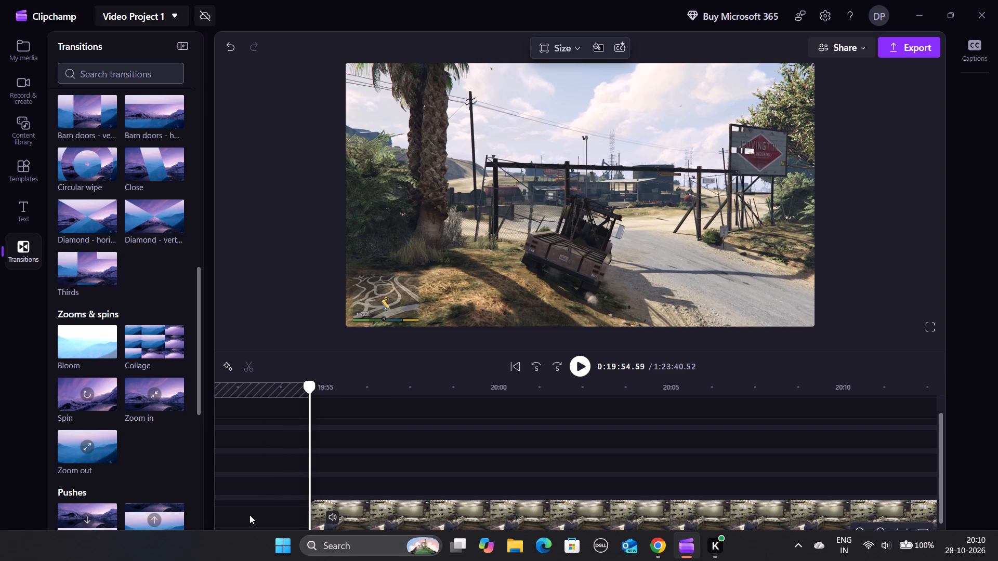
{"action": "left_click", "coordinate": [274, 514]}
Add a Push down transition at the join at about 17:47, between the repair yard scene and the gated yard arrival.
{"action": "key", "text": "Left"}
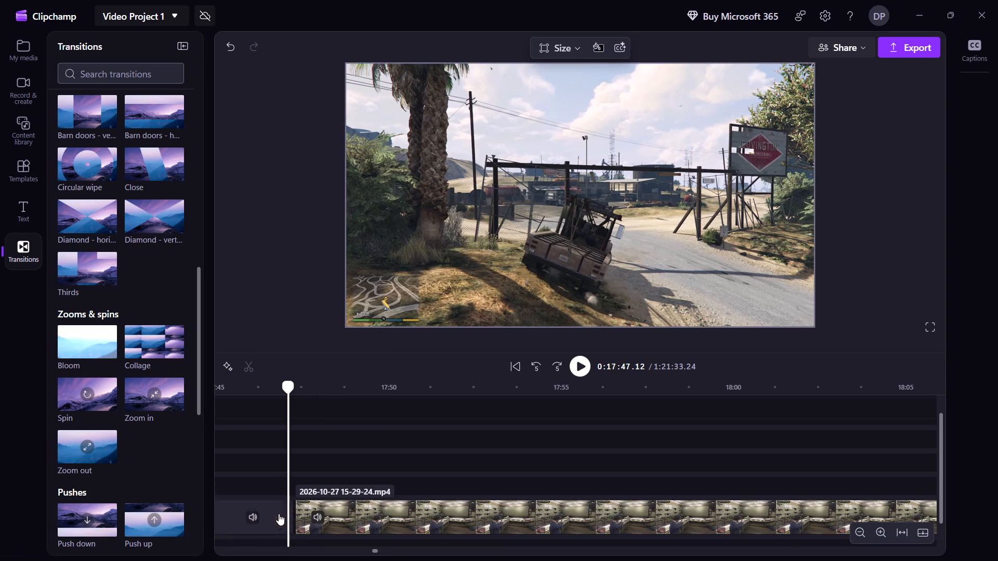
{"action": "key", "text": "Left"}
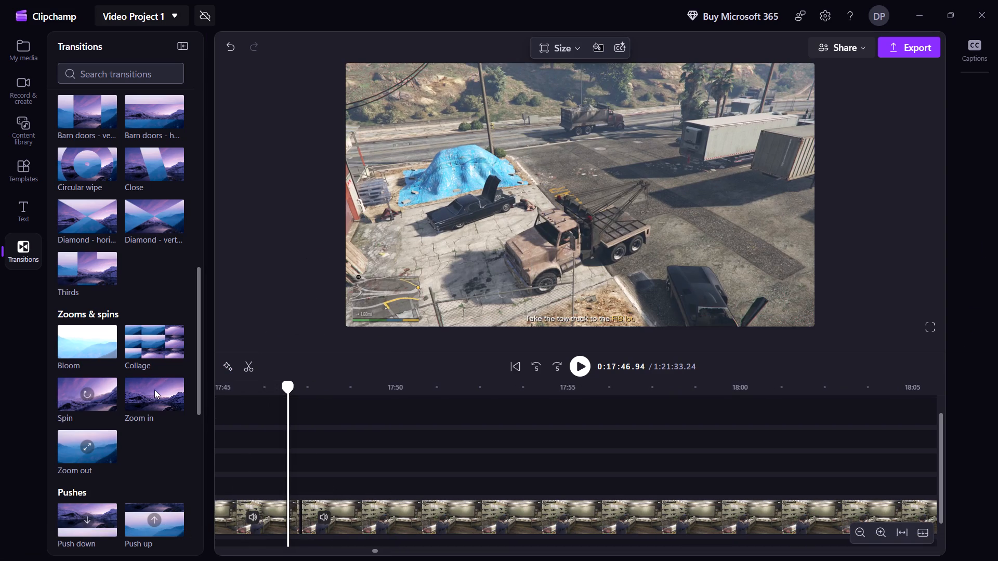
{"action": "scroll", "coordinate": [111, 453], "scroll_direction": "down", "scroll_amount": 1}
{"action": "left_click_drag", "start_coordinate": [94, 454], "coordinate": [469, 538]}
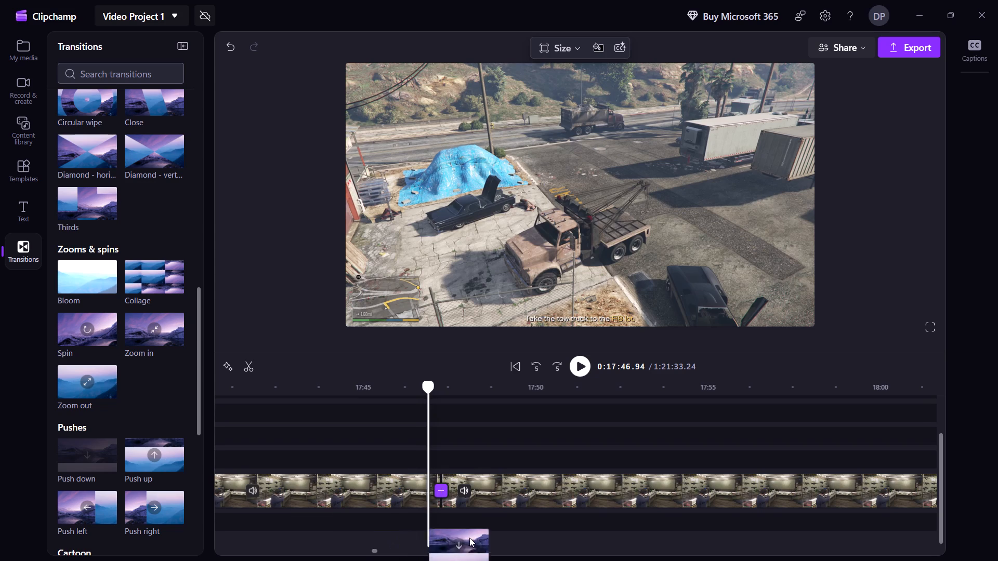
{"action": "left_click_drag", "start_coordinate": [469, 538], "coordinate": [440, 491]}
Play through the Push down transition and split the gameplay clip at about 18:22, as the character gets into the black pickup.
{"action": "key", "text": "space"}
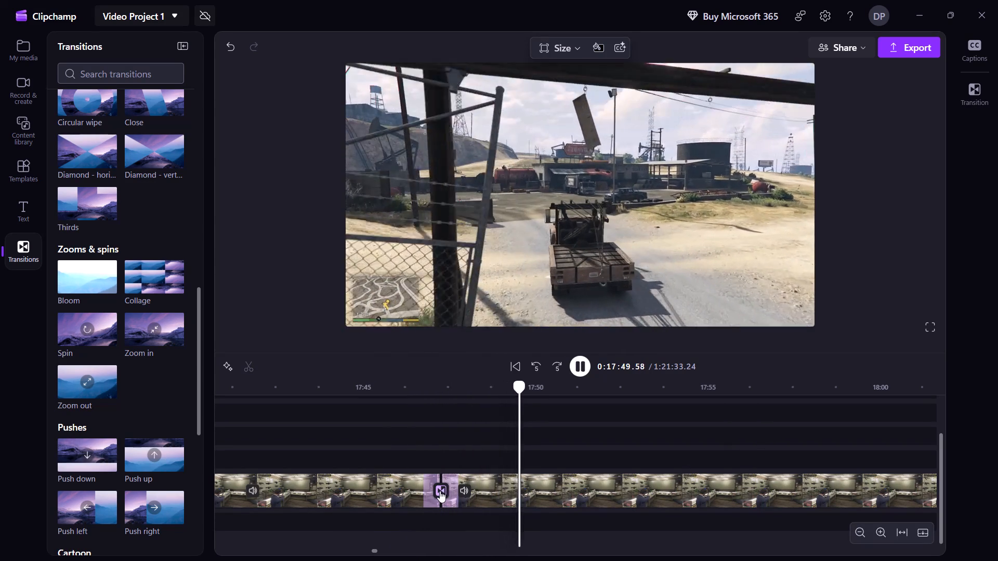
{"action": "key", "text": "Right"}
{"action": "key", "text": "Right"}
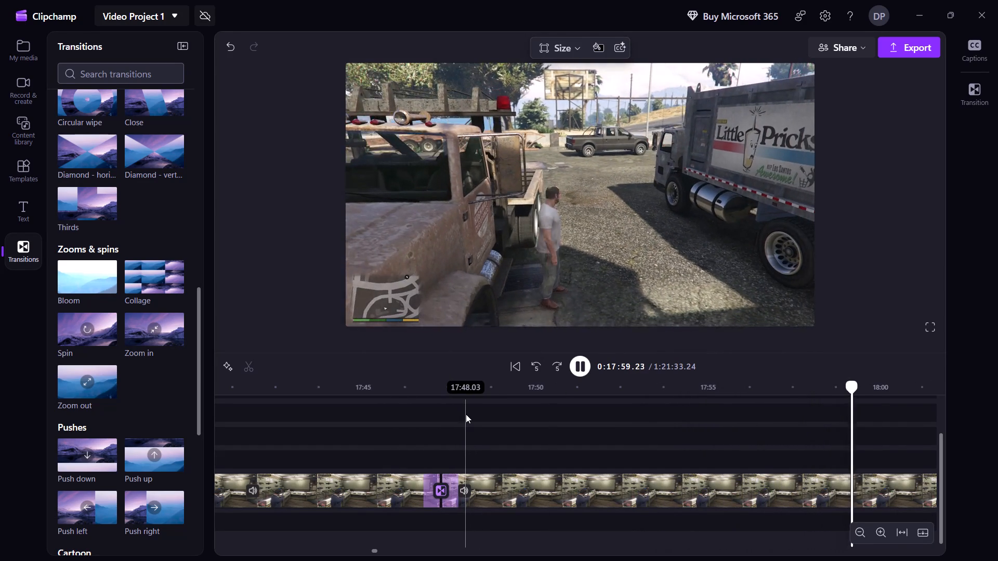
{"action": "key", "text": "shift+Right"}
{"action": "key", "text": "shift+Right"}
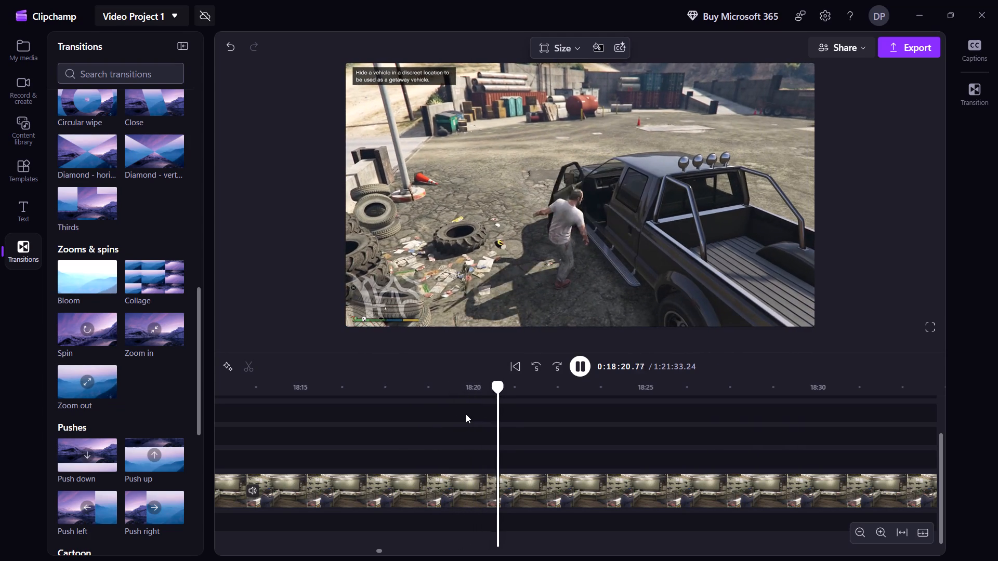
{"action": "key", "text": "space"}
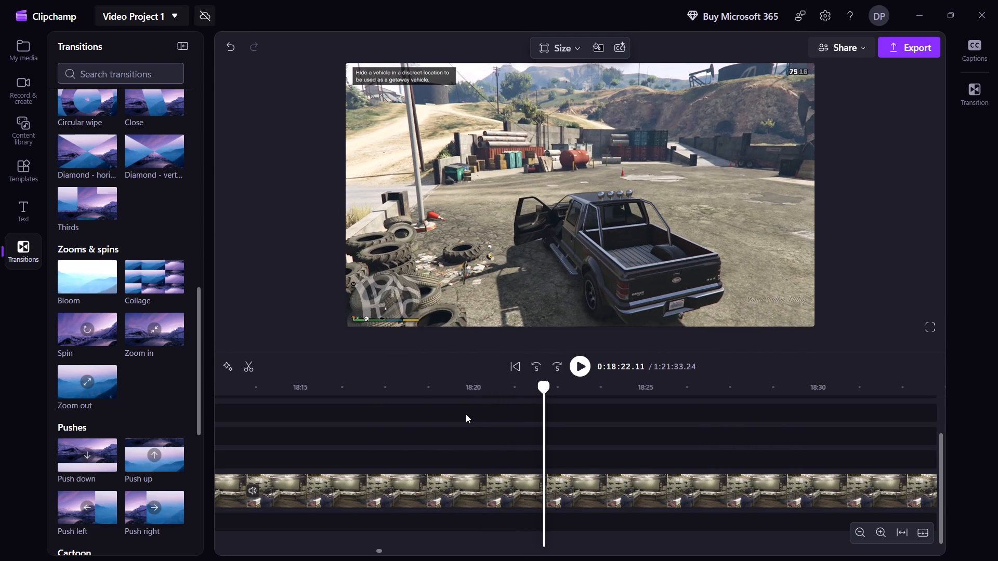
{"action": "key", "text": "s"}
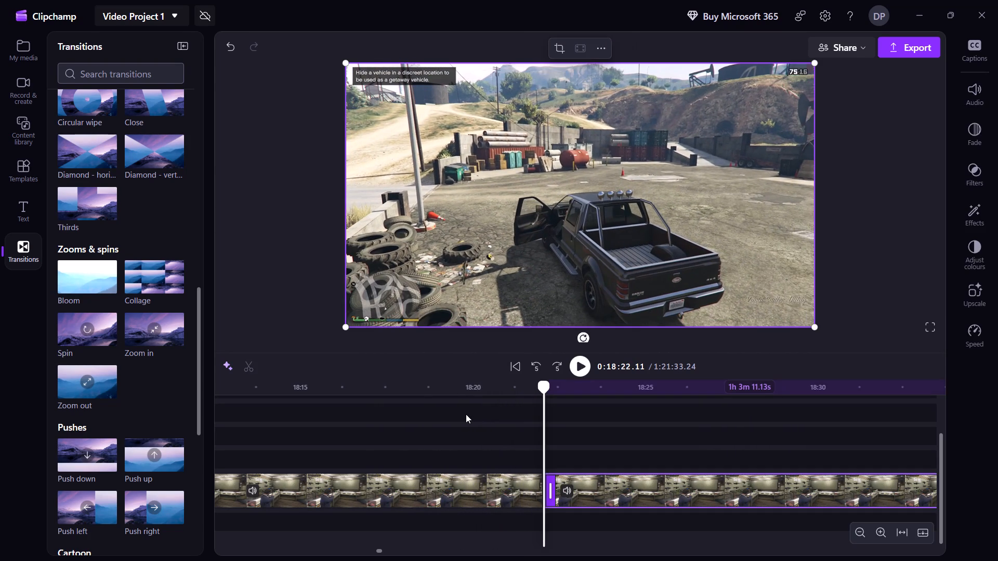
Skim the gameplay footage forward from the split at about 18:22 to about 31:32, looking for where the next wanted scene begins.
{"action": "key", "text": "shift+Right"}
{"action": "key", "text": "shift+Right"}
{"action": "key", "text": "shift+Right"}
{"action": "key", "text": "shift+Right"}
{"action": "key", "text": "shift+Right"}
{"action": "key", "text": "shift+Right"}
{"action": "key", "text": "shift+Right"}
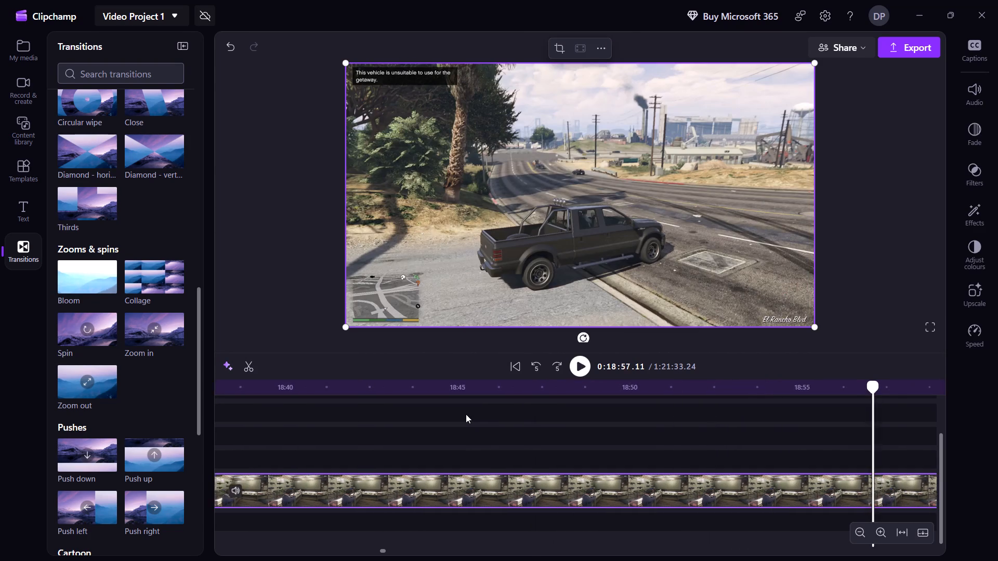
{"action": "key", "text": "shift+Right"}
{"action": "key", "text": "shift+Right"}
{"action": "key", "text": "shift+Right"}
{"action": "key", "text": "shift+Right"}
{"action": "key", "text": "shift+Right"}
{"action": "key", "text": "shift+Right"}
{"action": "key", "text": "shift+Right"}
{"action": "key", "text": "shift+Right"}
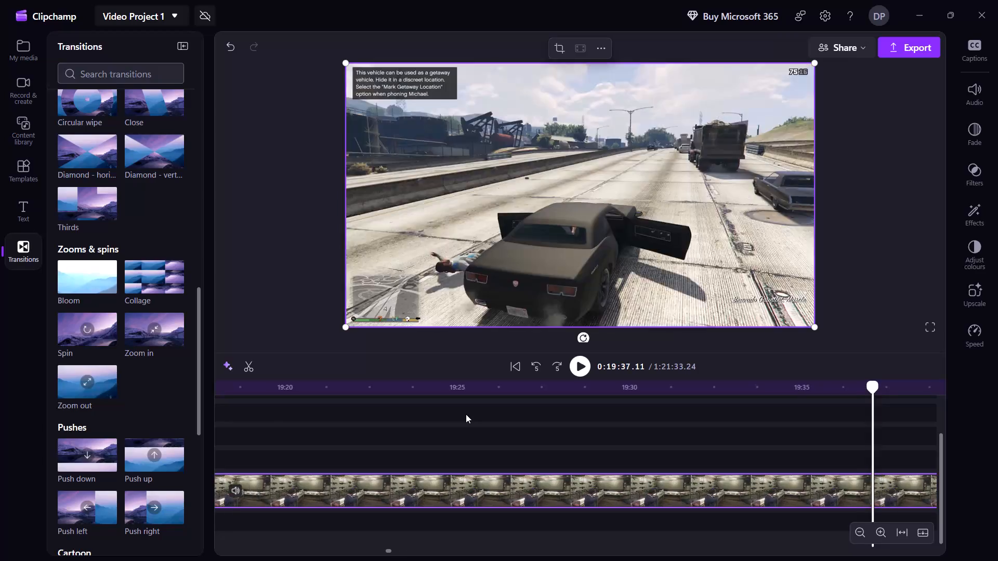
{"action": "key", "text": "shift+Right"}
{"action": "key", "text": "shift+Right"}
{"action": "key", "text": "shift+Right"}
{"action": "key", "text": "shift+Right"}
{"action": "key", "text": "shift+Right"}
{"action": "key", "text": "shift+Right"}
{"action": "key", "text": "shift+Right"}
{"action": "key", "text": "shift+Right"}
{"action": "key", "text": "shift+Right"}
{"action": "key", "text": "shift+Right"}
{"action": "key", "text": "shift+Right"}
{"action": "key", "text": "shift+Right"}
{"action": "key", "text": "shift+Right"}
{"action": "key", "text": "shift+Right"}
{"action": "key", "text": "shift+Right"}
{"action": "key", "text": "shift+Right"}
{"action": "key", "text": "shift+Right"}
{"action": "key", "text": "shift+Right"}
{"action": "key", "text": "shift+Right"}
{"action": "key", "text": "shift+Right"}
{"action": "key", "text": "shift+Right"}
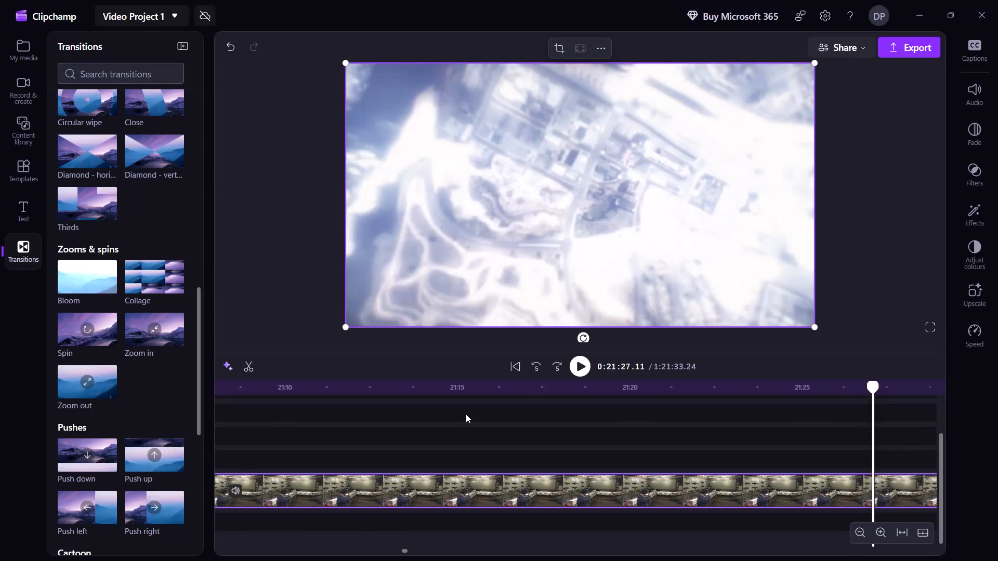
{"action": "key", "text": "shift+Right"}
{"action": "key", "text": "shift+Right"}
{"action": "key", "text": "shift+Right"}
{"action": "key", "text": "shift+Right"}
{"action": "key", "text": "shift+Right"}
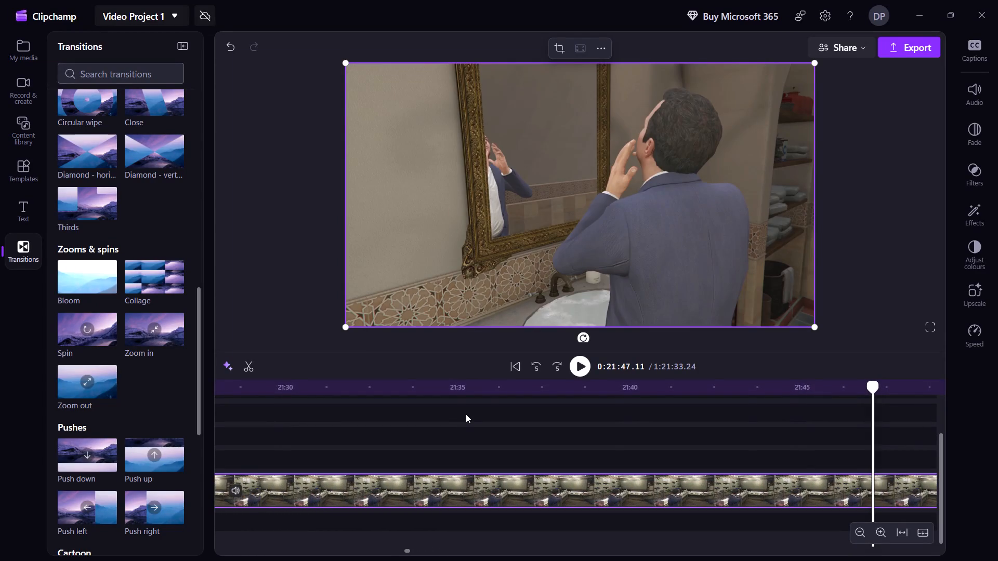
{"action": "key", "text": "shift+Right"}
{"action": "key", "text": "shift+Right"}
{"action": "key", "text": "shift+Right"}
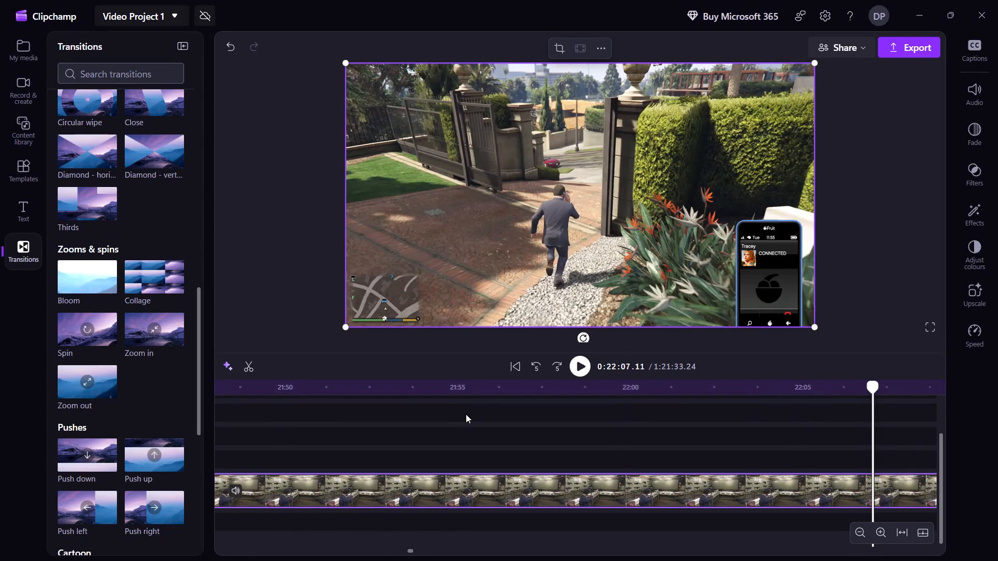
{"action": "key", "text": "shift+Right"}
{"action": "key", "text": "shift+Right"}
{"action": "key", "text": "shift+Right"}
{"action": "key", "text": "shift+Right"}
{"action": "key", "text": "shift+Right"}
{"action": "key", "text": "shift+Right"}
{"action": "key", "text": "shift+Right"}
{"action": "key", "text": "shift+Right"}
{"action": "key", "text": "shift+Right"}
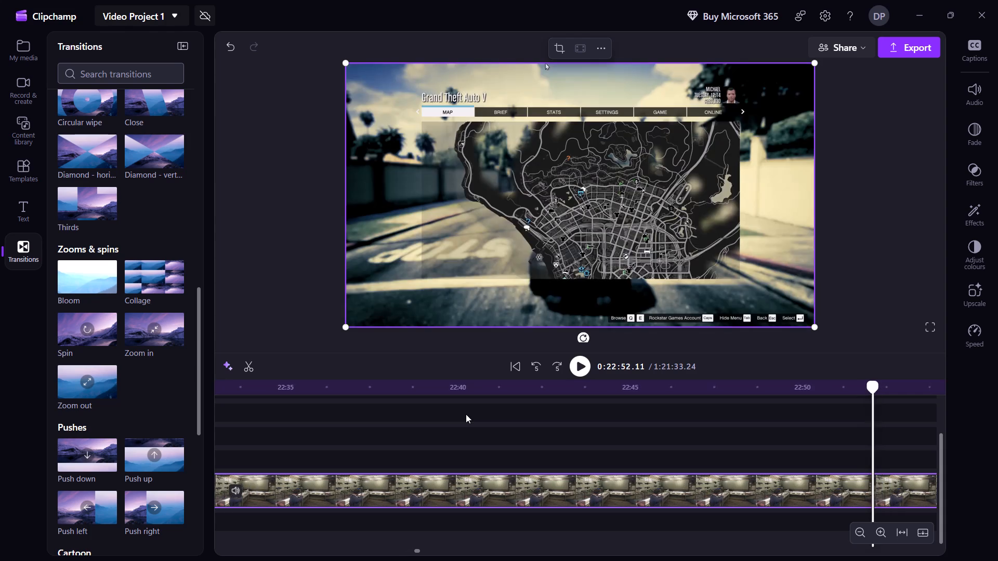
{"action": "key", "text": "shift+Right"}
{"action": "key", "text": "shift+Right"}
{"action": "key", "text": "shift+Right"}
{"action": "key", "text": "shift+Right"}
{"action": "key", "text": "shift+Right"}
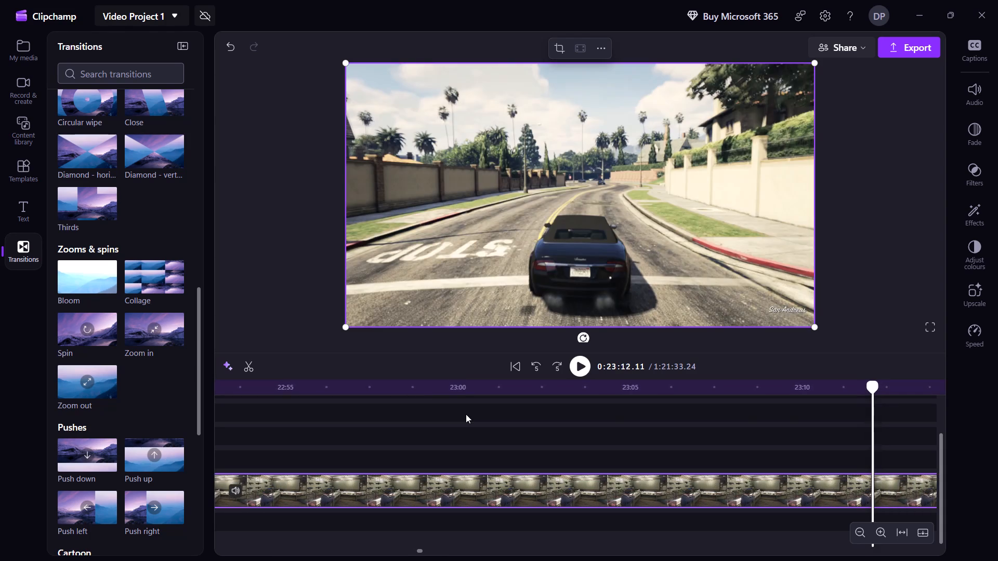
{"action": "key", "text": "shift+Right"}
{"action": "key", "text": "shift+Right"}
{"action": "key", "text": "shift+Right"}
{"action": "key", "text": "shift+Right"}
{"action": "key", "text": "shift+Right"}
{"action": "key", "text": "shift+Right"}
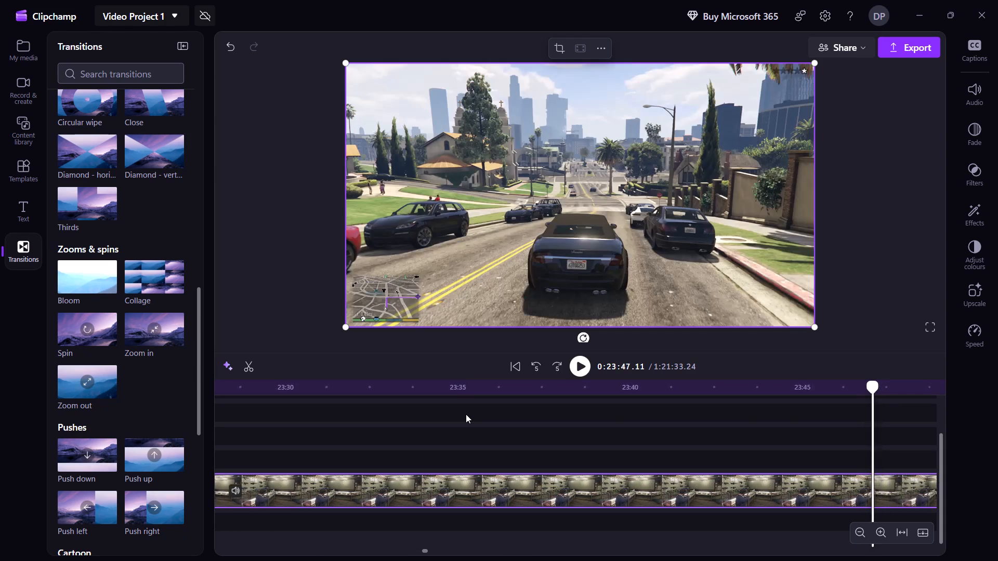
{"action": "key", "text": "shift+Right"}
{"action": "key", "text": "shift+Right"}
{"action": "key", "text": "shift+Right"}
{"action": "key", "text": "shift+Right"}
{"action": "key", "text": "shift+Right"}
{"action": "key", "text": "shift+Right"}
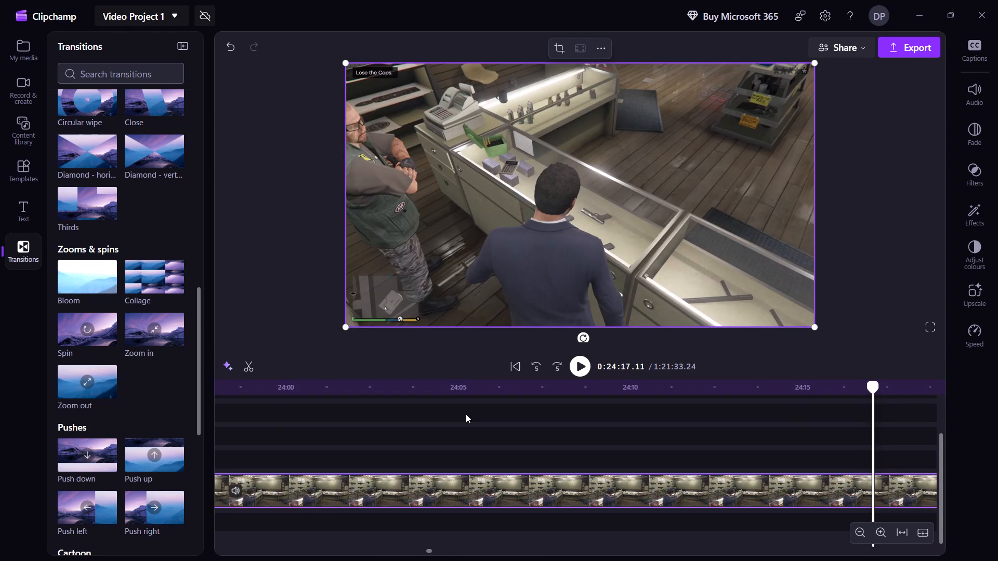
{"action": "key", "text": "shift+Right"}
{"action": "key", "text": "shift+Right"}
{"action": "key", "text": "shift+Right"}
{"action": "key", "text": "shift+Right"}
{"action": "key", "text": "shift+Right"}
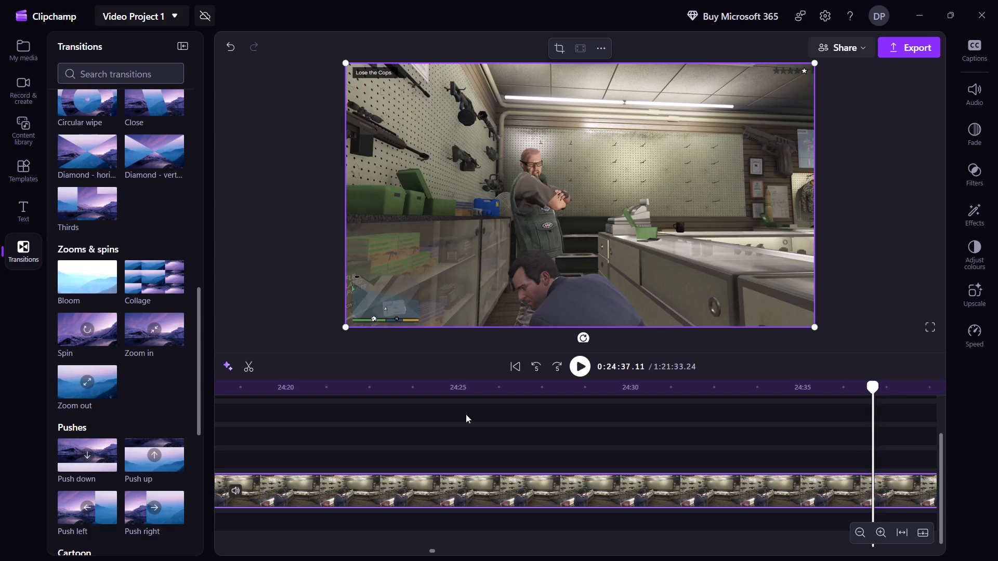
{"action": "key", "text": "shift+Right"}
{"action": "key", "text": "shift+Right"}
{"action": "key", "text": "shift+Right"}
{"action": "key", "text": "shift+Right"}
{"action": "key", "text": "shift+Right"}
{"action": "key", "text": "shift+Right"}
{"action": "key", "text": "shift+Right"}
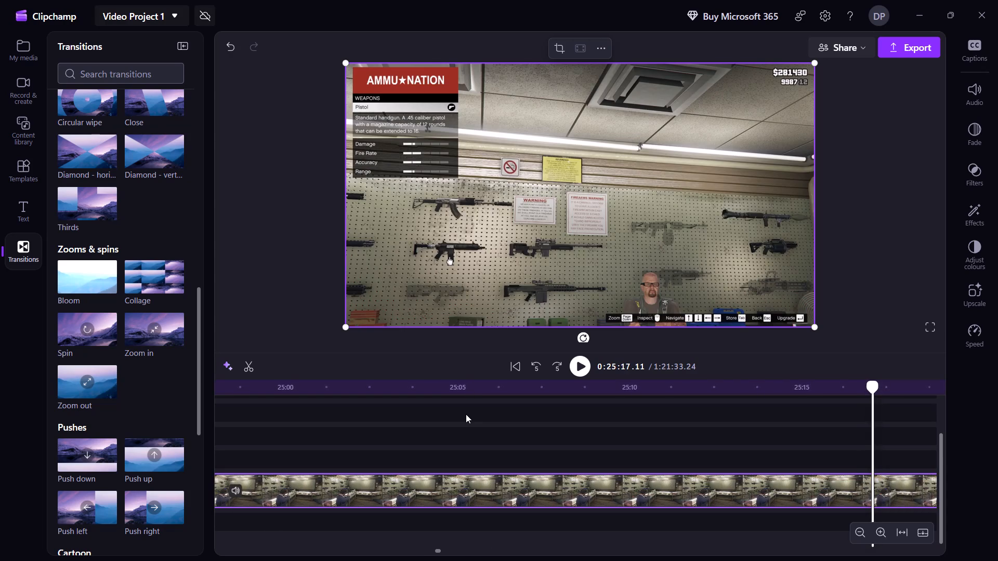
{"action": "key", "text": "shift+Right"}
{"action": "key", "text": "shift+Right"}
{"action": "key", "text": "shift+Right"}
{"action": "key", "text": "shift+Right"}
{"action": "key", "text": "shift+Right"}
{"action": "key", "text": "shift+Right"}
{"action": "key", "text": "shift+Right"}
{"action": "key", "text": "shift+Right"}
{"action": "key", "text": "shift+Right"}
{"action": "key", "text": "shift+Right"}
{"action": "key", "text": "shift+Right"}
{"action": "key", "text": "shift+Right"}
{"action": "key", "text": "shift+Right"}
{"action": "key", "text": "shift+Right"}
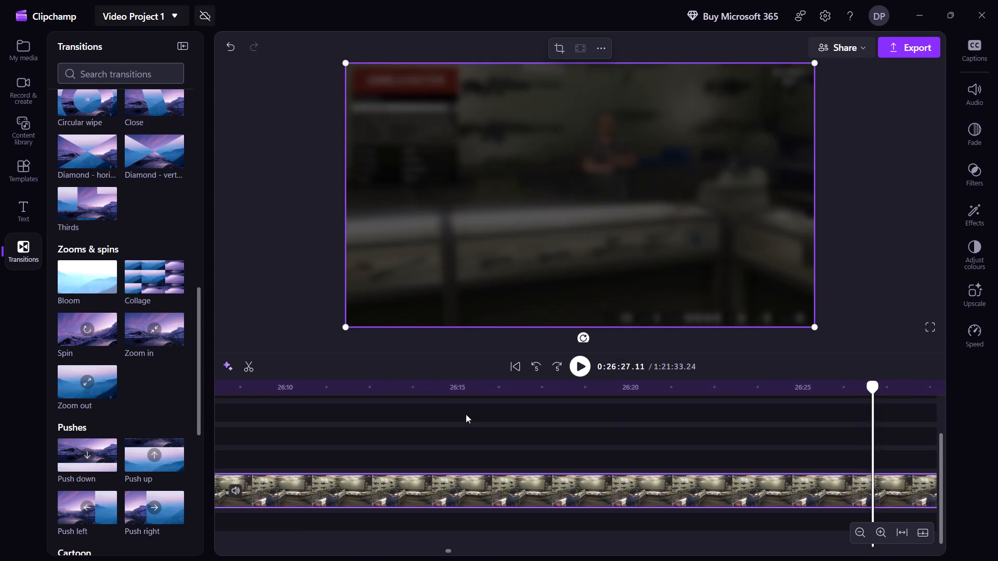
{"action": "key", "text": "shift+Right"}
{"action": "key", "text": "shift+Right"}
{"action": "key", "text": "shift+Right"}
{"action": "key", "text": "shift+Right"}
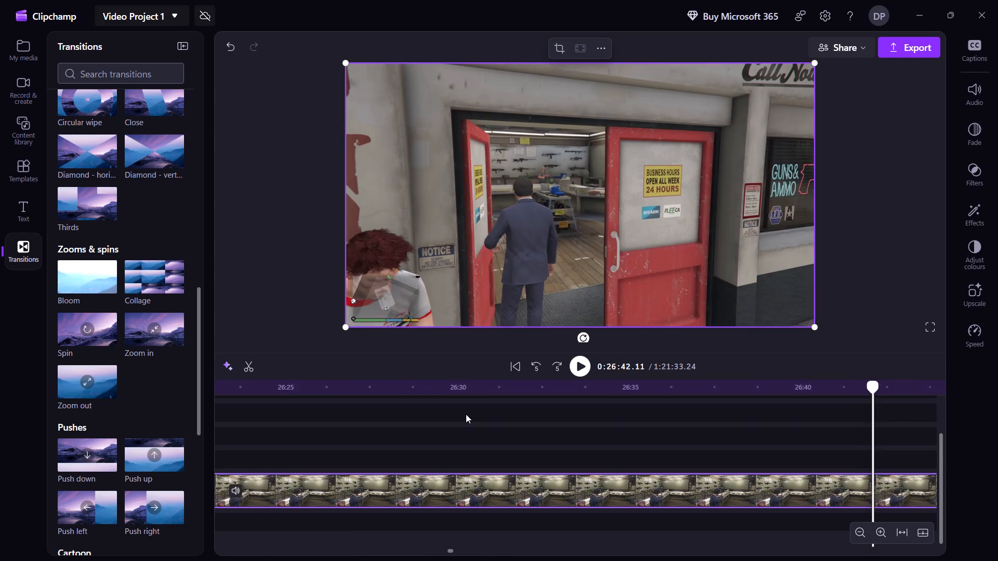
{"action": "key", "text": "shift+Right"}
{"action": "key", "text": "shift+Right"}
{"action": "key", "text": "shift+Right"}
{"action": "key", "text": "shift+Right"}
{"action": "key", "text": "shift+Right"}
{"action": "key", "text": "shift+Right"}
{"action": "key", "text": "shift+Right"}
{"action": "key", "text": "shift+Right"}
{"action": "key", "text": "shift+Right"}
{"action": "key", "text": "shift+Right"}
{"action": "key", "text": "shift+Right"}
{"action": "key", "text": "shift+Right"}
{"action": "key", "text": "shift+Right"}
{"action": "key", "text": "shift+Right"}
{"action": "key", "text": "shift+Right"}
{"action": "key", "text": "shift+Right"}
{"action": "key", "text": "shift+Right"}
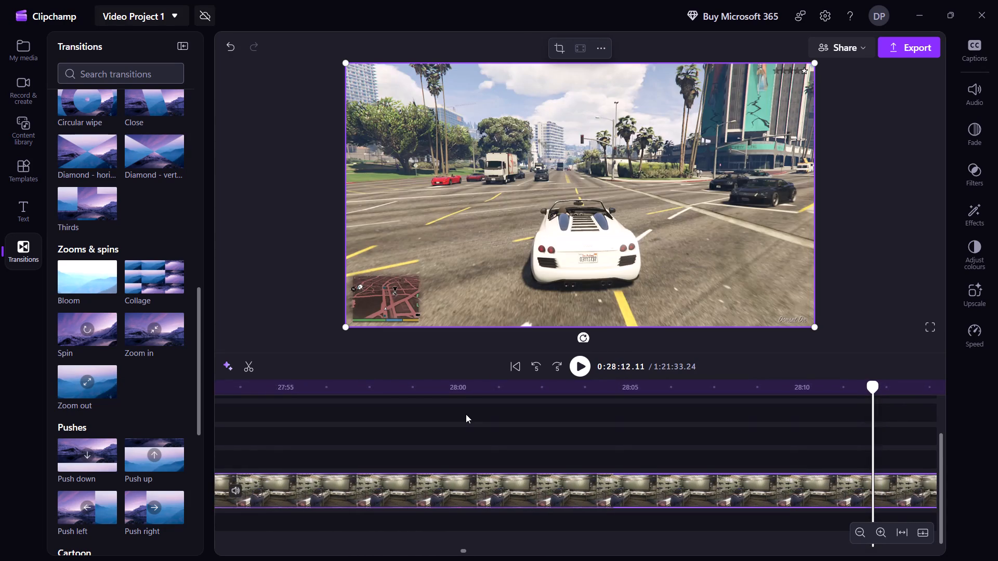
{"action": "key", "text": "shift+Right"}
{"action": "key", "text": "shift+Right"}
{"action": "key", "text": "shift+Right"}
{"action": "key", "text": "shift+Right"}
{"action": "key", "text": "shift+Right"}
{"action": "key", "text": "shift+Right"}
{"action": "key", "text": "shift+Right"}
{"action": "key", "text": "shift+Right"}
{"action": "key", "text": "shift+Right"}
{"action": "key", "text": "shift+Right"}
{"action": "key", "text": "shift+Right"}
{"action": "key", "text": "shift+Right"}
{"action": "key", "text": "shift+Right"}
{"action": "key", "text": "shift+Right"}
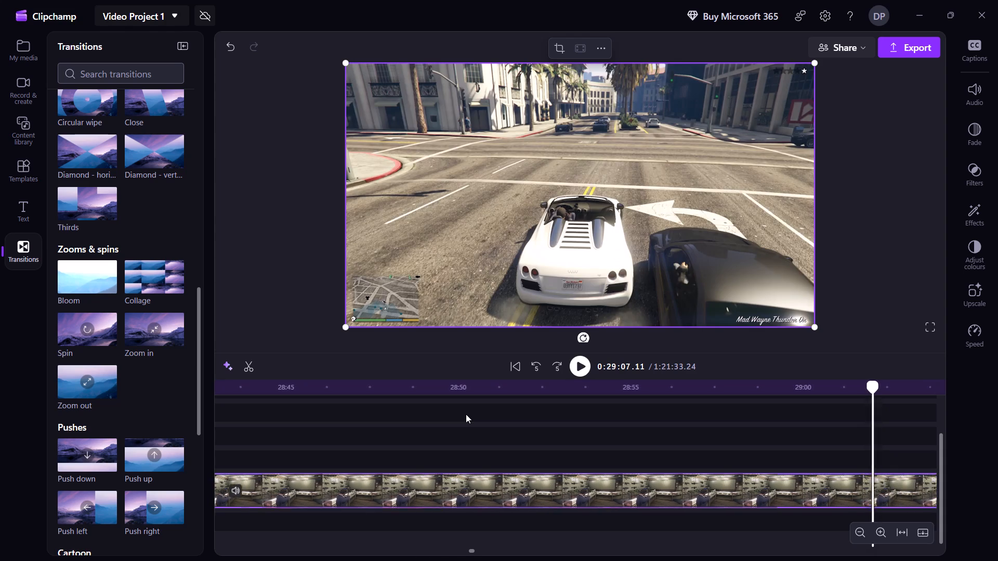
{"action": "key", "text": "shift+Right"}
{"action": "key", "text": "shift+Right"}
{"action": "key", "text": "shift+Right"}
{"action": "key", "text": "shift+Right"}
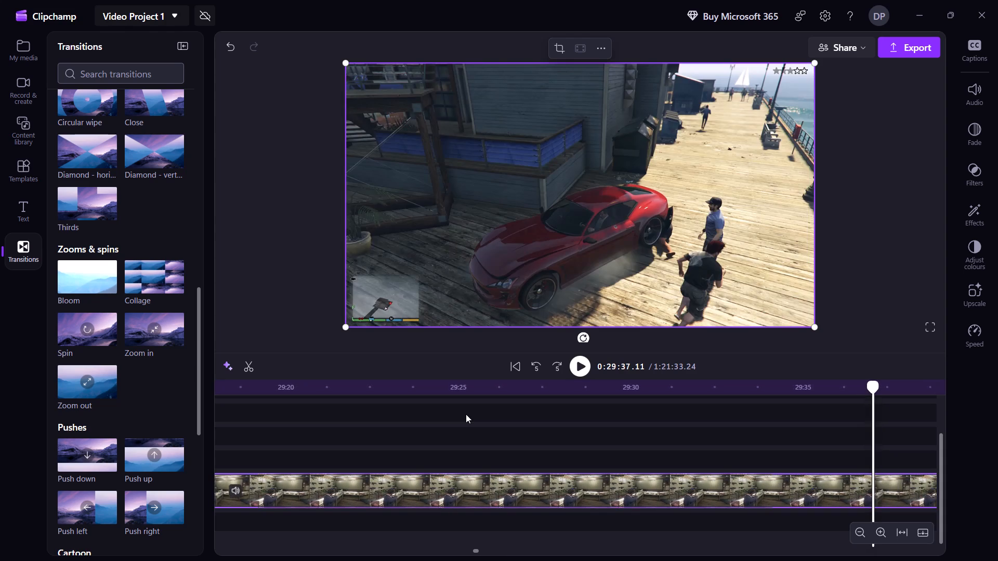
{"action": "key", "text": "shift+Right"}
{"action": "key", "text": "shift+Right"}
{"action": "key", "text": "shift+Right"}
{"action": "key", "text": "shift+Right"}
{"action": "key", "text": "shift+Right"}
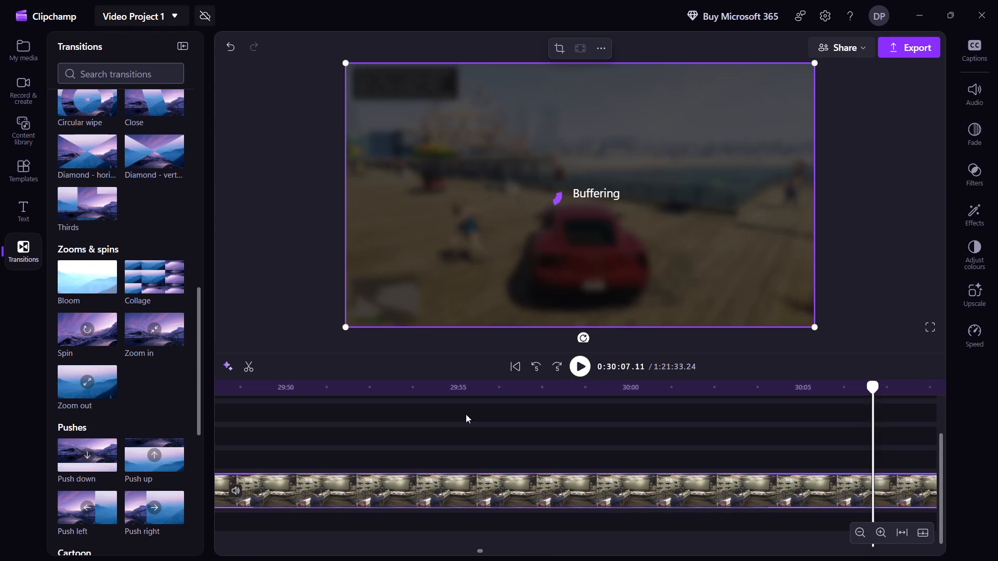
{"action": "key", "text": "shift+Right"}
{"action": "key", "text": "shift+Right"}
{"action": "key", "text": "shift+Right"}
{"action": "key", "text": "shift+Right"}
{"action": "key", "text": "shift+Right"}
{"action": "key", "text": "shift+Right"}
{"action": "key", "text": "shift+Right"}
{"action": "key", "text": "shift+Right"}
{"action": "key", "text": "shift+Right"}
{"action": "key", "text": "shift+Right"}
{"action": "key", "text": "shift+Right"}
{"action": "key", "text": "shift+Right"}
{"action": "key", "text": "shift+Right"}
{"action": "key", "text": "shift+Right"}
{"action": "key", "text": "shift+Right"}
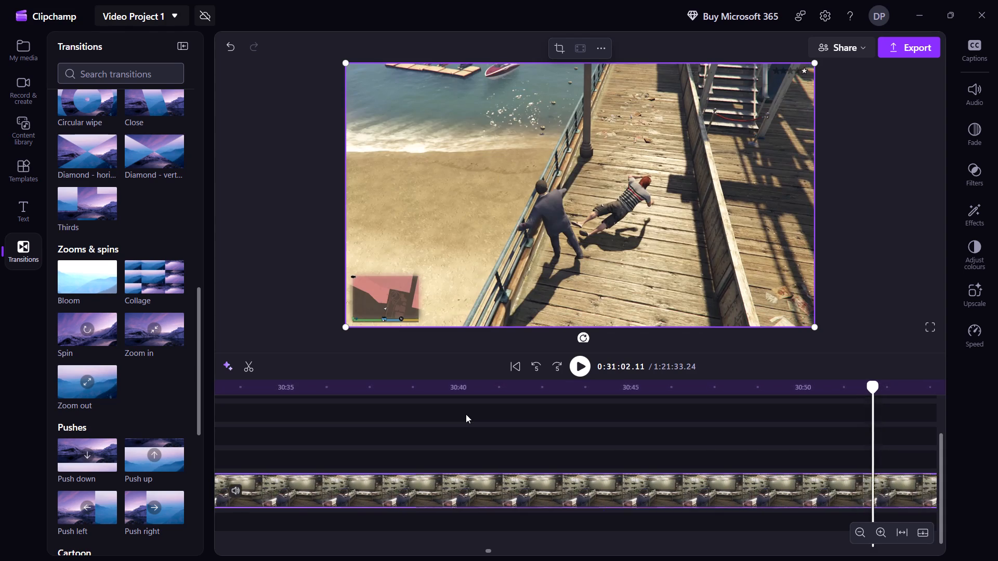
{"action": "key", "text": "shift+Right"}
{"action": "key", "text": "shift+Right"}
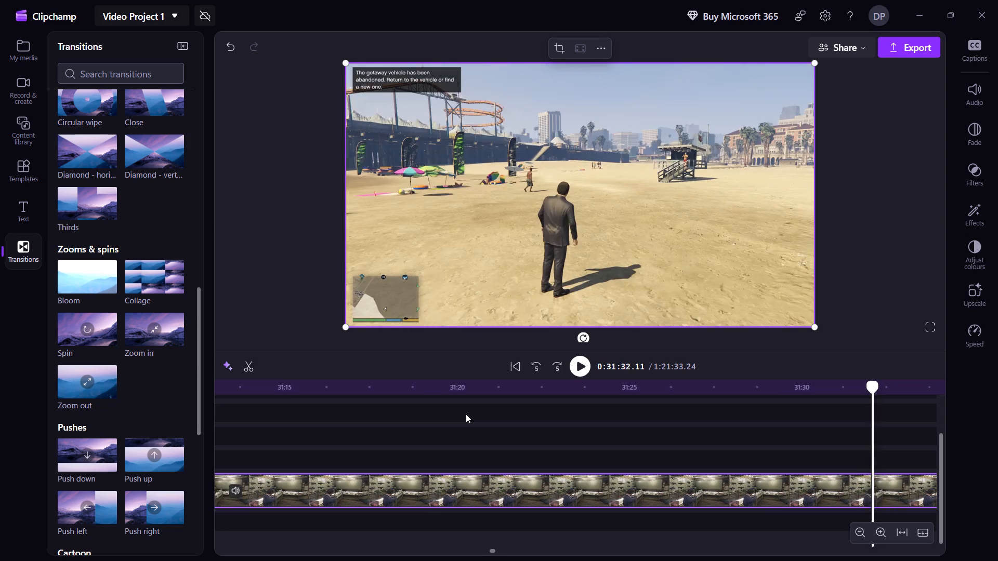
Skim the gameplay footage forward from about 31:32 to about 45:22, looking for where the next wanted scene begins.
{"action": "key", "text": "shift+Right"}
{"action": "key", "text": "shift+Right"}
{"action": "key", "text": "shift+Right"}
{"action": "key", "text": "shift+Right"}
{"action": "key", "text": "shift+Right"}
{"action": "key", "text": "shift+Right"}
{"action": "key", "text": "shift+Right"}
{"action": "key", "text": "shift+Right"}
{"action": "key", "text": "shift+Right"}
{"action": "key", "text": "shift+Right"}
{"action": "key", "text": "shift+Right"}
{"action": "key", "text": "shift+Right"}
{"action": "key", "text": "shift+Right"}
{"action": "key", "text": "shift+Right"}
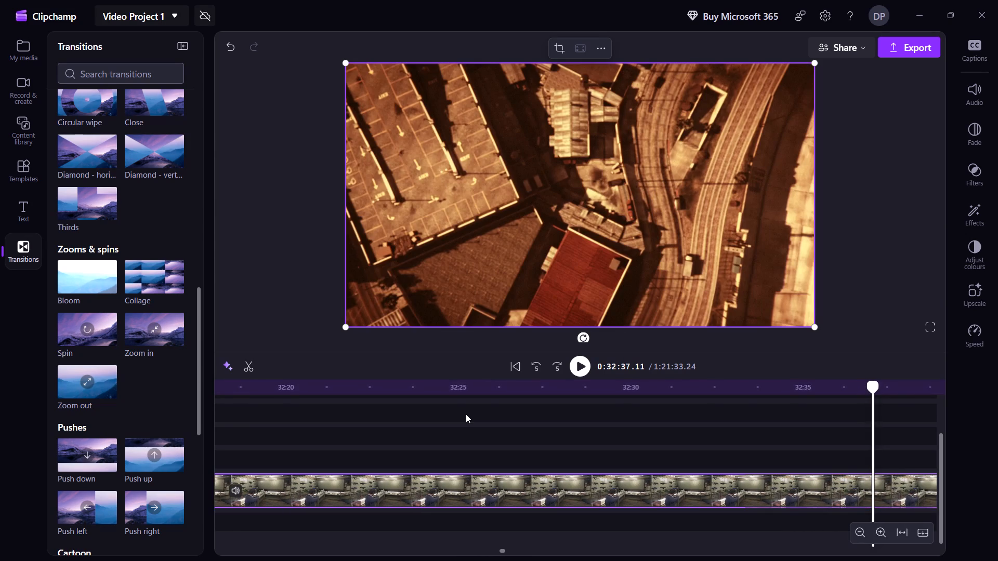
{"action": "key", "text": "shift+Right"}
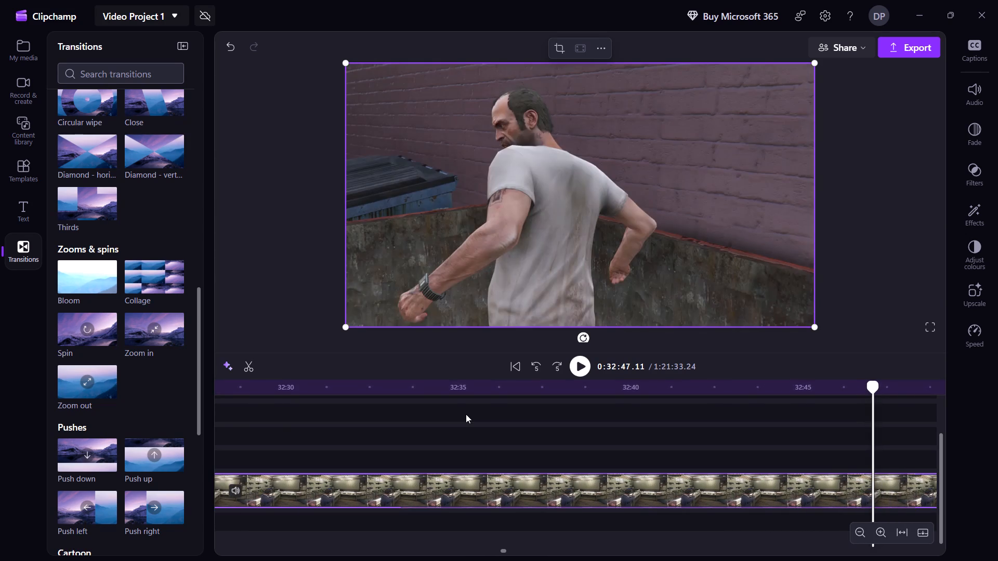
{"action": "key", "text": "shift+Right"}
{"action": "key", "text": "shift+Right"}
{"action": "key", "text": "shift+Right"}
{"action": "key", "text": "shift+Right"}
{"action": "key", "text": "shift+Right"}
{"action": "key", "text": "shift+Right"}
{"action": "key", "text": "shift+Right"}
{"action": "key", "text": "shift+Right"}
{"action": "key", "text": "shift+Right"}
{"action": "key", "text": "shift+Right"}
{"action": "key", "text": "shift+Right"}
{"action": "key", "text": "shift+Right"}
{"action": "key", "text": "shift+Right"}
{"action": "key", "text": "shift+Right"}
{"action": "key", "text": "shift+Right"}
{"action": "key", "text": "shift+Right"}
{"action": "key", "text": "shift+Right"}
{"action": "key", "text": "shift+Right"}
{"action": "key", "text": "shift+Right"}
{"action": "key", "text": "shift+Right"}
{"action": "key", "text": "shift+Right"}
{"action": "key", "text": "shift+Right"}
{"action": "key", "text": "shift+Right"}
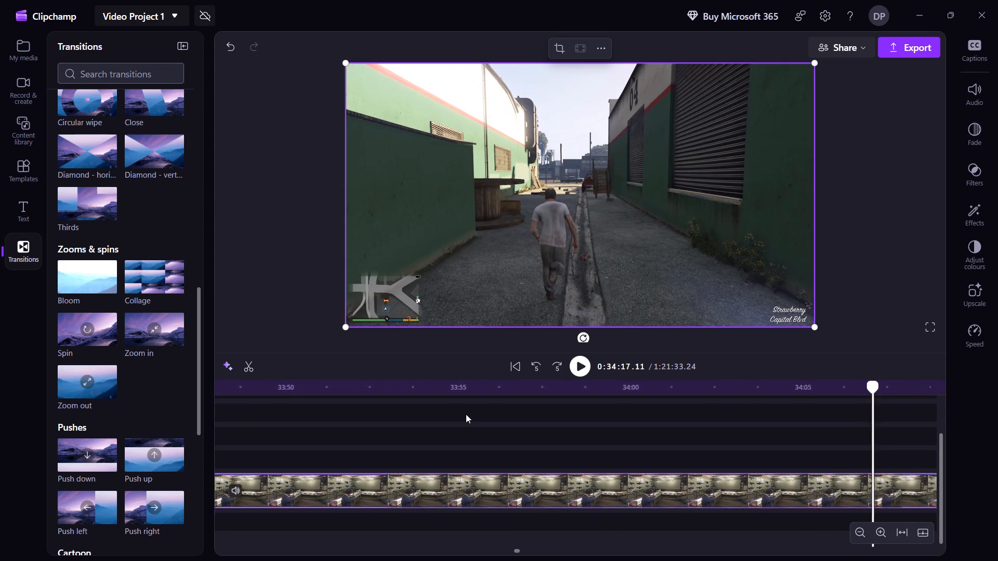
{"action": "key", "text": "shift+Right"}
{"action": "key", "text": "shift+Right"}
{"action": "key", "text": "shift+Right"}
{"action": "key", "text": "shift+Right"}
{"action": "key", "text": "shift+Right"}
{"action": "key", "text": "shift+Right"}
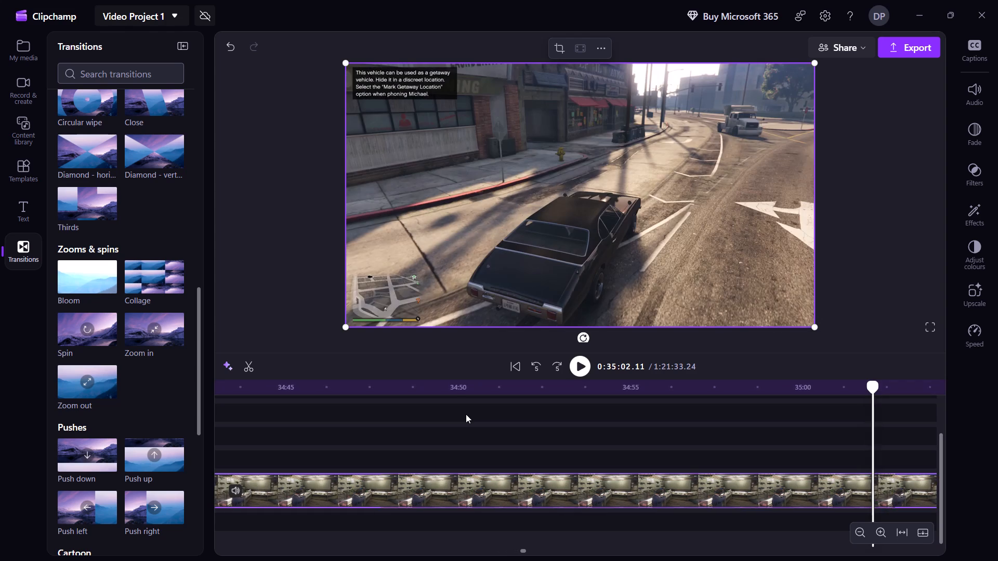
{"action": "key", "text": "shift+Right"}
{"action": "key", "text": "shift+Right"}
{"action": "key", "text": "shift+Right"}
{"action": "key", "text": "shift+Right"}
{"action": "key", "text": "shift+Right"}
{"action": "key", "text": "shift+Right"}
{"action": "key", "text": "shift+Right"}
{"action": "key", "text": "shift+Right"}
{"action": "key", "text": "shift+Right"}
{"action": "key", "text": "shift+Right"}
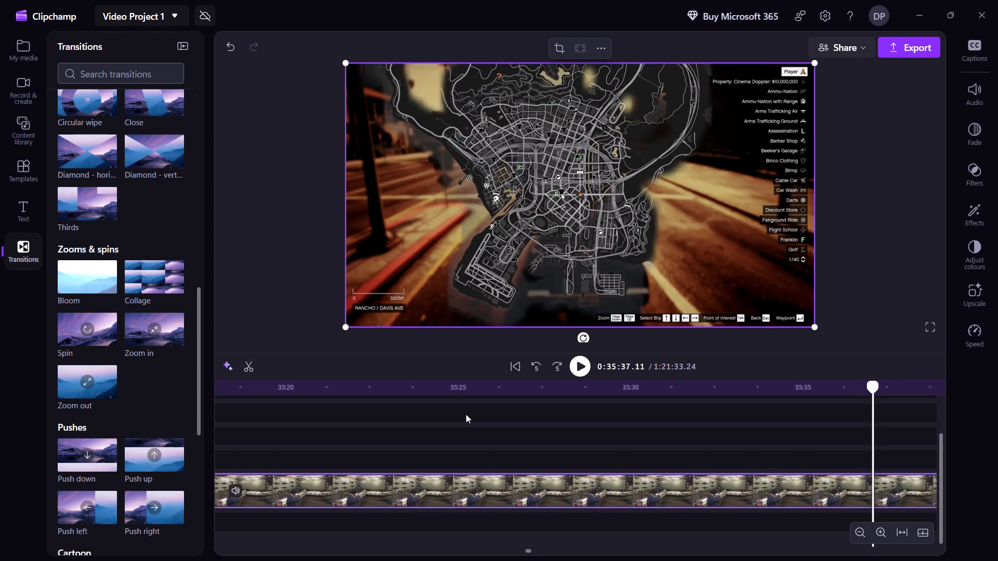
{"action": "key", "text": "shift+Right"}
{"action": "key", "text": "shift+Right"}
{"action": "key", "text": "shift+Right"}
{"action": "key", "text": "shift+Right"}
{"action": "key", "text": "shift+Right"}
{"action": "key", "text": "shift+Right"}
{"action": "key", "text": "shift+Right"}
{"action": "key", "text": "shift+Right"}
{"action": "key", "text": "shift+Right"}
{"action": "key", "text": "shift+Right"}
{"action": "key", "text": "shift+Right"}
{"action": "key", "text": "shift+Right"}
{"action": "key", "text": "shift+Right"}
{"action": "key", "text": "shift+Right"}
{"action": "key", "text": "shift+Right"}
{"action": "key", "text": "shift+Right"}
{"action": "key", "text": "shift+Right"}
{"action": "key", "text": "shift+Right"}
{"action": "key", "text": "shift+Right"}
{"action": "key", "text": "shift+Right"}
{"action": "key", "text": "shift+Right"}
{"action": "key", "text": "shift+Right"}
{"action": "key", "text": "shift+Right"}
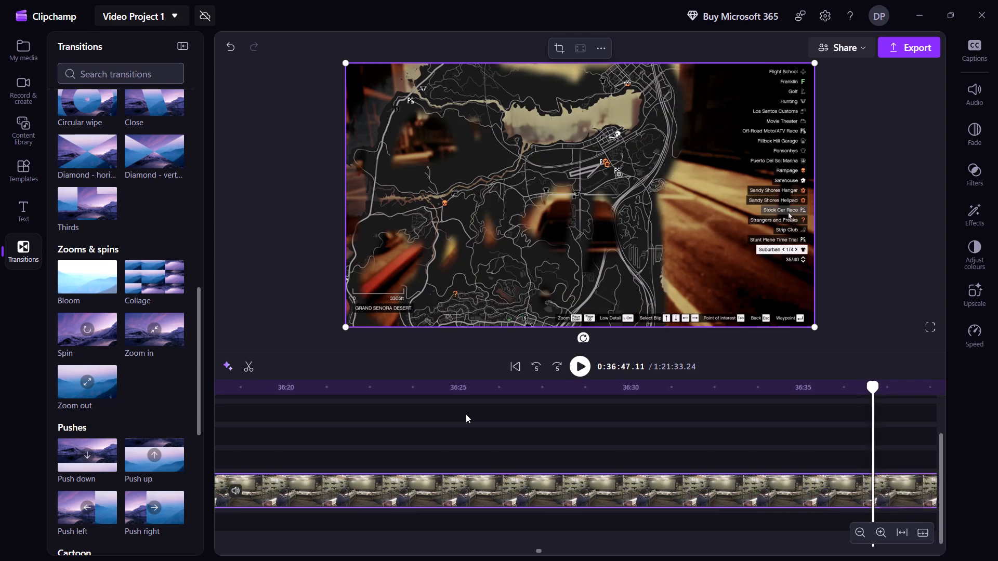
{"action": "key", "text": "shift+Right"}
{"action": "key", "text": "shift+Right"}
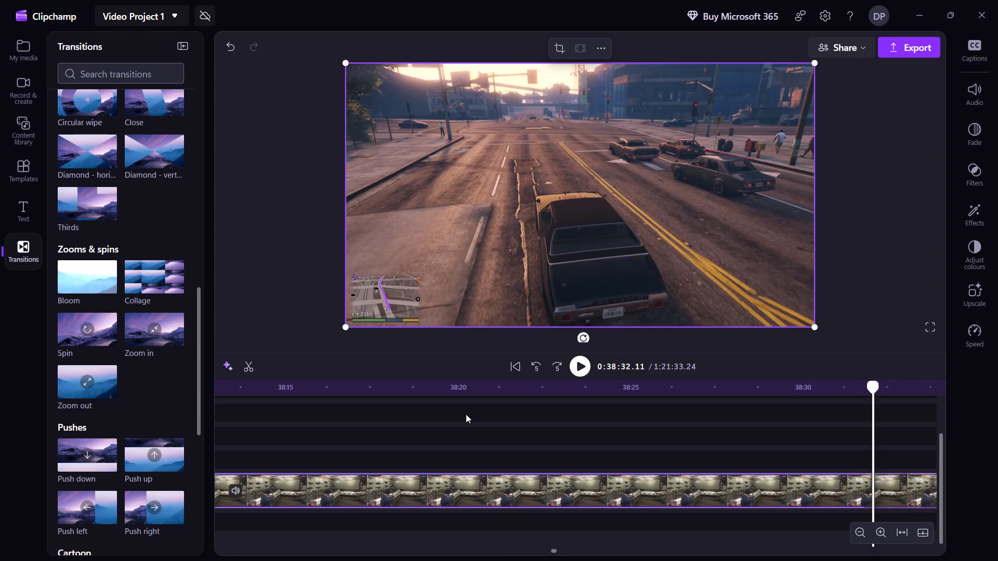
{"action": "key", "text": "shift+Right"}
{"action": "key", "text": "shift+Right"}
{"action": "key", "text": "shift+Right"}
{"action": "key", "text": "shift+Right"}
{"action": "key", "text": "shift+Right"}
{"action": "key", "text": "shift+Right"}
{"action": "key", "text": "shift+Right"}
{"action": "key", "text": "shift+Right"}
{"action": "key", "text": "shift+Right"}
{"action": "key", "text": "shift+Right"}
{"action": "key", "text": "shift+Right"}
{"action": "key", "text": "shift+Right"}
{"action": "key", "text": "shift+Right"}
{"action": "key", "text": "shift+Right"}
{"action": "key", "text": "shift+Right"}
{"action": "key", "text": "shift+Right"}
{"action": "key", "text": "shift+Right"}
{"action": "key", "text": "shift+Right"}
{"action": "key", "text": "shift+Right"}
{"action": "key", "text": "shift+Right"}
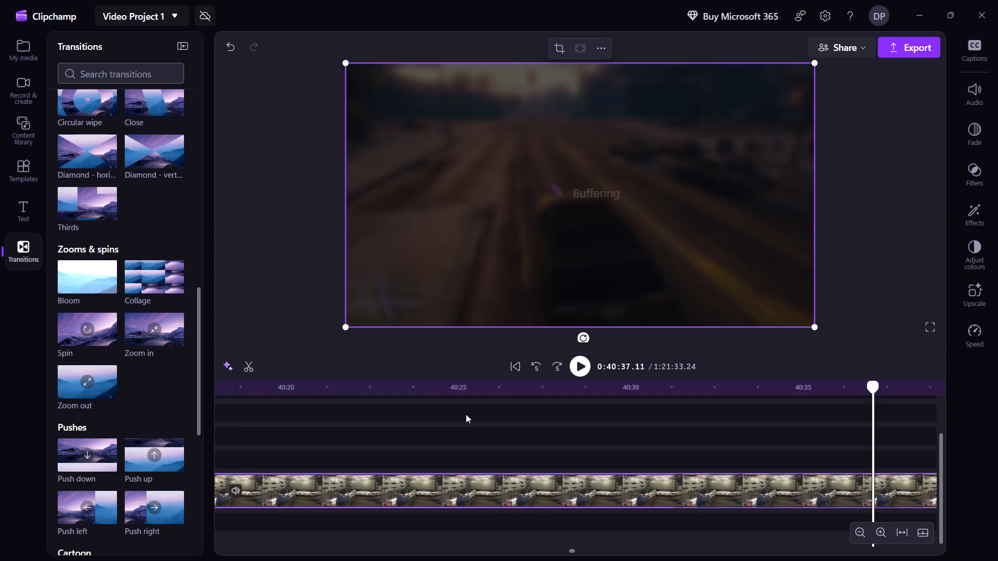
{"action": "key", "text": "shift+Right"}
{"action": "key", "text": "shift+Right"}
{"action": "key", "text": "shift+Right"}
{"action": "key", "text": "shift+Right"}
{"action": "key", "text": "shift+Right"}
{"action": "key", "text": "shift+Right"}
{"action": "key", "text": "shift+Right"}
{"action": "key", "text": "shift+Right"}
{"action": "key", "text": "shift+Right"}
{"action": "key", "text": "shift+Right"}
{"action": "key", "text": "shift+Right"}
{"action": "key", "text": "shift+Right"}
{"action": "key", "text": "shift+Right"}
{"action": "key", "text": "shift+Right"}
{"action": "key", "text": "shift+Right"}
{"action": "key", "text": "shift+Right"}
{"action": "key", "text": "shift+Right"}
{"action": "key", "text": "shift+Right"}
{"action": "key", "text": "shift+Right"}
{"action": "key", "text": "shift+Right"}
{"action": "key", "text": "shift+Right"}
{"action": "key", "text": "shift+Right"}
{"action": "key", "text": "shift+Right"}
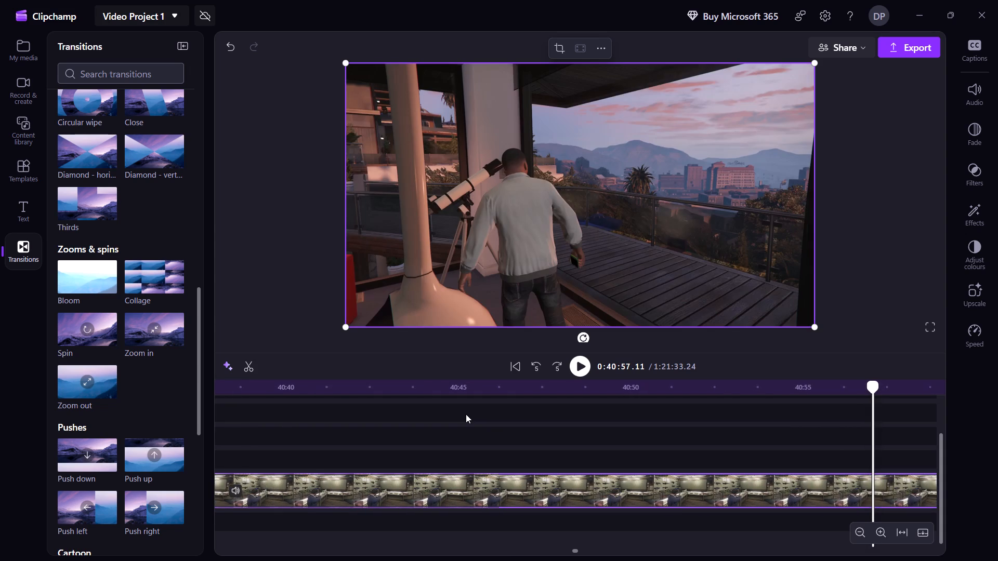
{"action": "key", "text": "shift+Right"}
{"action": "key", "text": "shift+Right"}
{"action": "key", "text": "shift+Right"}
{"action": "key", "text": "shift+Right"}
{"action": "key", "text": "shift+Right"}
{"action": "key", "text": "shift+Right"}
{"action": "key", "text": "shift+Right"}
{"action": "key", "text": "shift+Right"}
{"action": "key", "text": "shift+Right"}
{"action": "key", "text": "shift+Right"}
{"action": "key", "text": "shift+Right"}
{"action": "key", "text": "shift+Right"}
{"action": "key", "text": "shift+Right"}
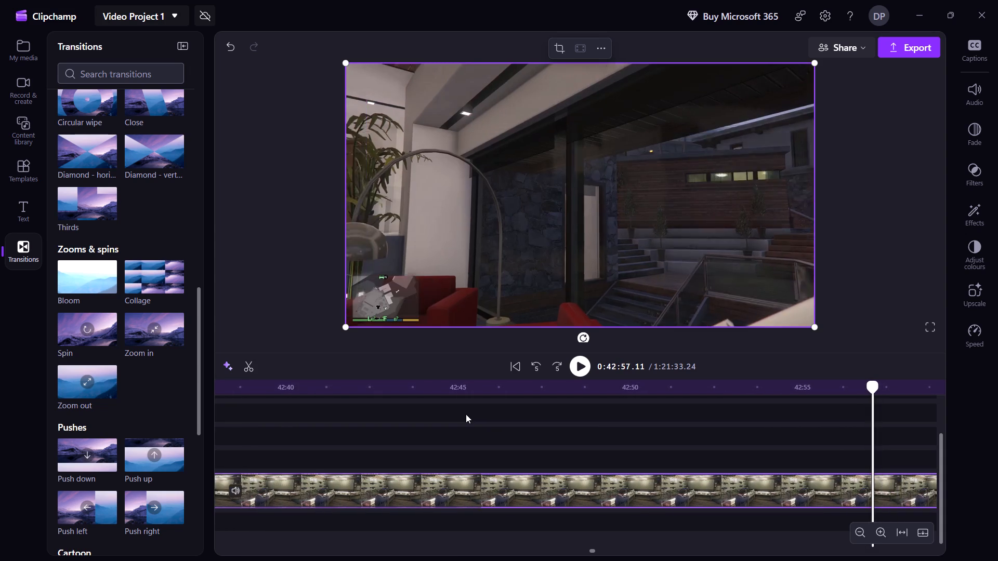
{"action": "key", "text": "shift+Right"}
{"action": "key", "text": "shift+Right"}
{"action": "key", "text": "shift+Right"}
{"action": "key", "text": "shift+Right"}
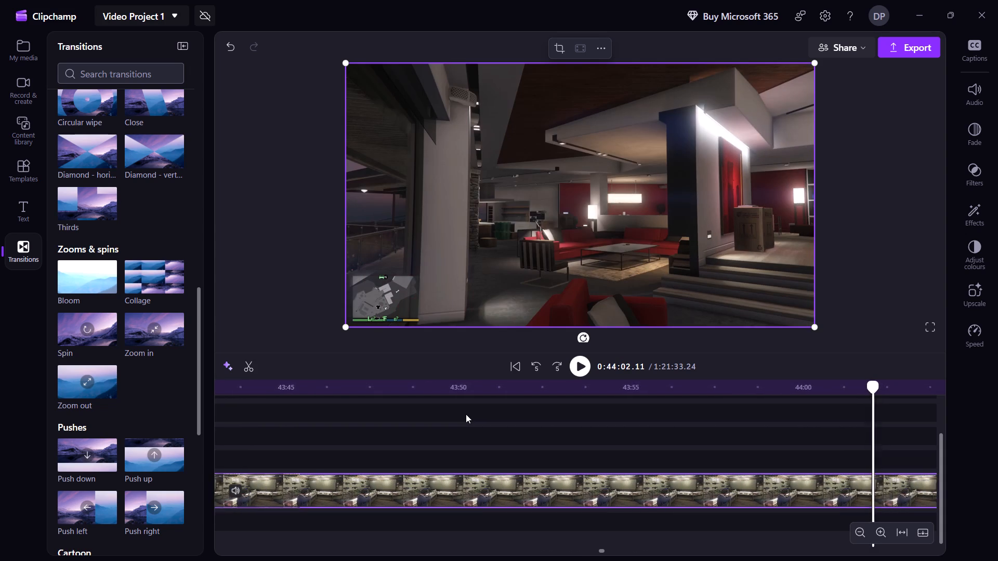
{"action": "key", "text": "shift+Right"}
{"action": "key", "text": "shift+Right"}
{"action": "key", "text": "shift+Right"}
{"action": "key", "text": "shift+Right"}
{"action": "key", "text": "shift+Right"}
{"action": "key", "text": "shift+Right"}
{"action": "key", "text": "shift+Right"}
{"action": "key", "text": "shift+Right"}
{"action": "key", "text": "shift+Right"}
{"action": "key", "text": "shift+Right"}
{"action": "key", "text": "shift+Right"}
{"action": "key", "text": "shift+Right"}
{"action": "key", "text": "shift+Right"}
{"action": "key", "text": "shift+Right"}
{"action": "key", "text": "shift+Right"}
{"action": "key", "text": "shift+Right"}
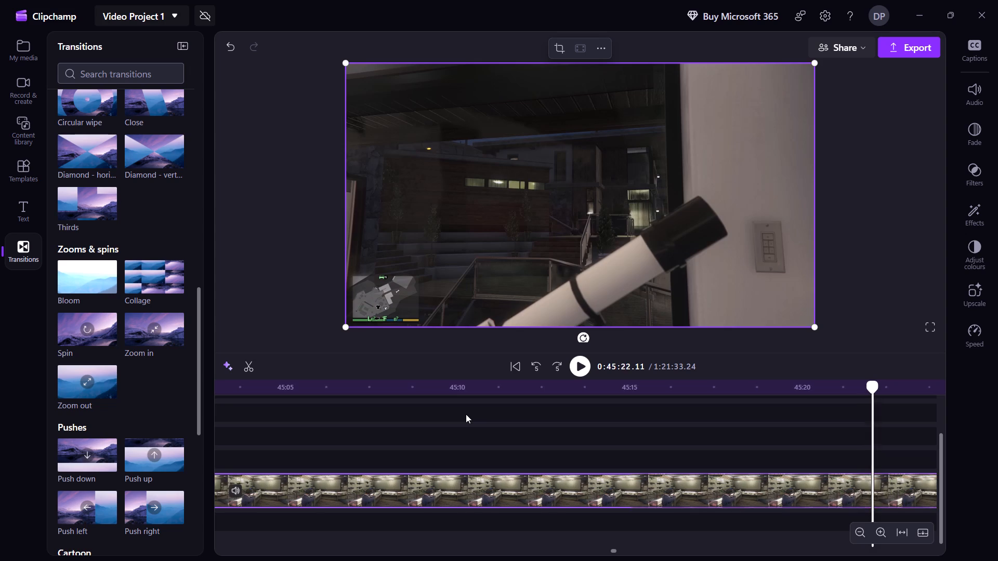
Skim the gameplay footage forward from about 45:22 to about 50:42, looking for where the next wanted scene begins.
{"action": "key", "text": "shift+Right"}
{"action": "key", "text": "shift+Right"}
{"action": "key", "text": "shift+Right"}
{"action": "key", "text": "shift+Right"}
{"action": "key", "text": "shift+Right"}
{"action": "key", "text": "shift+Right"}
{"action": "key", "text": "shift+Right"}
{"action": "key", "text": "shift+Right"}
{"action": "key", "text": "shift+Right"}
{"action": "key", "text": "shift+Right"}
{"action": "key", "text": "shift+Right"}
{"action": "key", "text": "shift+Right"}
{"action": "key", "text": "shift+Right"}
{"action": "key", "text": "shift+Right"}
{"action": "key", "text": "shift+Right"}
{"action": "key", "text": "shift+Right"}
{"action": "key", "text": "shift+Right"}
{"action": "key", "text": "shift+Right"}
{"action": "key", "text": "shift+Right"}
{"action": "key", "text": "shift+Right"}
{"action": "key", "text": "shift+Right"}
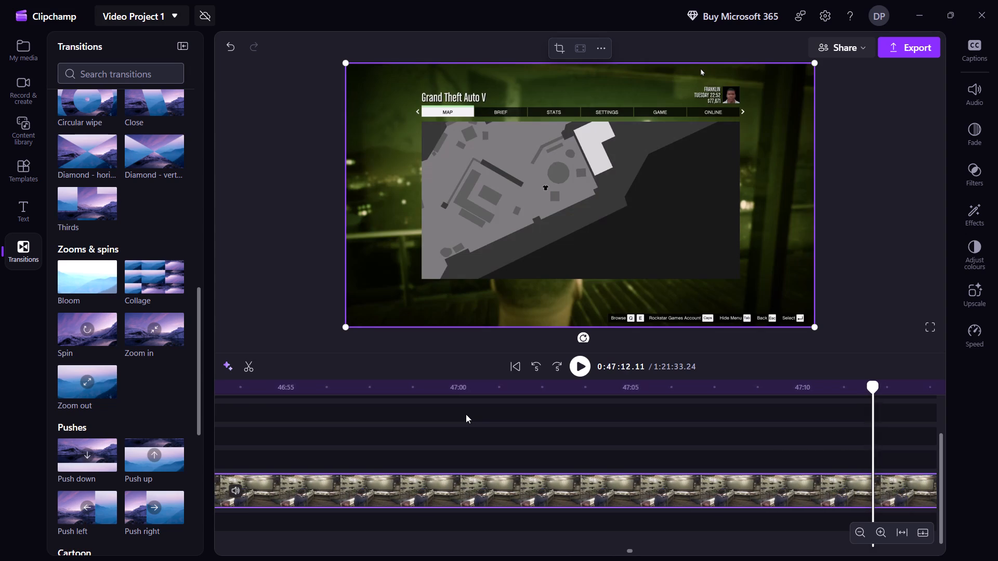
{"action": "key", "text": "shift+Right"}
{"action": "key", "text": "shift+Right"}
{"action": "key", "text": "shift+Right"}
{"action": "key", "text": "shift+Right"}
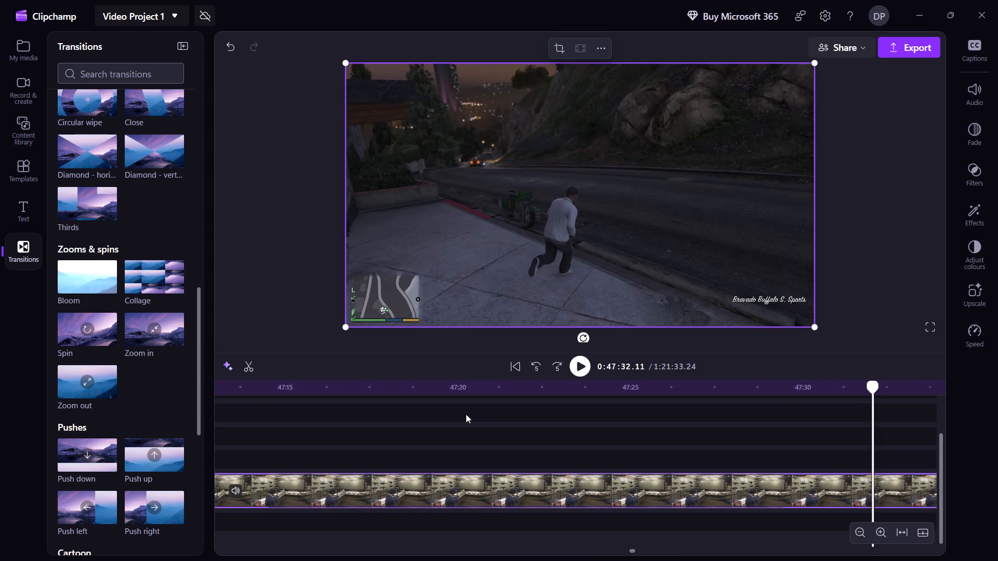
{"action": "key", "text": "shift+Right"}
{"action": "key", "text": "shift+Right"}
{"action": "key", "text": "shift+Right"}
{"action": "key", "text": "shift+Right"}
{"action": "key", "text": "shift+Right"}
{"action": "key", "text": "shift+Right"}
{"action": "key", "text": "shift+Right"}
{"action": "key", "text": "shift+Right"}
{"action": "key", "text": "shift+Right"}
{"action": "key", "text": "shift+Right"}
{"action": "key", "text": "shift+Right"}
{"action": "key", "text": "shift+Right"}
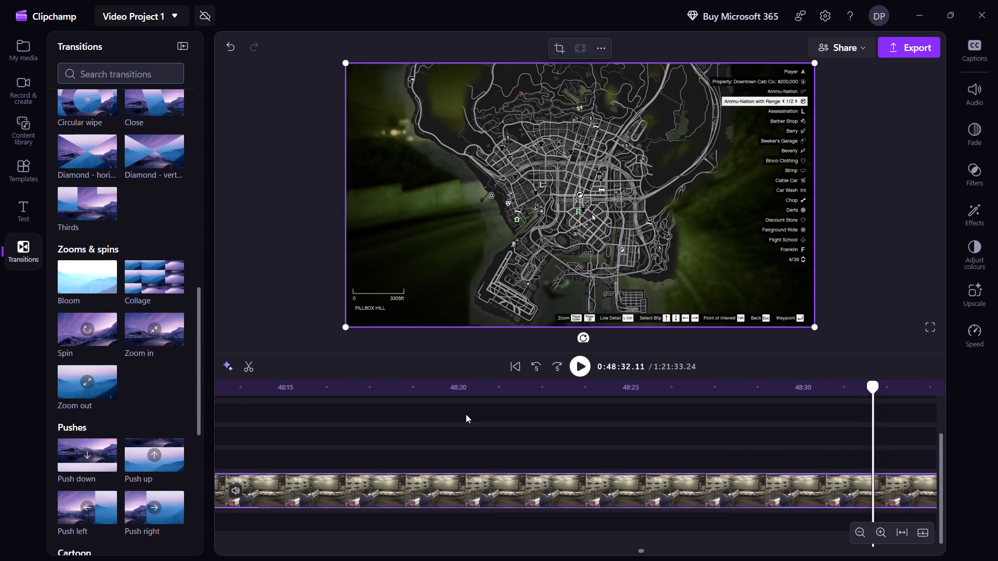
{"action": "key", "text": "shift+Right"}
{"action": "key", "text": "shift+Right"}
{"action": "key", "text": "shift+Right"}
{"action": "key", "text": "shift+Right"}
{"action": "key", "text": "shift+Right"}
{"action": "key", "text": "shift+Right"}
{"action": "key", "text": "shift+Right"}
{"action": "key", "text": "shift+Right"}
{"action": "key", "text": "shift+Right"}
{"action": "key", "text": "shift+Right"}
{"action": "key", "text": "shift+Right"}
{"action": "key", "text": "shift+Right"}
{"action": "key", "text": "shift+Right"}
{"action": "key", "text": "shift+Right"}
{"action": "key", "text": "shift+Right"}
{"action": "key", "text": "shift+Right"}
{"action": "key", "text": "shift+Right"}
{"action": "key", "text": "shift+Right"}
{"action": "key", "text": "shift+Right"}
{"action": "key", "text": "shift+Right"}
{"action": "key", "text": "shift+Right"}
{"action": "key", "text": "shift+Right"}
{"action": "key", "text": "shift+Right"}
{"action": "key", "text": "shift+Right"}
{"action": "key", "text": "shift+Right"}
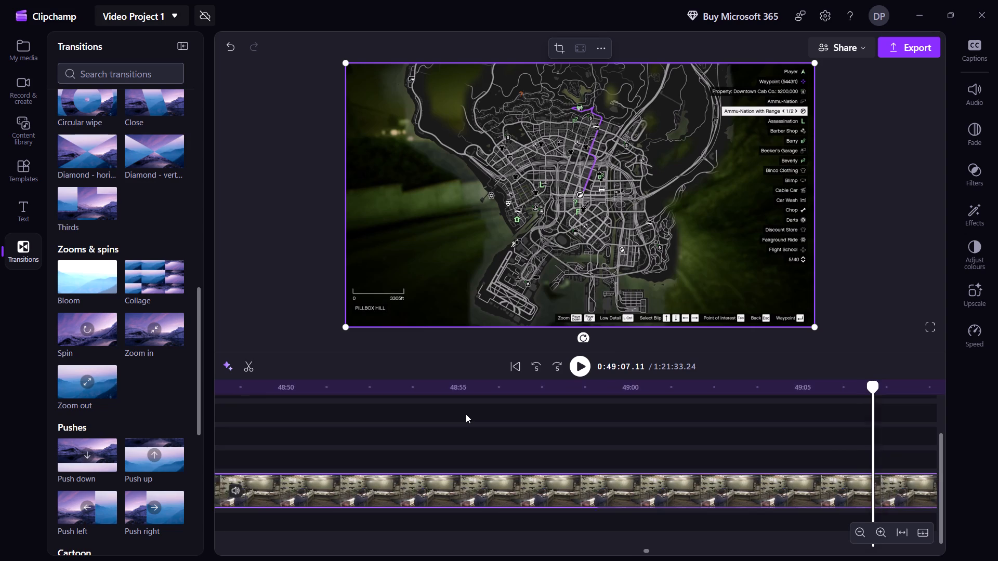
{"action": "key", "text": "shift+Right"}
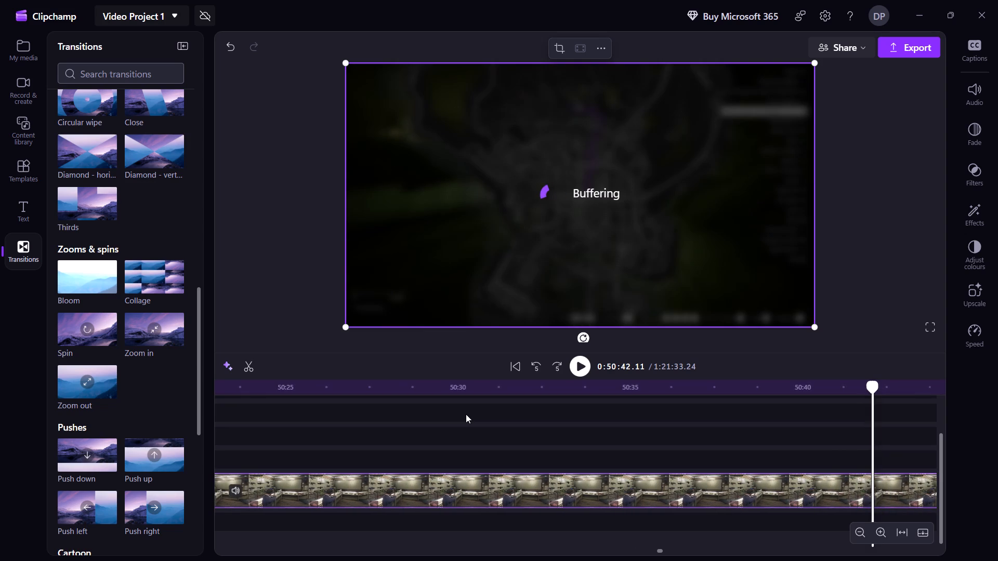
Skim the gameplay footage forward from about 50:42 to about 54:12, through the night drive and the Ammu-Nation purchases.
{"action": "key", "text": "shift+Right"}
{"action": "key", "text": "shift+Right"}
{"action": "key", "text": "shift+Right"}
{"action": "key", "text": "shift+Right"}
{"action": "key", "text": "shift+Right"}
{"action": "key", "text": "shift+Right"}
{"action": "key", "text": "shift+Right"}
{"action": "key", "text": "shift+Right"}
{"action": "key", "text": "shift+Right"}
{"action": "key", "text": "shift+Right"}
{"action": "key", "text": "shift+Right"}
{"action": "key", "text": "shift+Right"}
{"action": "key", "text": "shift+Right"}
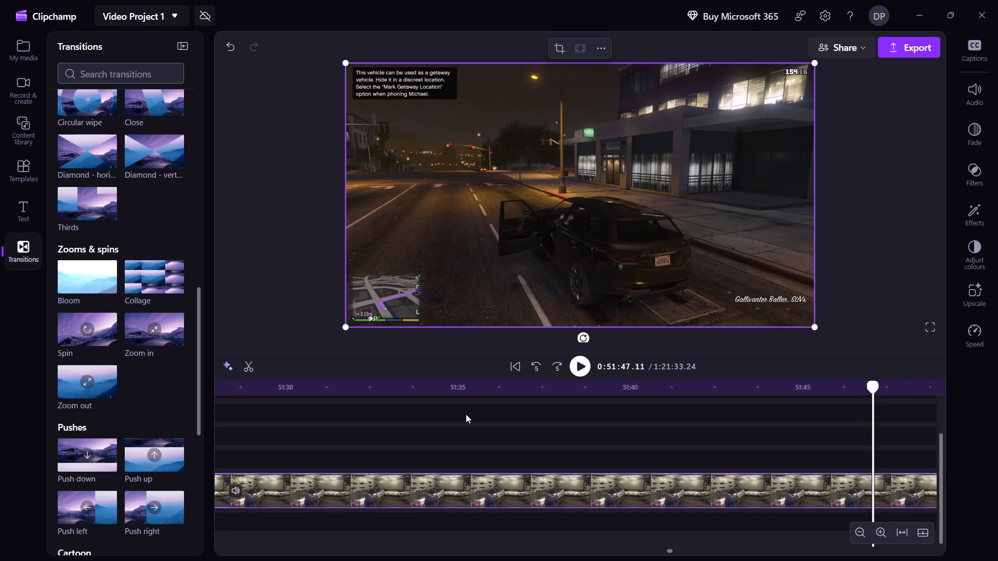
{"action": "key", "text": "shift+Right"}
{"action": "key", "text": "shift+Right"}
{"action": "key", "text": "shift+Right"}
{"action": "key", "text": "shift+Right"}
{"action": "key", "text": "shift+Right"}
{"action": "key", "text": "shift+Right"}
{"action": "key", "text": "shift+Right"}
{"action": "key", "text": "shift+Right"}
{"action": "key", "text": "shift+Right"}
{"action": "key", "text": "shift+Right"}
{"action": "key", "text": "shift+Right"}
{"action": "key", "text": "shift+Right"}
{"action": "key", "text": "shift+Right"}
{"action": "key", "text": "shift+Right"}
{"action": "key", "text": "shift+Right"}
{"action": "key", "text": "shift+Right"}
{"action": "key", "text": "shift+Right"}
{"action": "key", "text": "shift+Right"}
{"action": "key", "text": "shift+Right"}
{"action": "key", "text": "shift+Right"}
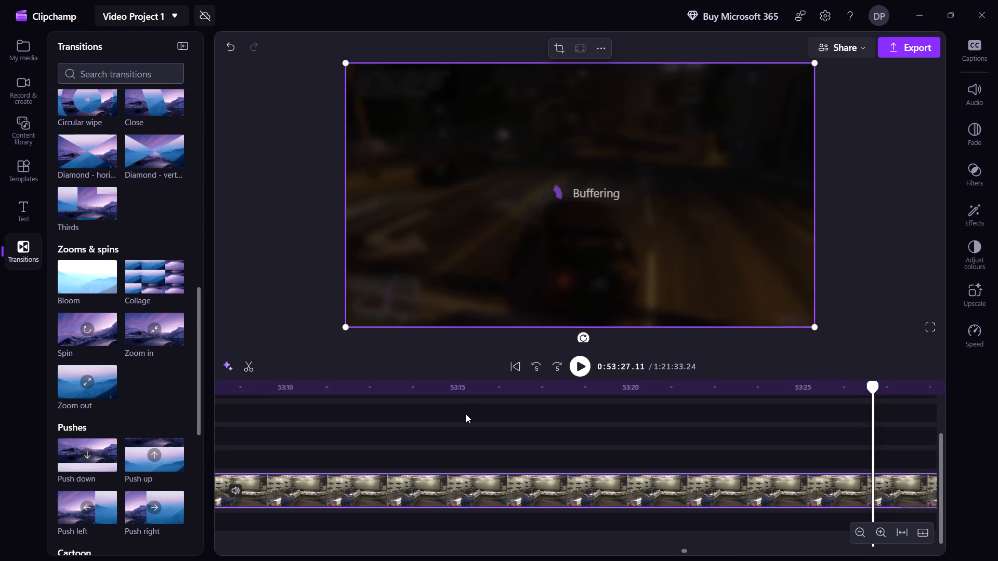
{"action": "key", "text": "shift+Right"}
{"action": "key", "text": "shift+Right"}
{"action": "key", "text": "shift+Right"}
{"action": "key", "text": "shift+Right"}
{"action": "key", "text": "shift+Right"}
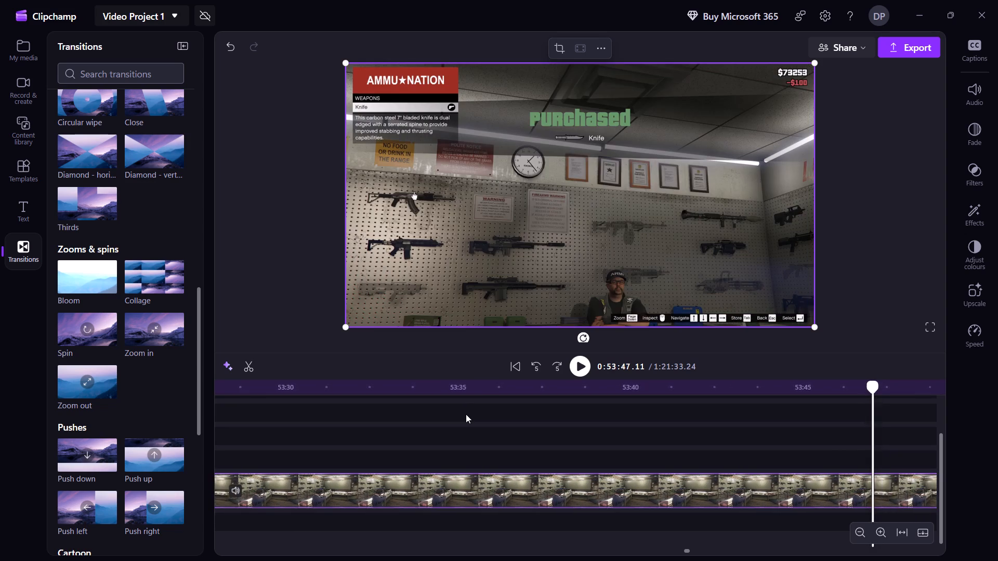
{"action": "key", "text": "shift+Right"}
{"action": "key", "text": "shift+Right"}
{"action": "key", "text": "shift+Right"}
{"action": "key", "text": "shift+Right"}
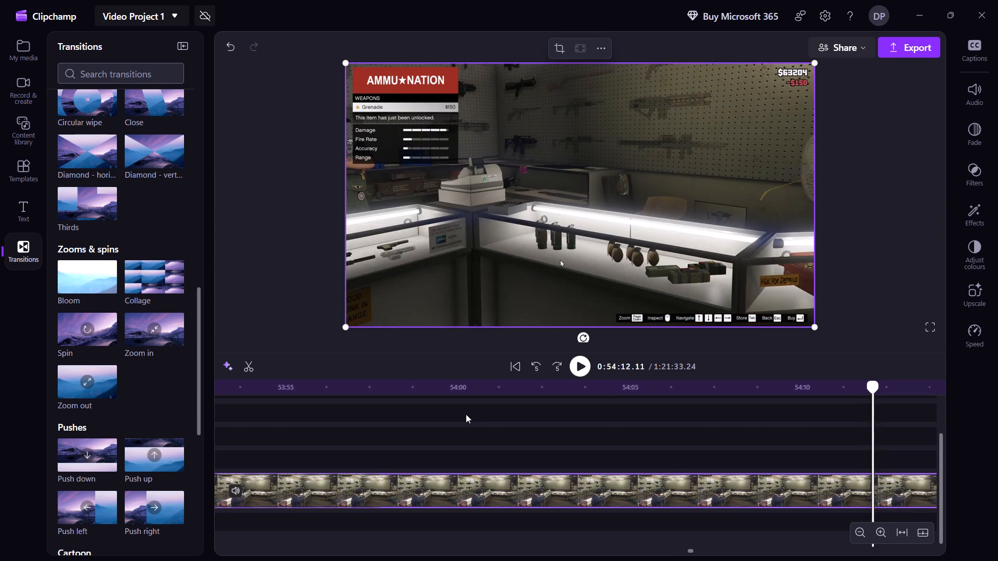
Skim the gameplay footage forward from about 54:12 to about 57:07, through the gun shop shooting and police chase.
{"action": "key", "text": "shift+Right"}
{"action": "key", "text": "shift+Right"}
{"action": "key", "text": "shift+Right"}
{"action": "key", "text": "shift+Right"}
{"action": "key", "text": "shift+Right"}
{"action": "key", "text": "shift+Right"}
{"action": "key", "text": "shift+Right"}
{"action": "key", "text": "shift+Right"}
{"action": "key", "text": "shift+Right"}
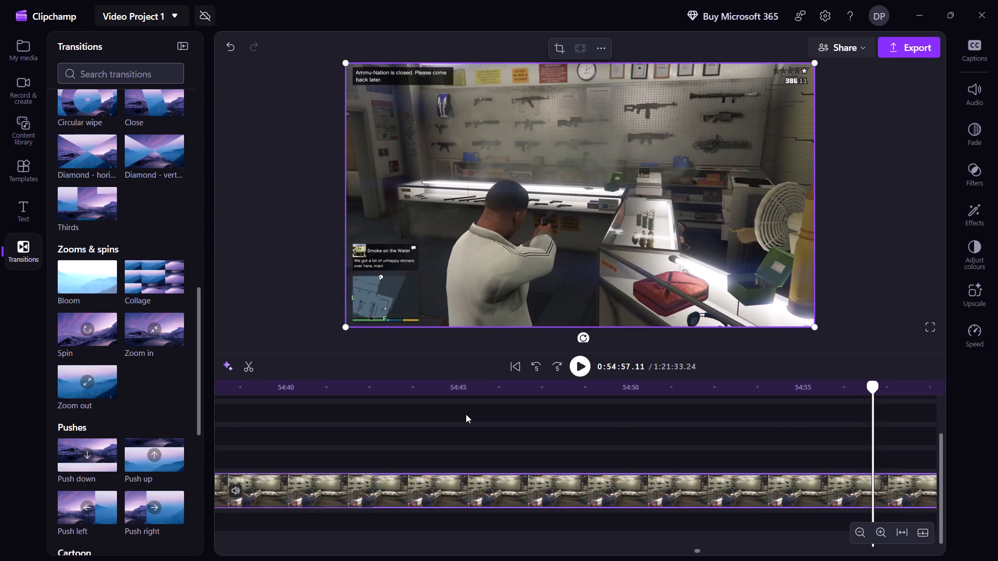
{"action": "key", "text": "shift+Right"}
{"action": "key", "text": "shift+Right"}
{"action": "key", "text": "shift+Right"}
{"action": "key", "text": "shift+Right"}
{"action": "key", "text": "shift+Right"}
{"action": "key", "text": "shift+Right"}
{"action": "key", "text": "shift+Right"}
{"action": "key", "text": "shift+Right"}
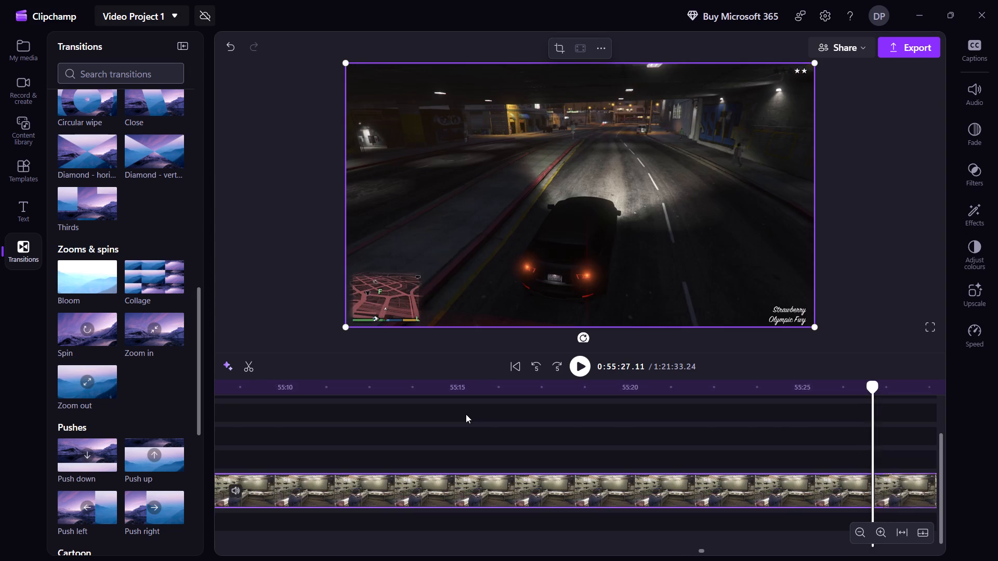
{"action": "key", "text": "shift+Right"}
{"action": "key", "text": "shift+Right"}
{"action": "key", "text": "shift+Right"}
{"action": "key", "text": "shift+Right"}
{"action": "key", "text": "shift+Right"}
{"action": "key", "text": "shift+Right"}
{"action": "key", "text": "shift+Right"}
{"action": "key", "text": "shift+Right"}
{"action": "key", "text": "shift+Right"}
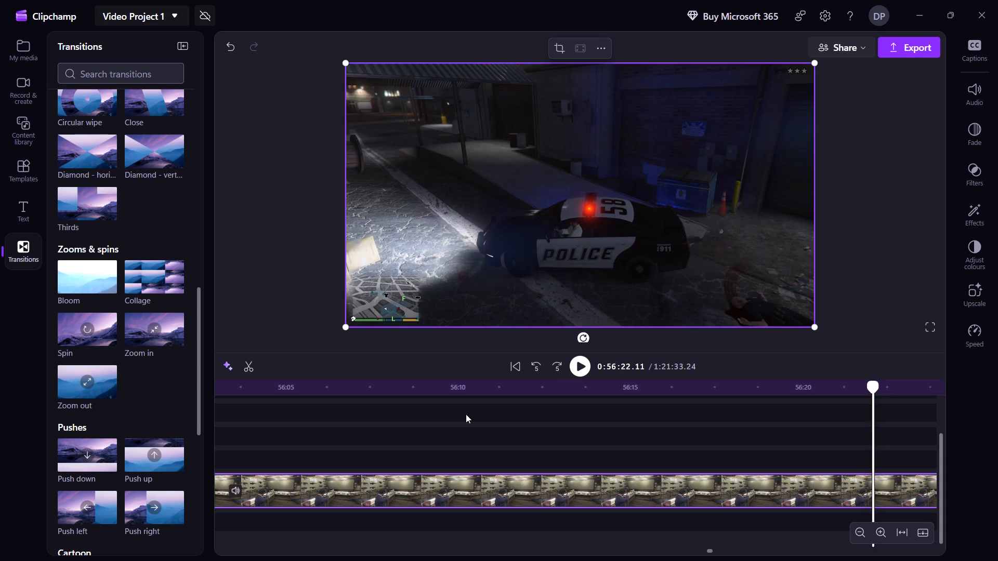
{"action": "key", "text": "shift+Right"}
{"action": "key", "text": "shift+Right"}
{"action": "key", "text": "shift+Right"}
{"action": "key", "text": "shift+Right"}
{"action": "key", "text": "shift+Right"}
{"action": "key", "text": "shift+Right"}
{"action": "key", "text": "shift+Right"}
{"action": "key", "text": "shift+Right"}
{"action": "key", "text": "shift+Right"}
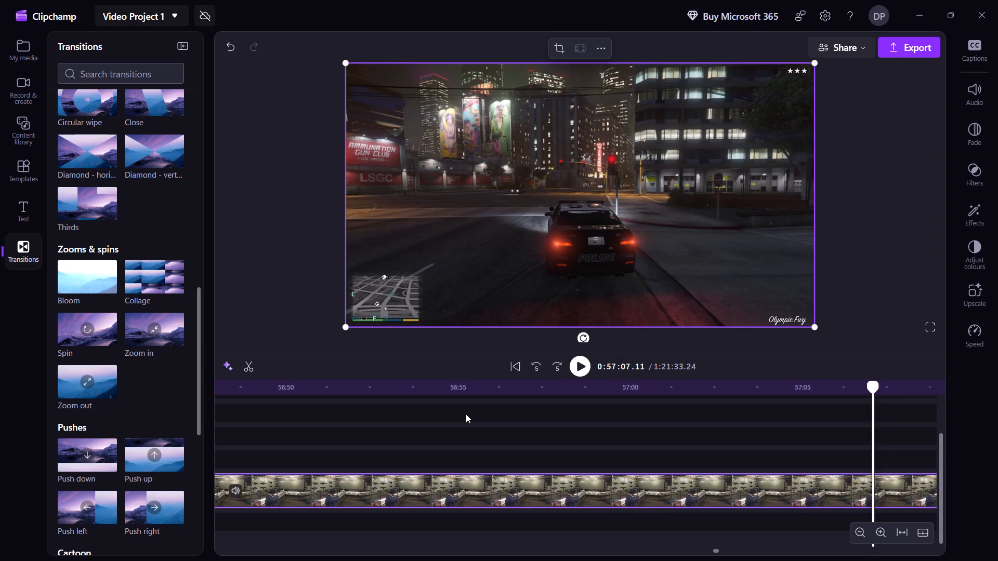
Split the gameplay clip at about 58:22, as the black SUV drives into the parking lot by the LS GC wall.
{"action": "key", "text": "shift+Right"}
{"action": "key", "text": "shift+Right"}
{"action": "key", "text": "shift+Right"}
{"action": "key", "text": "shift+Right"}
{"action": "key", "text": "shift+Right"}
{"action": "key", "text": "shift+Right"}
{"action": "key", "text": "shift+Right"}
{"action": "key", "text": "shift+Right"}
{"action": "key", "text": "shift+Right"}
{"action": "key", "text": "shift+Right"}
{"action": "key", "text": "shift+Right"}
{"action": "key", "text": "shift+Right"}
{"action": "key", "text": "shift+Right"}
{"action": "key", "text": "shift+Right"}
{"action": "key", "text": "shift+Right"}
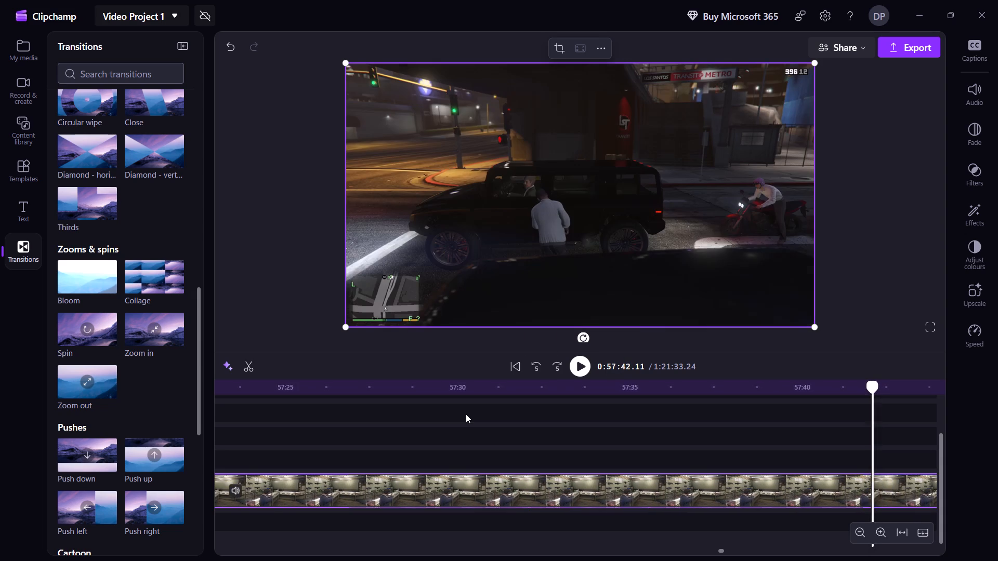
{"action": "key", "text": "shift+Right"}
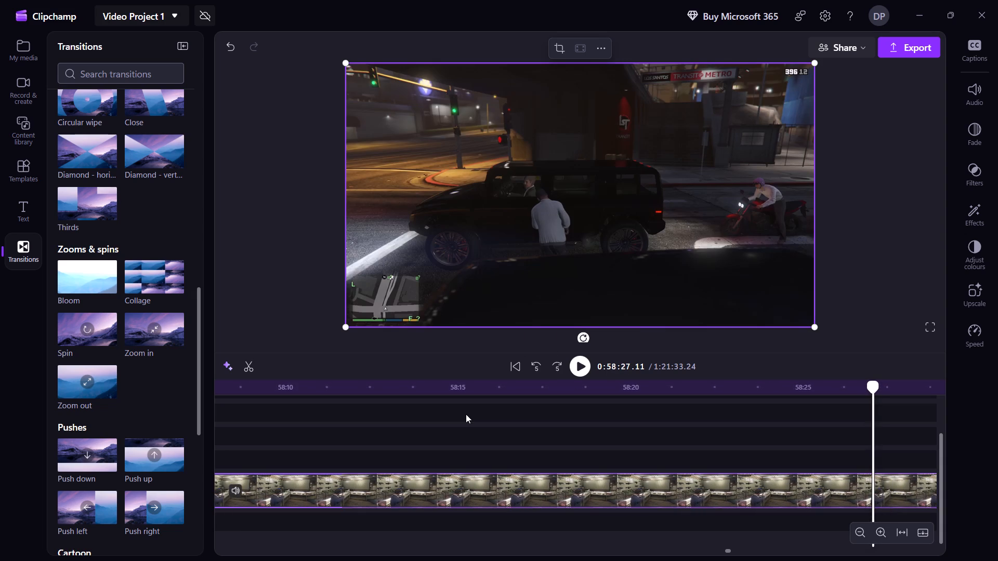
{"action": "key", "text": "shift+Left"}
{"action": "key", "text": "shift+Left"}
{"action": "key", "text": "shift+Right"}
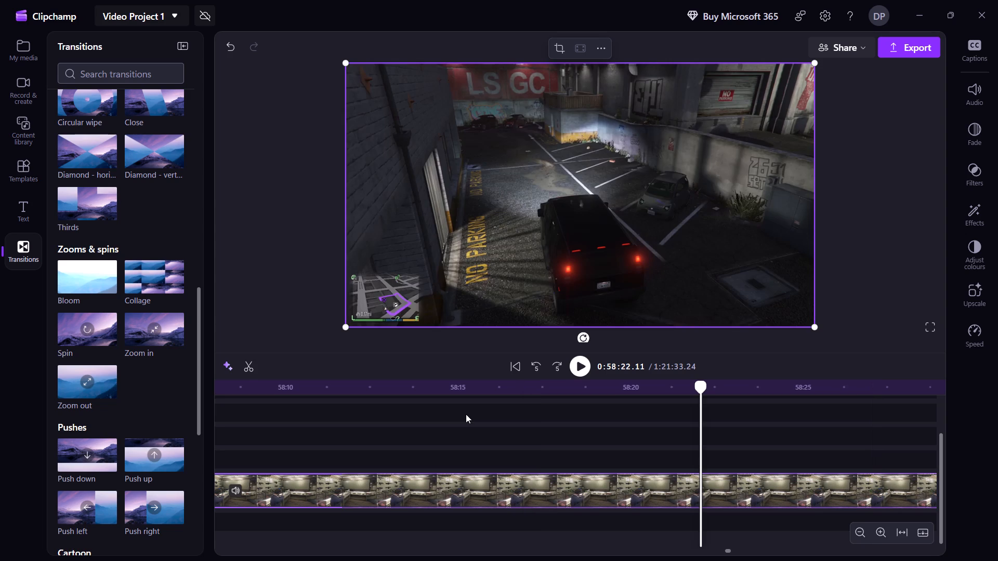
{"action": "key", "text": "s"}
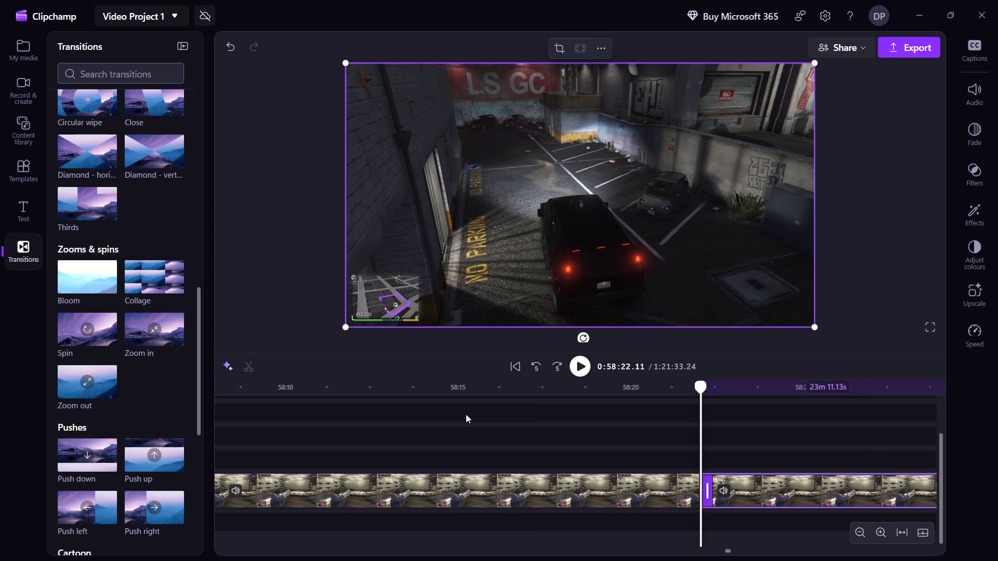
Delete the unwanted gameplay segment before the split at about 58:22 and close the gap it leaves.
{"action": "left_click", "coordinate": [502, 496]}
{"action": "right_click", "coordinate": [502, 496]}
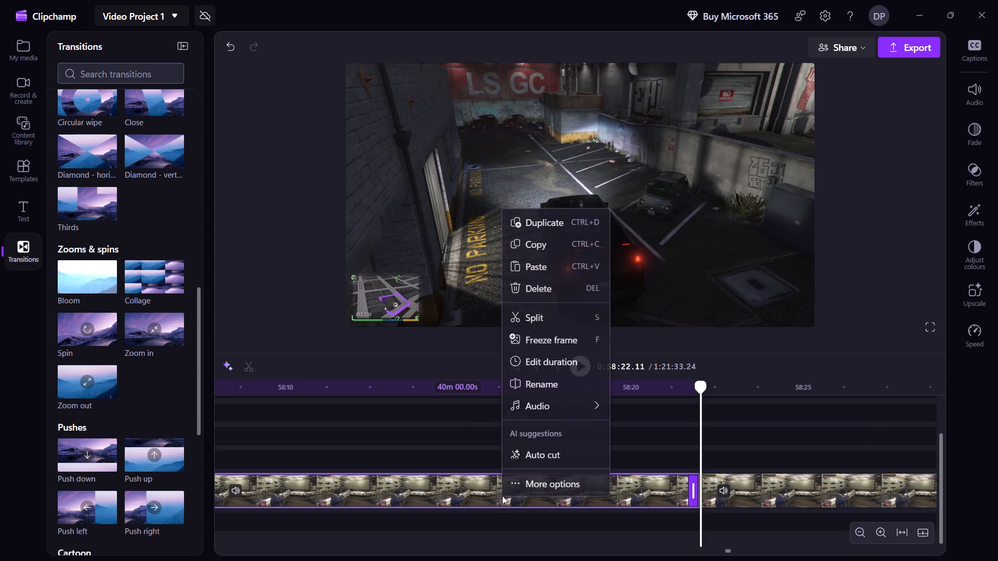
{"action": "left_click", "coordinate": [542, 284]}
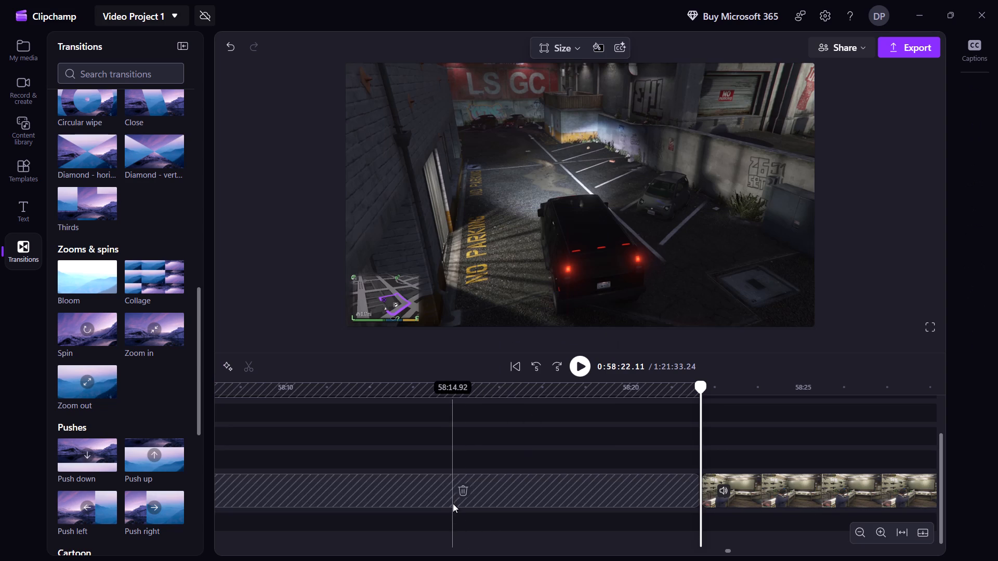
{"action": "left_click", "coordinate": [457, 492]}
Add the Beams cartoon transition at the join between the two gameplay clips at about 18:22 and preview it.
{"action": "key", "text": "Left"}
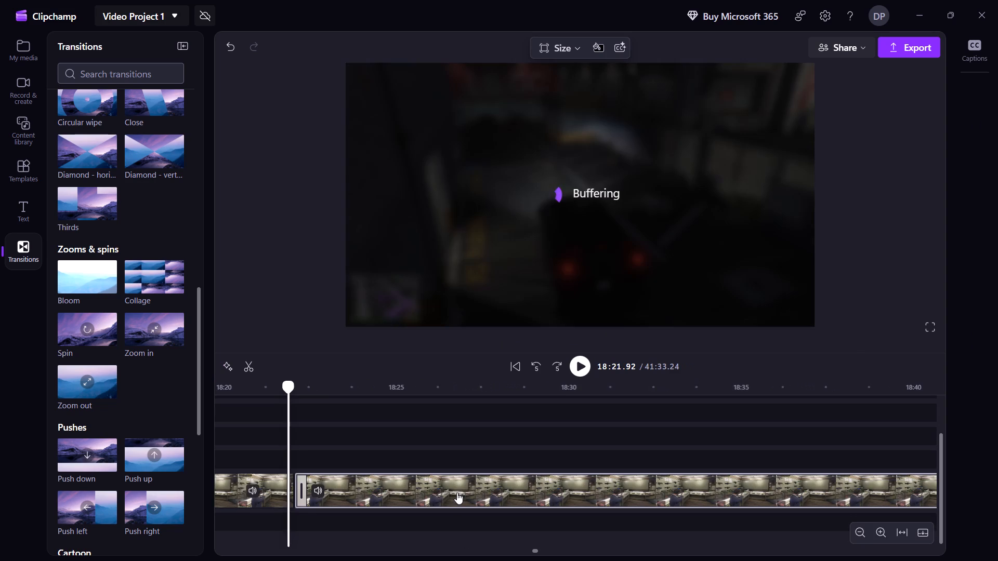
{"action": "key", "text": "Left"}
{"action": "key", "text": "Left"}
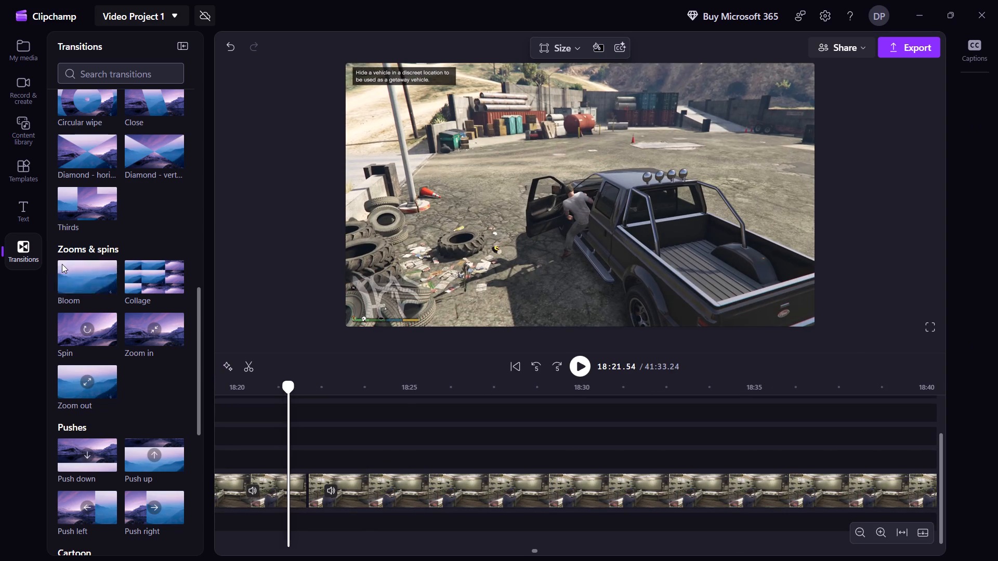
{"action": "scroll", "coordinate": [62, 264], "scroll_direction": "down", "scroll_amount": 2}
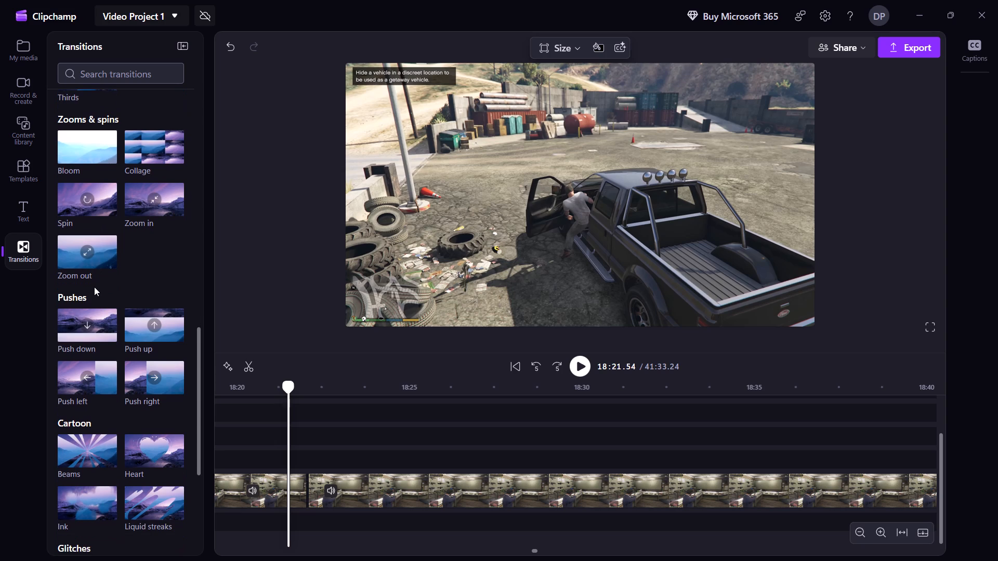
{"action": "scroll", "coordinate": [98, 310], "scroll_direction": "down", "scroll_amount": 2}
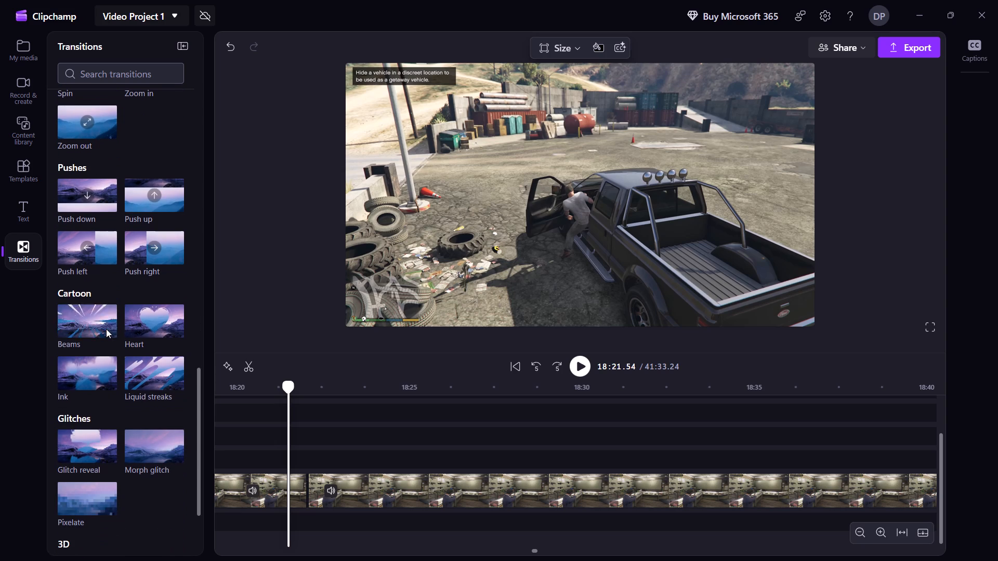
{"action": "left_click_drag", "start_coordinate": [106, 329], "coordinate": [398, 493]}
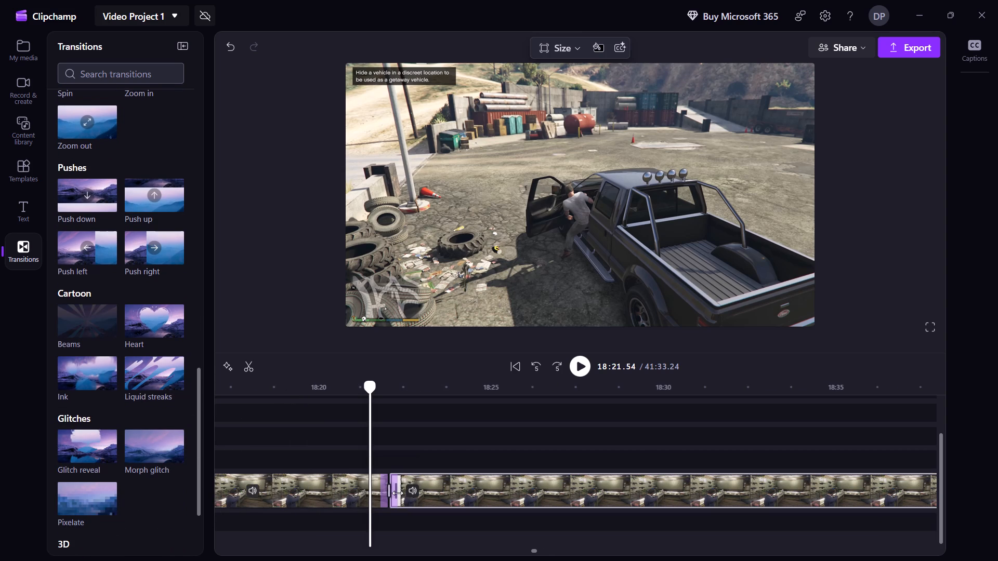
{"action": "key", "text": "space"}
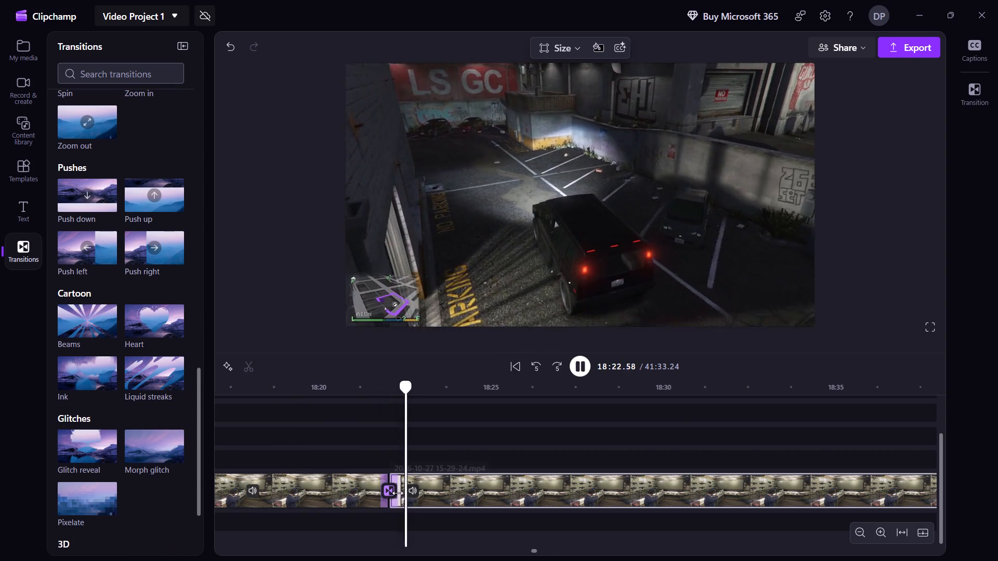
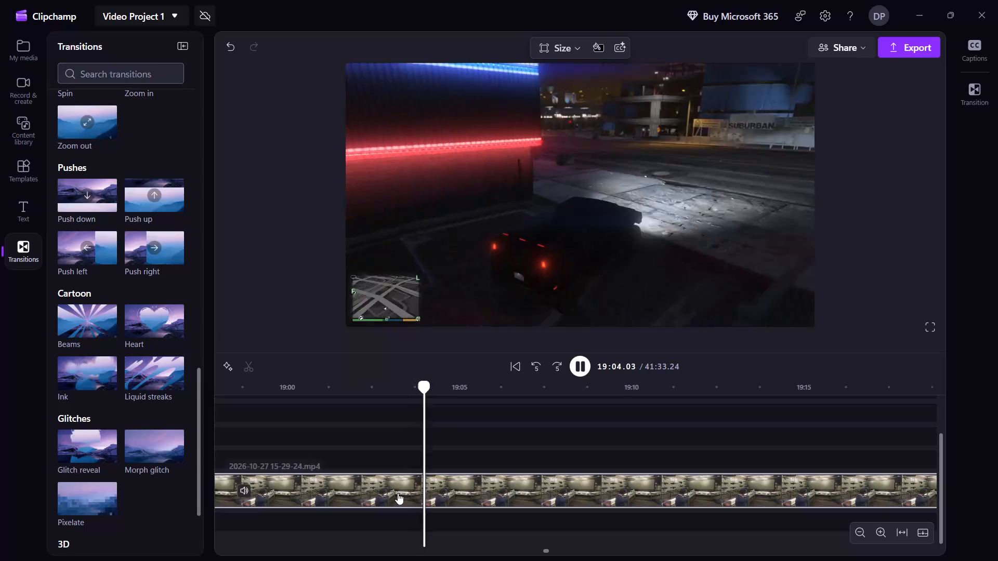
Split the gameplay clip at about 19:36, as the black SUV pulls up to the staff parking wall.
{"action": "key", "text": "shift+Right"}
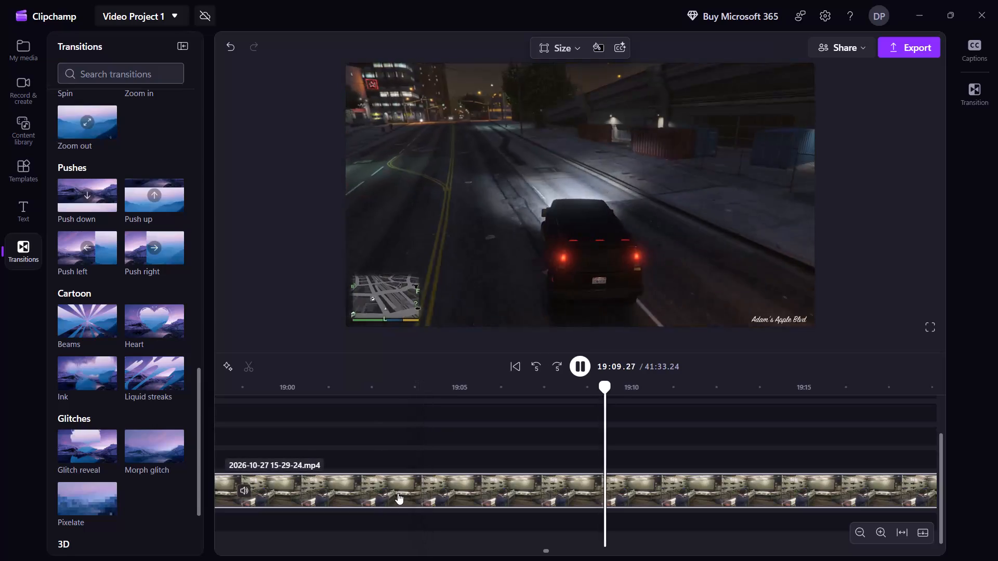
{"action": "key", "text": "shift+Right"}
{"action": "key", "text": "shift+Right"}
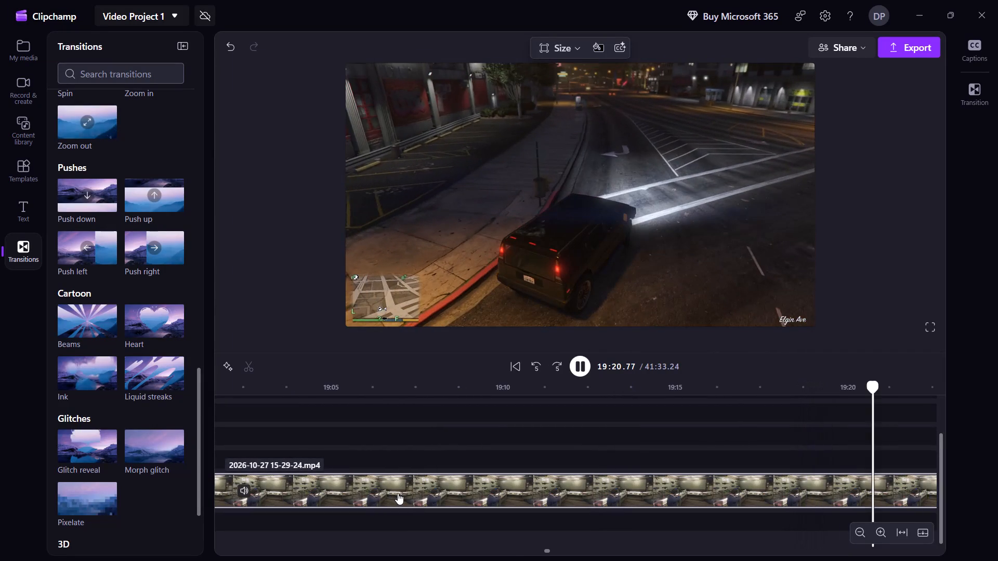
{"action": "key", "text": "shift+Right"}
{"action": "key", "text": "shift+Right"}
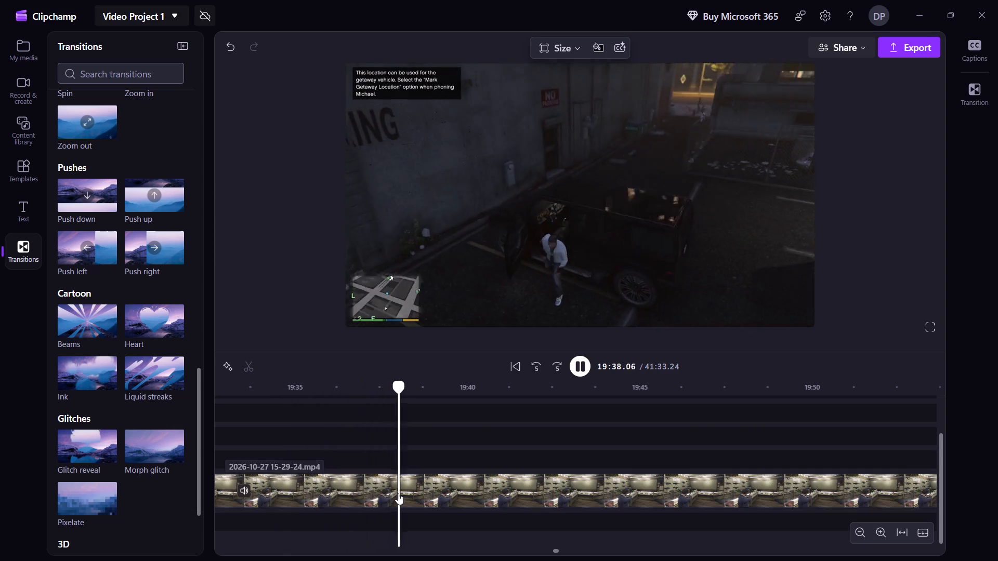
{"action": "key", "text": "shift+Right"}
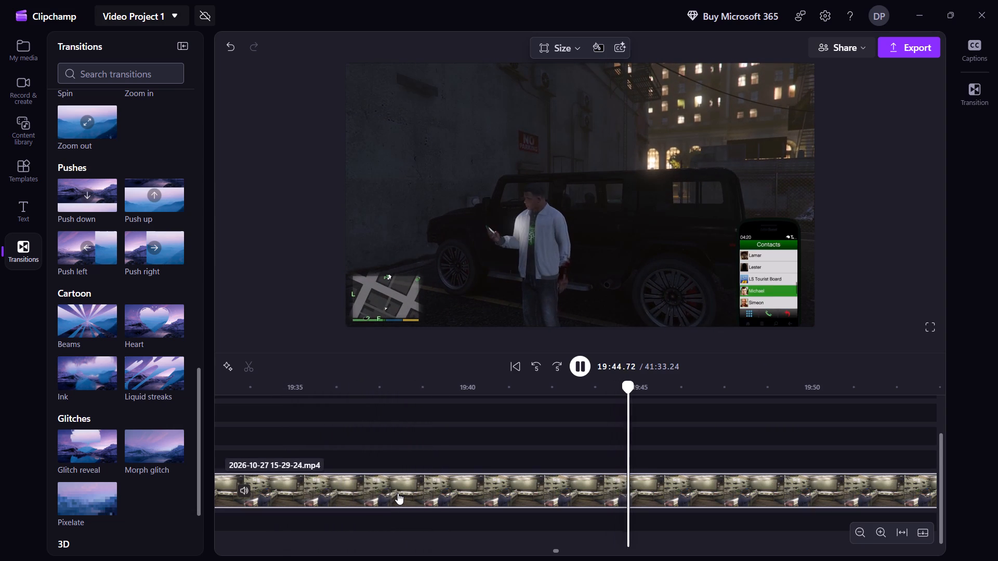
{"action": "key", "text": "shift+Left"}
{"action": "key", "text": "shift+Left"}
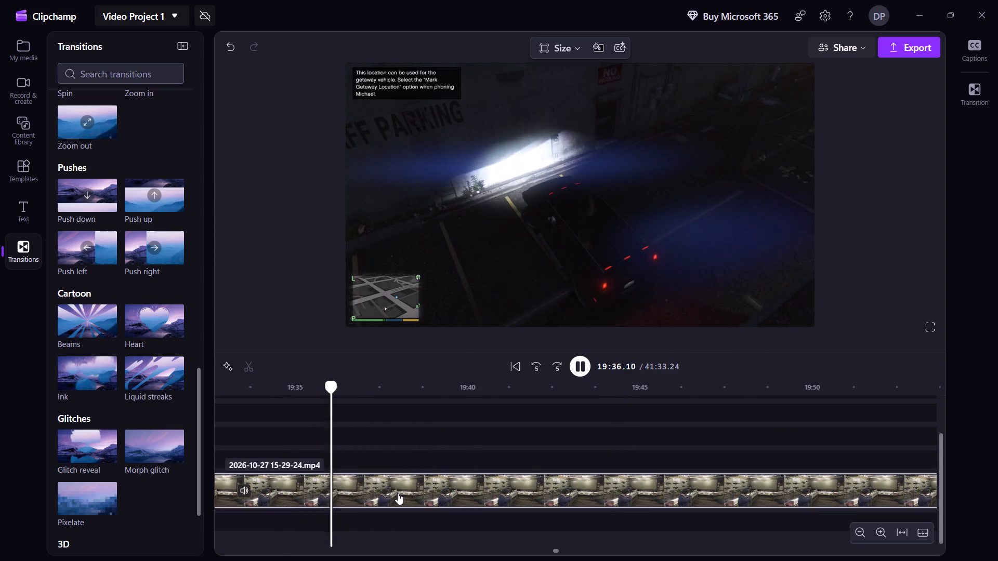
{"action": "key", "text": "space"}
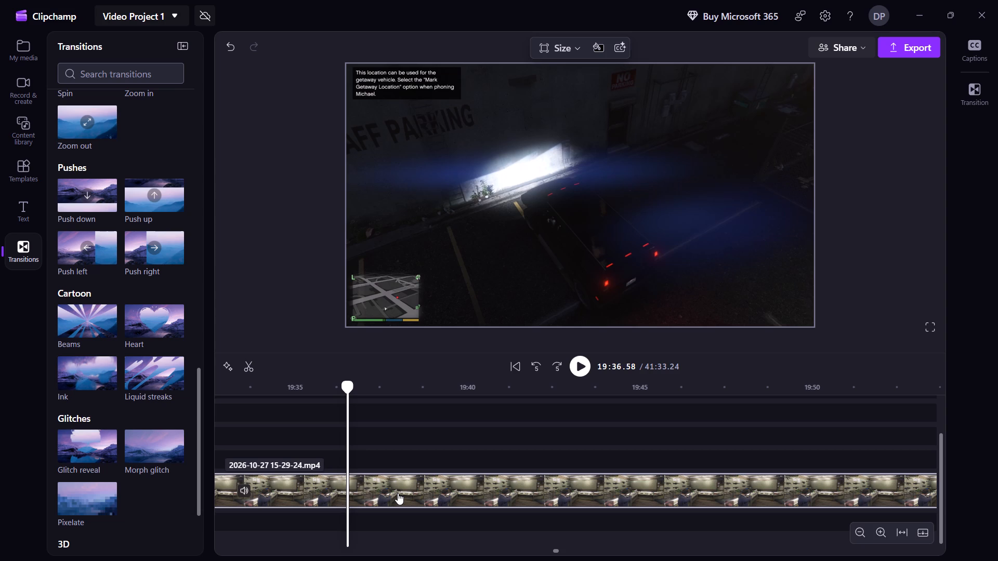
{"action": "key", "text": "s"}
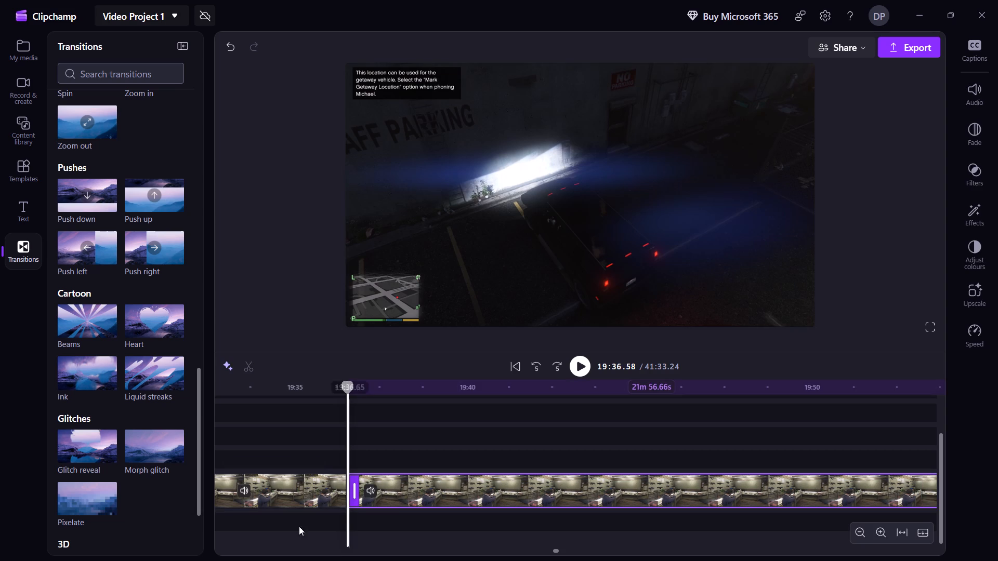
Delete the driving segment before the split at about 19:36 and close the gap it leaves.
{"action": "left_click_drag", "start_coordinate": [262, 491], "coordinate": [272, 496]}
{"action": "right_click", "coordinate": [272, 496]}
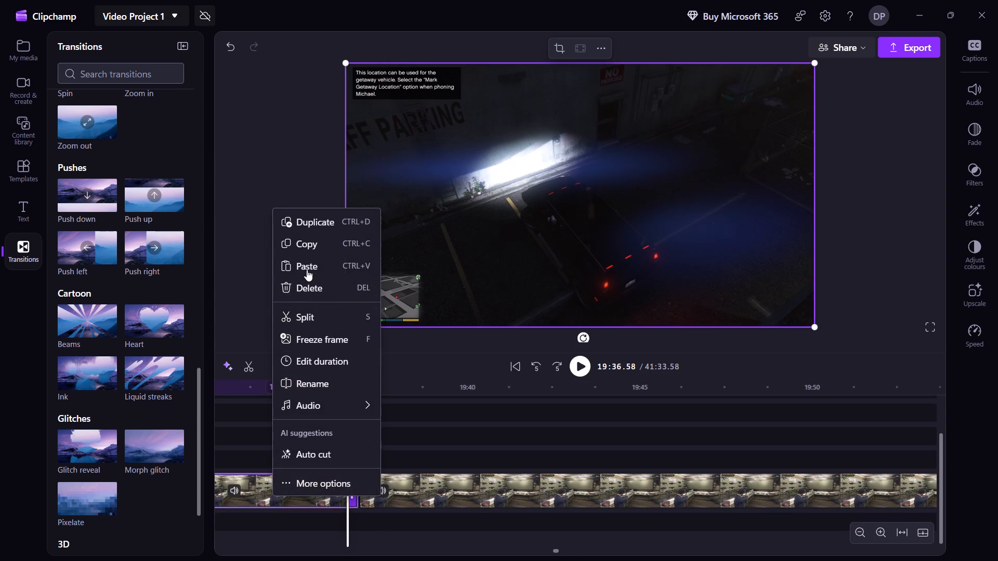
{"action": "left_click", "coordinate": [314, 284]}
{"action": "left_click", "coordinate": [295, 495]}
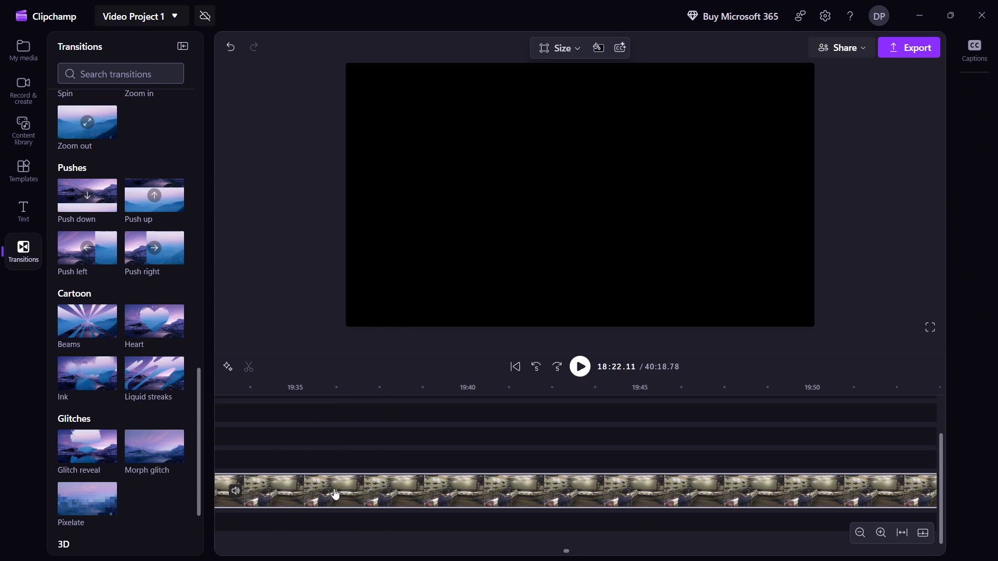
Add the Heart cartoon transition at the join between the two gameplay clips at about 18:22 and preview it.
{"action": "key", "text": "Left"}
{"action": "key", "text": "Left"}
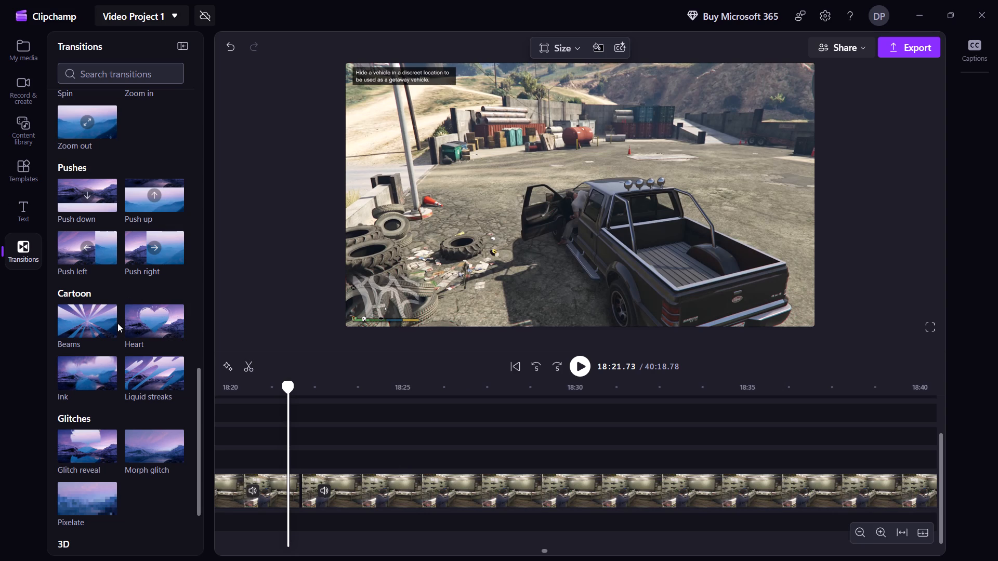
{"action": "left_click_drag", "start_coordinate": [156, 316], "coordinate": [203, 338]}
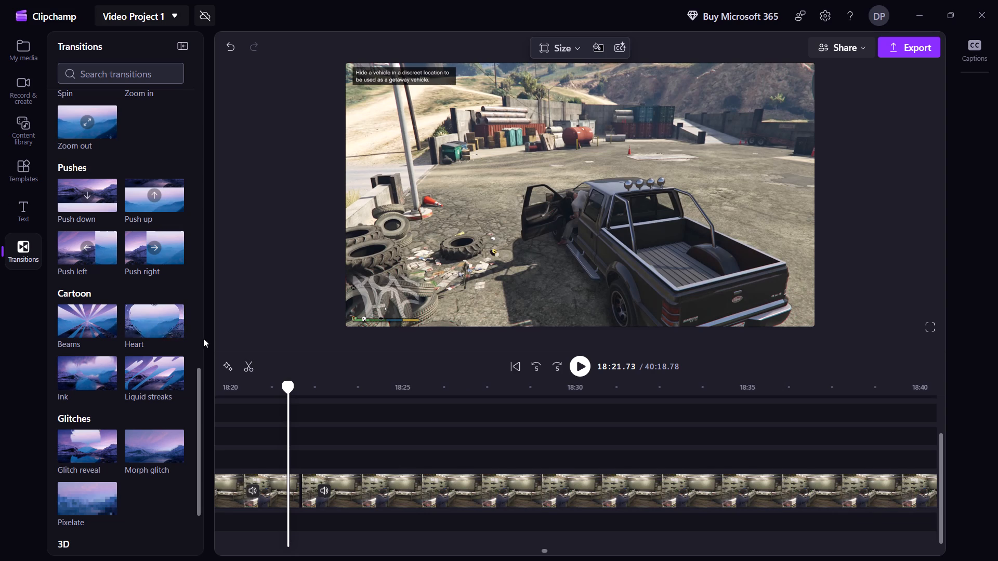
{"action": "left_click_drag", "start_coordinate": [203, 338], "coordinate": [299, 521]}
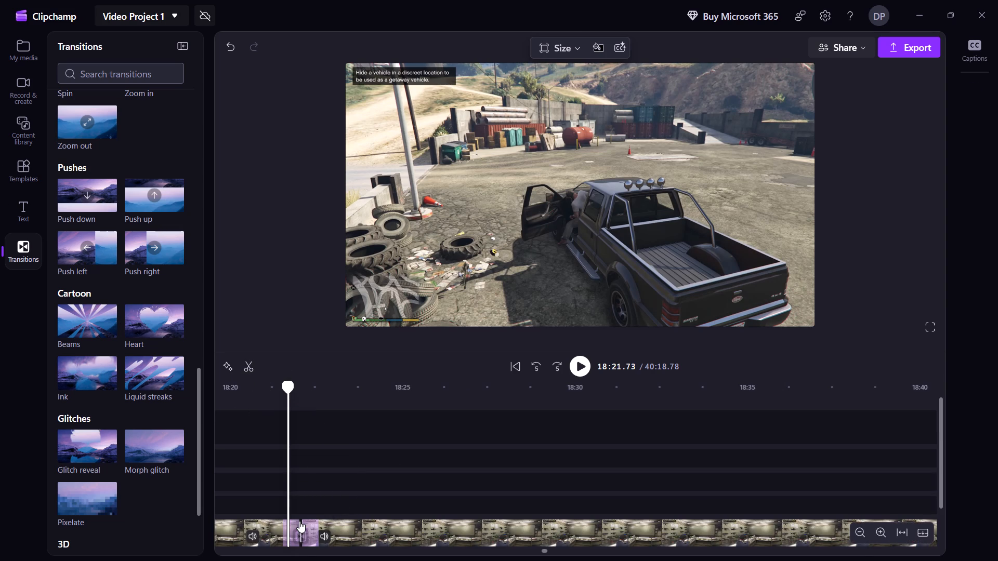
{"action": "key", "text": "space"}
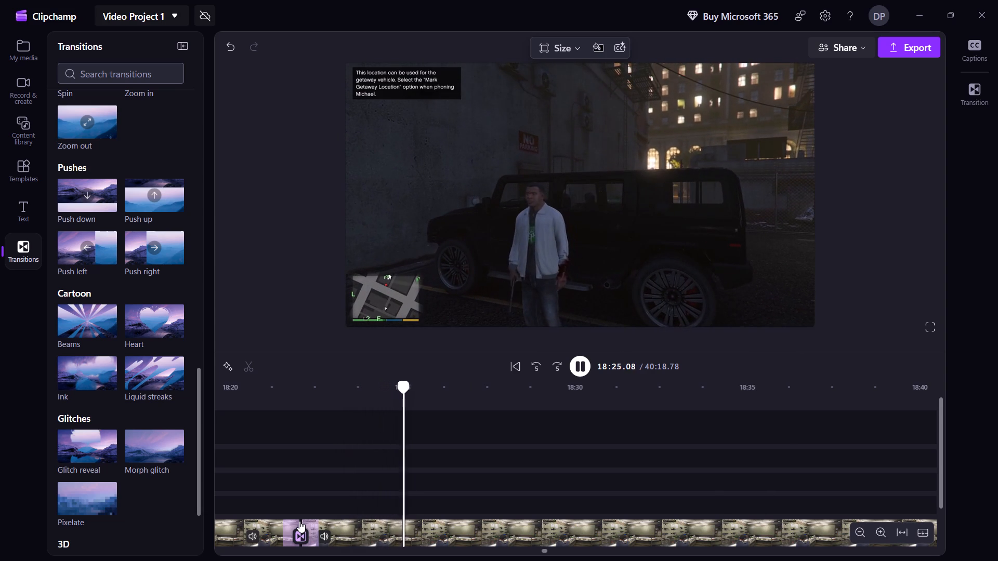
Replace the Heart transition at the join at about 18:22 with the Beams cartoon transition and preview it.
{"action": "scroll", "coordinate": [383, 495], "scroll_direction": "down", "scroll_amount": 1}
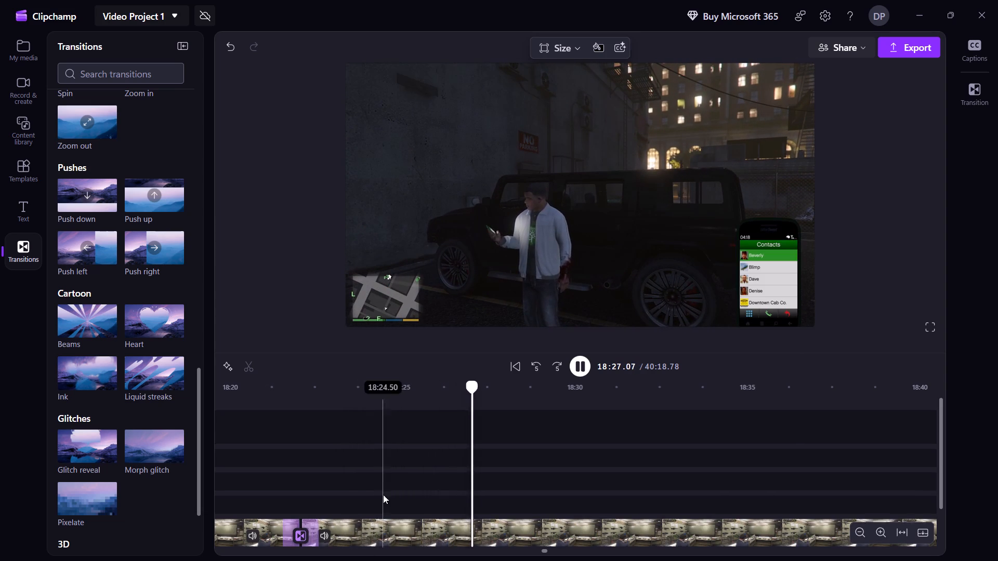
{"action": "scroll", "coordinate": [383, 495], "scroll_direction": "down", "scroll_amount": 1}
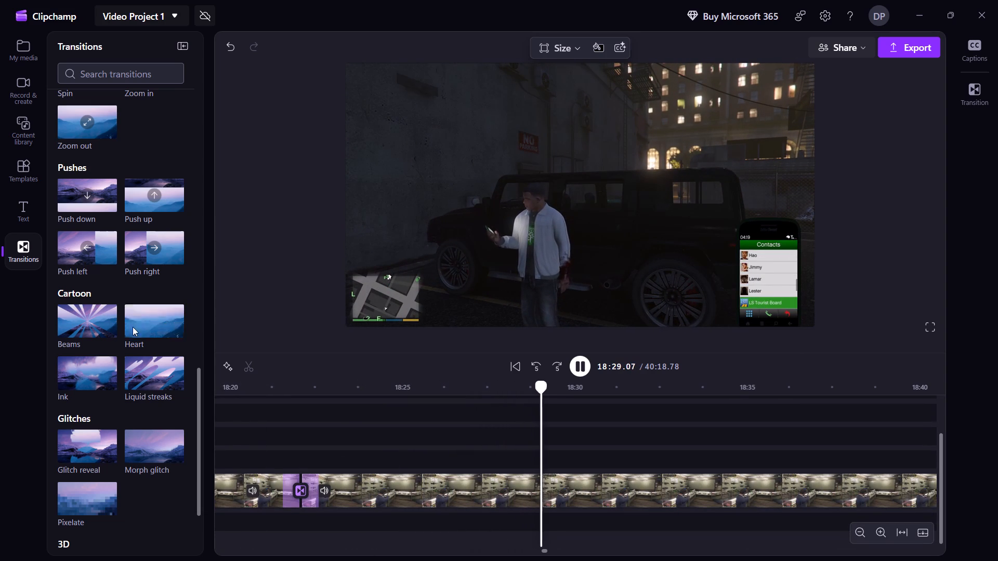
{"action": "left_click_drag", "start_coordinate": [96, 326], "coordinate": [389, 497]}
{"action": "key", "text": "shift+Left"}
{"action": "key", "text": "shift+Left"}
{"action": "key", "text": "shift+Left"}
{"action": "key", "text": "shift+Left"}
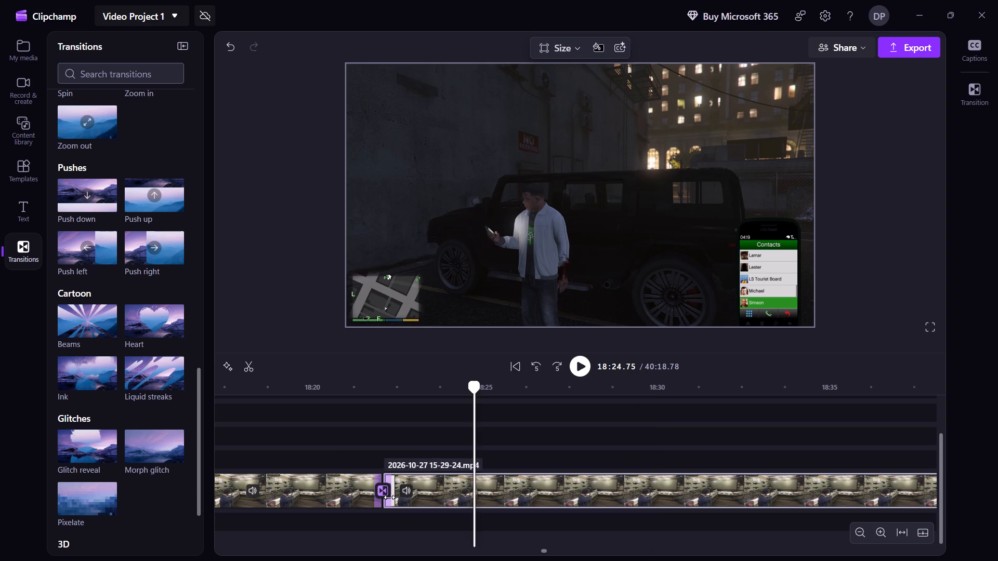
{"action": "key", "text": "shift+Right"}
{"action": "key", "text": "shift+Right"}
{"action": "key", "text": "shift+Right"}
{"action": "key", "text": "shift+Left"}
{"action": "key", "text": "shift+Left"}
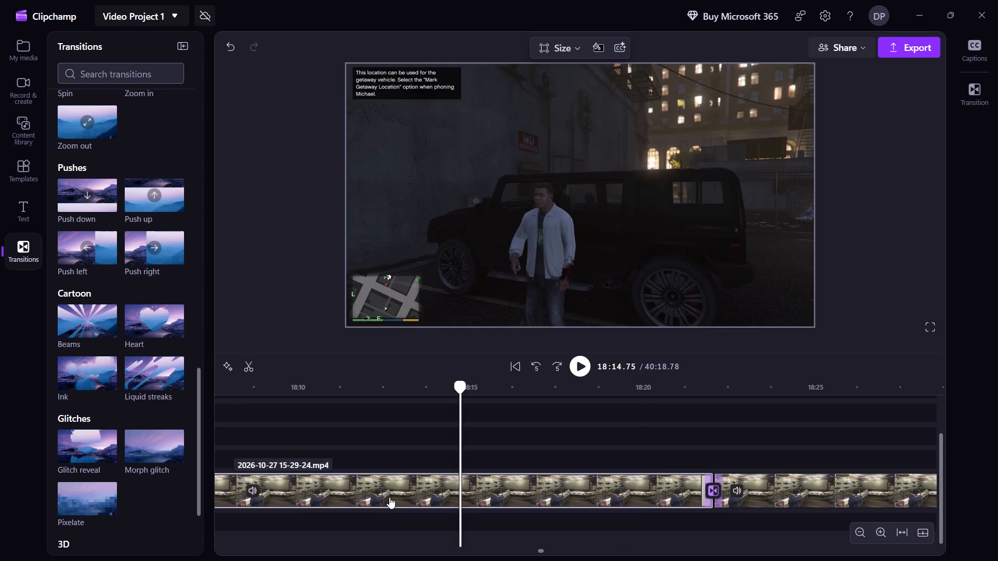
{"action": "key", "text": "space"}
{"action": "key", "text": "shift+Right"}
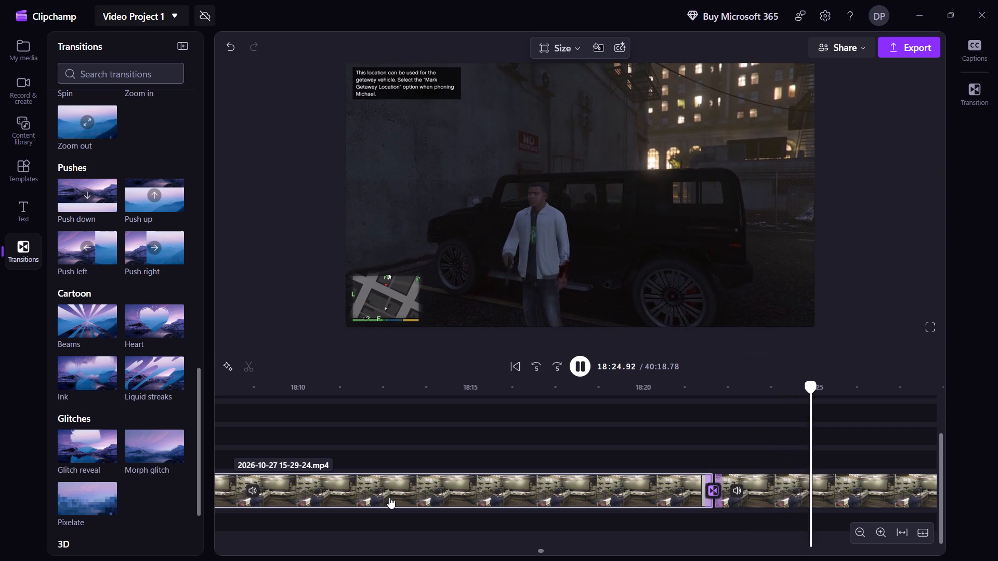
Split the gameplay clip after the phone call to Michael, at about 18:54, while the mission passed title is on screen.
{"action": "key", "text": "Right"}
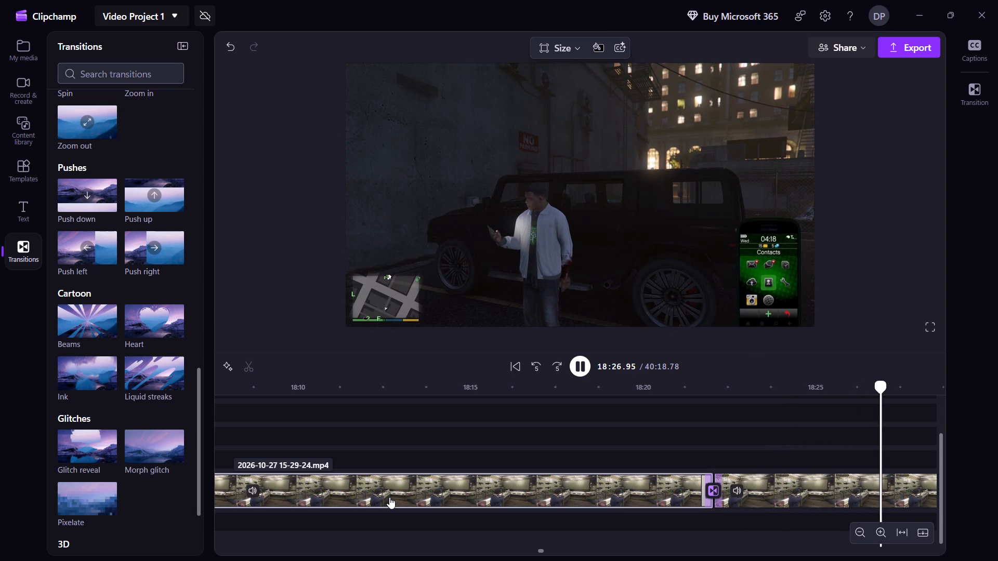
{"action": "key", "text": "Down"}
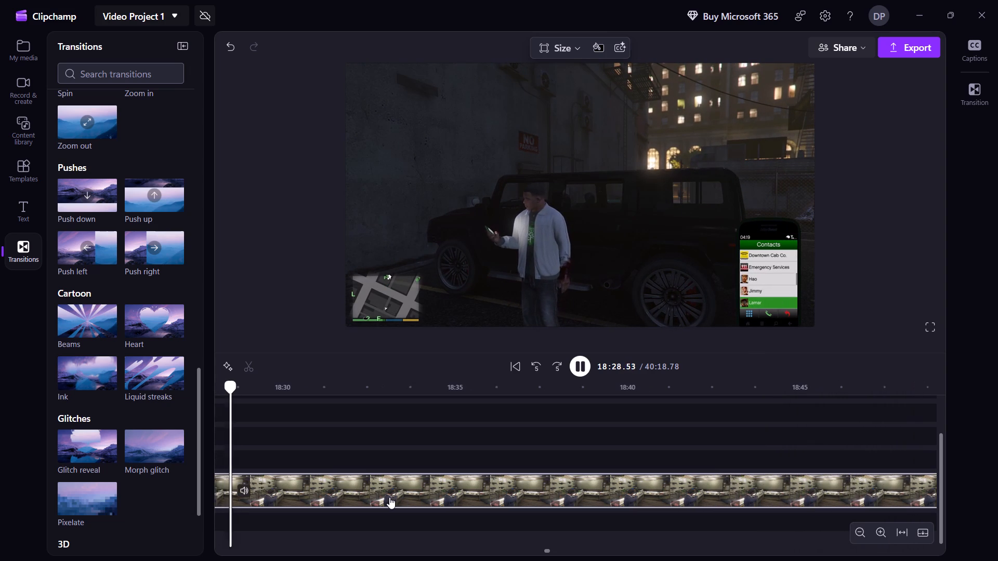
{"action": "key", "text": "Right"}
{"action": "key", "text": "Right"}
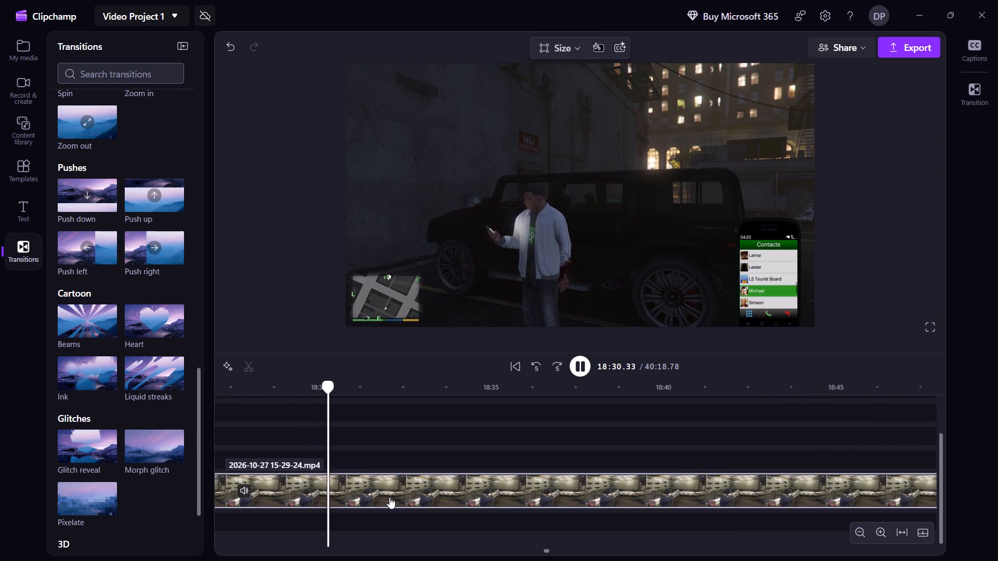
{"action": "key", "text": "Right"}
{"action": "key", "text": "Right"}
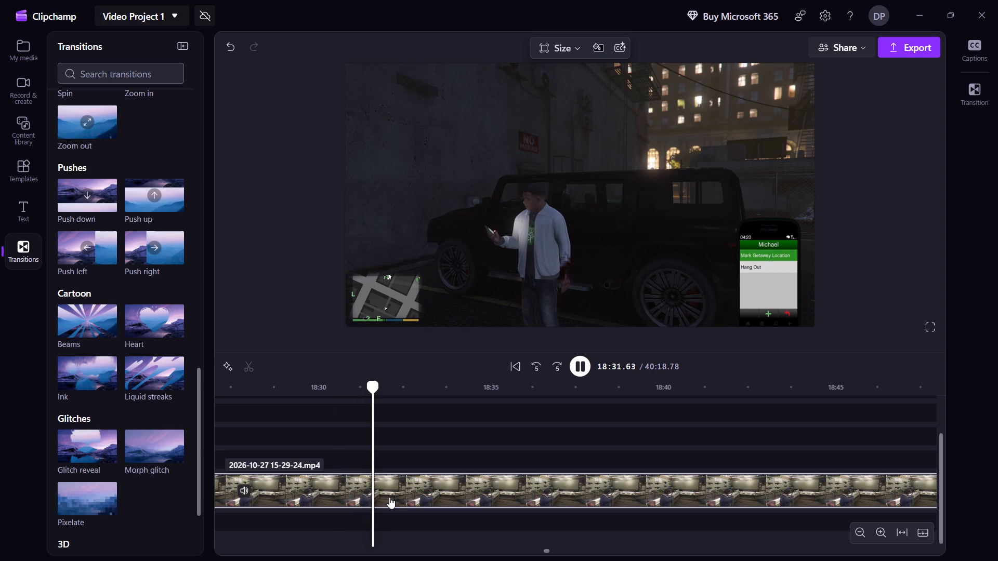
{"action": "key", "text": "Right"}
{"action": "key", "text": "Right"}
{"action": "key", "text": "Right"}
{"action": "key", "text": "Right"}
{"action": "key", "text": "Right"}
{"action": "key", "text": "Right"}
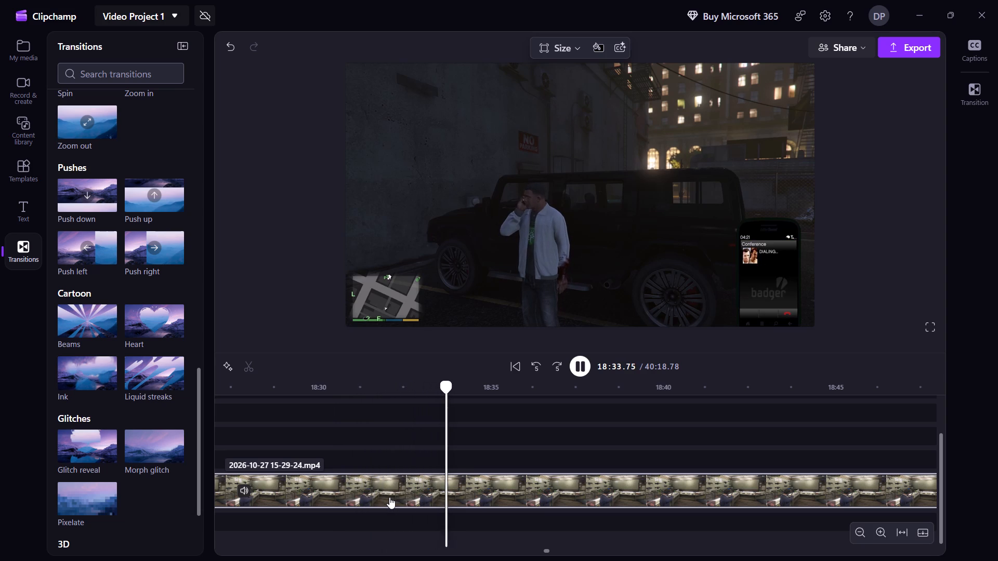
{"action": "key", "text": "Right"}
{"action": "key", "text": "Right"}
{"action": "key", "text": "Right"}
{"action": "key", "text": "Right"}
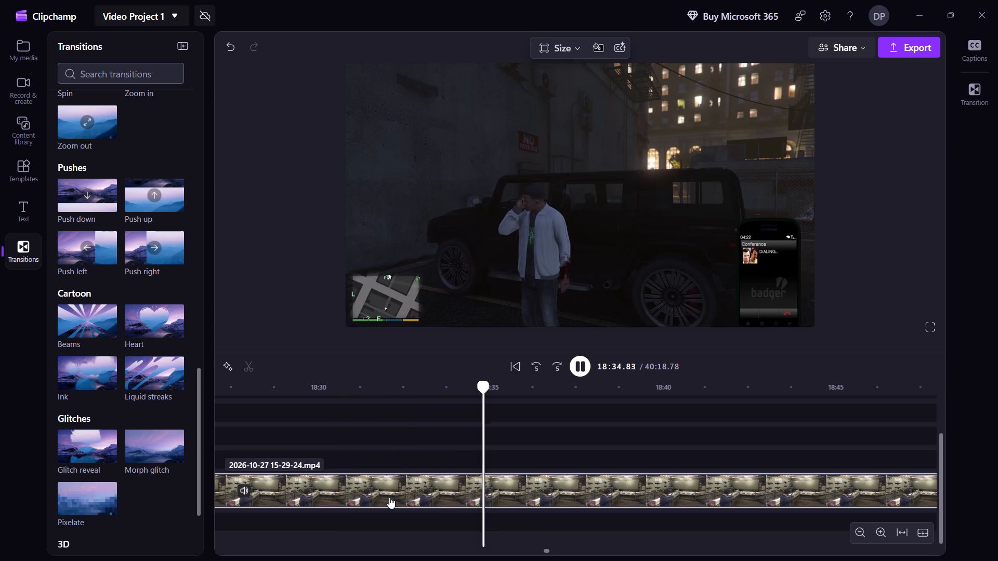
{"action": "key", "text": "Right"}
{"action": "key", "text": "Right"}
{"action": "key", "text": "Right"}
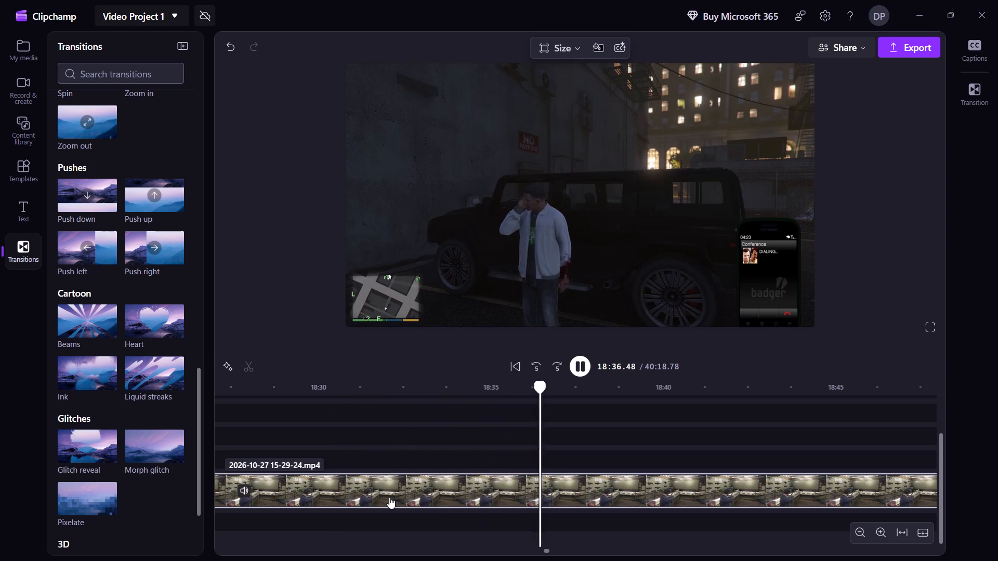
{"action": "key", "text": "Right"}
{"action": "key", "text": "Right"}
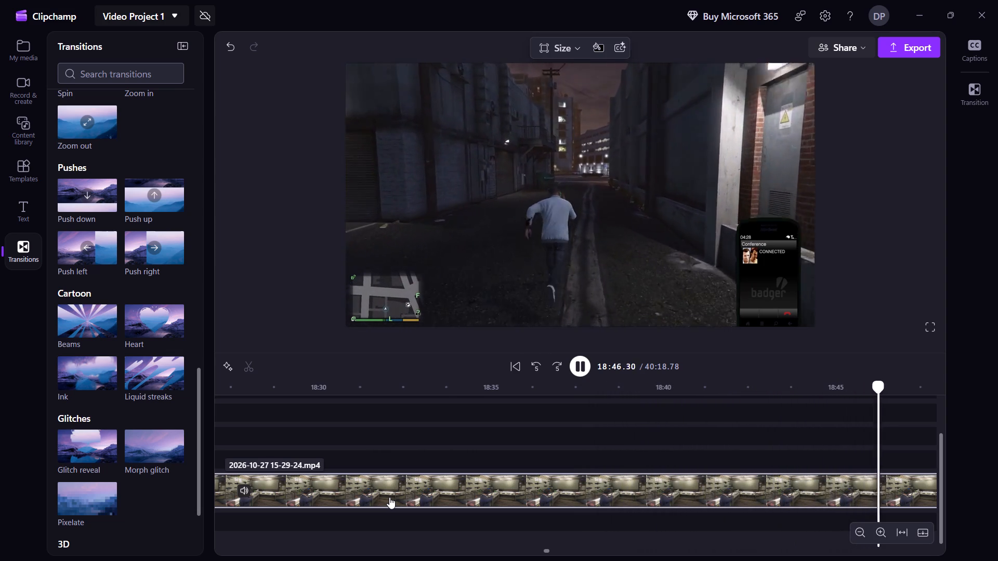
{"action": "key", "text": "shift+Right"}
{"action": "key", "text": "shift+Left"}
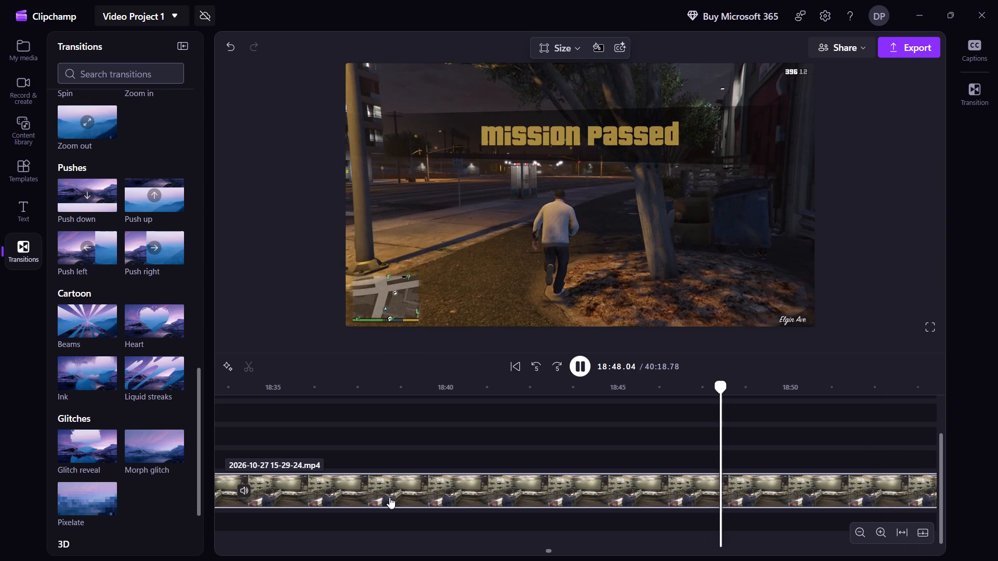
{"action": "key", "text": "shift+Right"}
{"action": "key", "text": "space"}
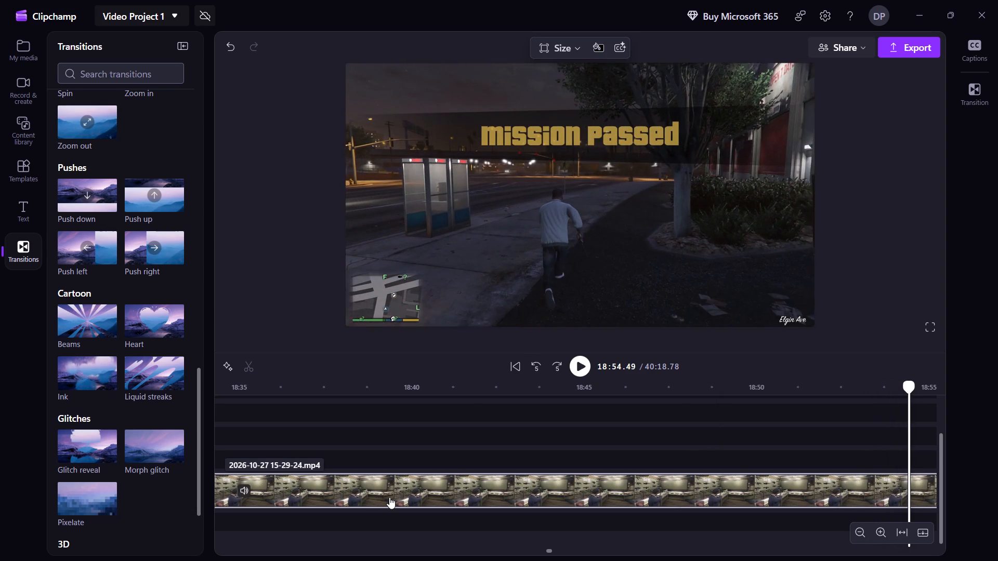
{"action": "type", "text": "s"}
{"action": "key", "text": "space"}
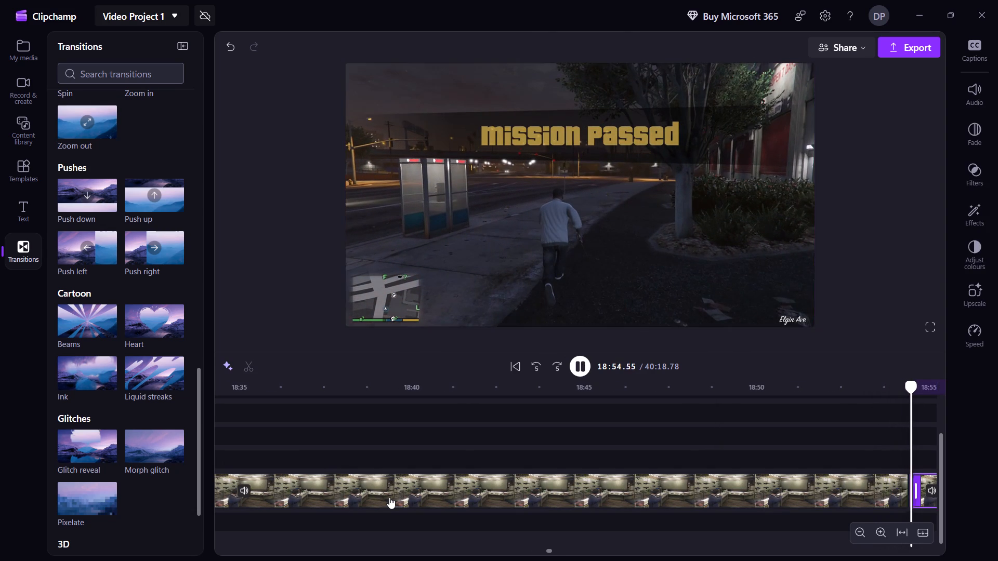
{"action": "key", "text": "shift+Right"}
{"action": "key", "text": "shift+Right"}
{"action": "key", "text": "shift+Right"}
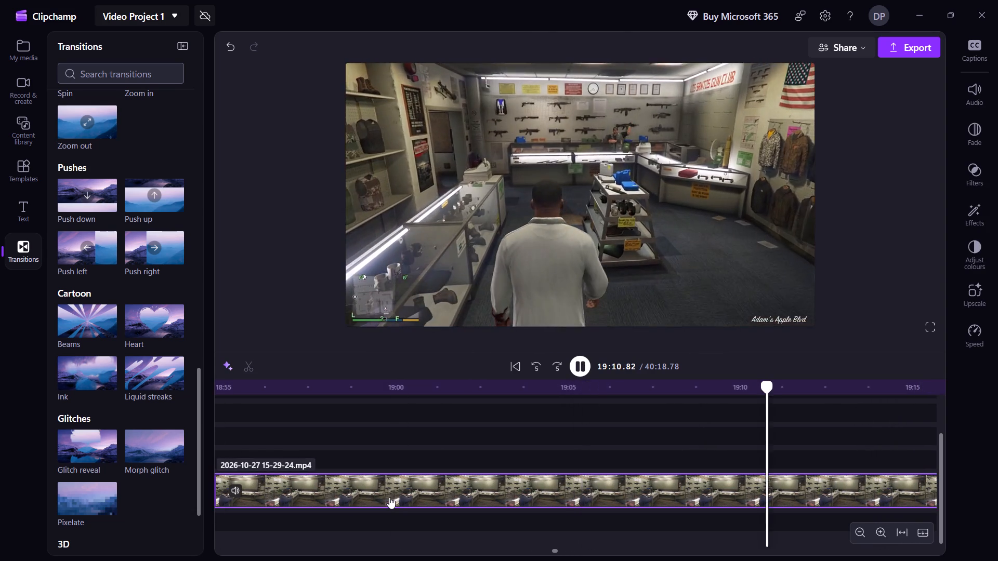
{"action": "key", "text": "shift+Right"}
{"action": "key", "text": "shift+Right"}
{"action": "key", "text": "shift+Right"}
{"action": "key", "text": "shift+Right"}
{"action": "key", "text": "shift+Right"}
{"action": "key", "text": "shift+Right"}
{"action": "key", "text": "shift+Right"}
{"action": "key", "text": "shift+Right"}
{"action": "key", "text": "shift+Right"}
{"action": "key", "text": "shift+Right"}
{"action": "key", "text": "shift+Right"}
{"action": "key", "text": "shift+Right"}
{"action": "key", "text": "shift+Right"}
{"action": "key", "text": "shift+Right"}
{"action": "key", "text": "shift+Right"}
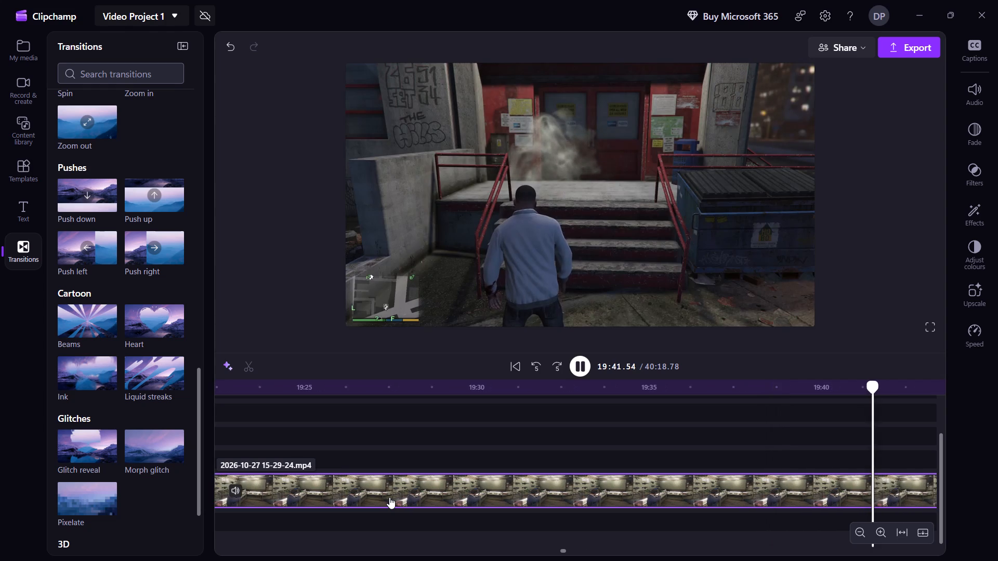
{"action": "key", "text": "shift+Right"}
{"action": "key", "text": "shift+Right"}
{"action": "key", "text": "shift+Right"}
{"action": "key", "text": "shift+Right"}
{"action": "key", "text": "shift+Right"}
{"action": "key", "text": "shift+Right"}
{"action": "key", "text": "shift+Right"}
{"action": "key", "text": "shift+Right"}
{"action": "key", "text": "shift+Right"}
{"action": "key", "text": "shift+Right"}
{"action": "key", "text": "shift+Right"}
{"action": "key", "text": "shift+Right"}
{"action": "key", "text": "shift+Right"}
{"action": "key", "text": "shift+Right"}
{"action": "key", "text": "shift+Right"}
{"action": "key", "text": "shift+Right"}
{"action": "key", "text": "shift+Right"}
{"action": "key", "text": "shift+Right"}
{"action": "key", "text": "shift+Right"}
{"action": "key", "text": "shift+Right"}
{"action": "key", "text": "shift+Right"}
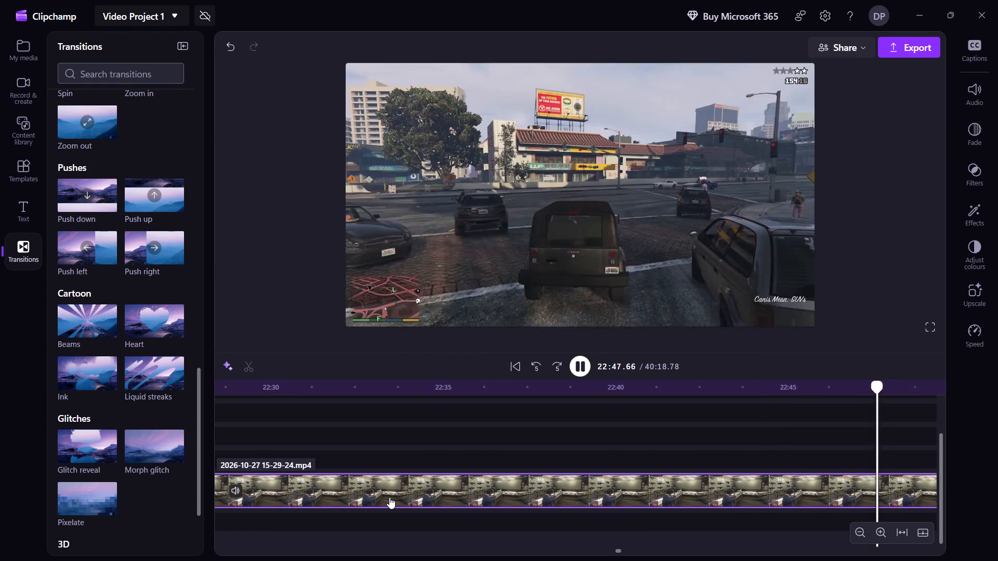
{"action": "key", "text": "shift+Right"}
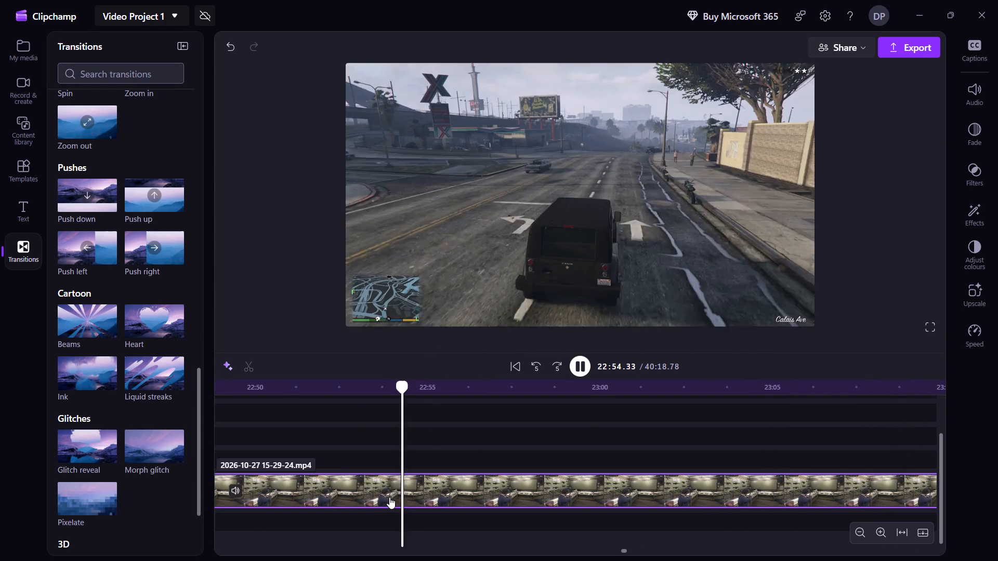
{"action": "key", "text": "shift+Right"}
{"action": "key", "text": "shift+Right"}
{"action": "key", "text": "shift+Right"}
{"action": "key", "text": "shift+Right"}
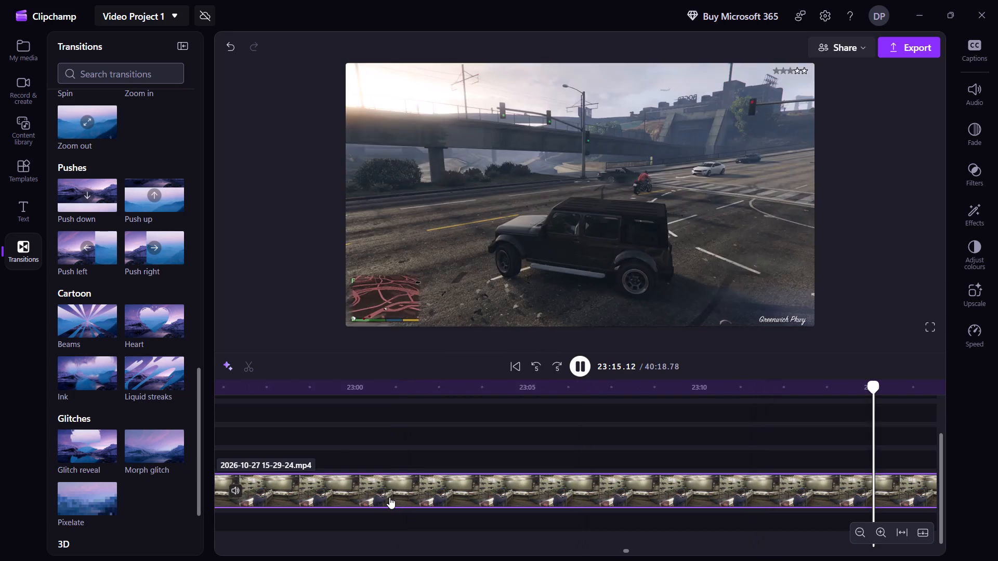
{"action": "key", "text": "shift+Right"}
{"action": "key", "text": "shift+Right"}
{"action": "key", "text": "shift+Right"}
{"action": "key", "text": "shift+Right"}
{"action": "key", "text": "shift+Right"}
{"action": "key", "text": "shift+Right"}
{"action": "key", "text": "shift+Right"}
{"action": "key", "text": "shift+Right"}
{"action": "key", "text": "shift+Right"}
{"action": "key", "text": "shift+Right"}
{"action": "key", "text": "shift+Right"}
{"action": "key", "text": "shift+Right"}
{"action": "key", "text": "shift+Right"}
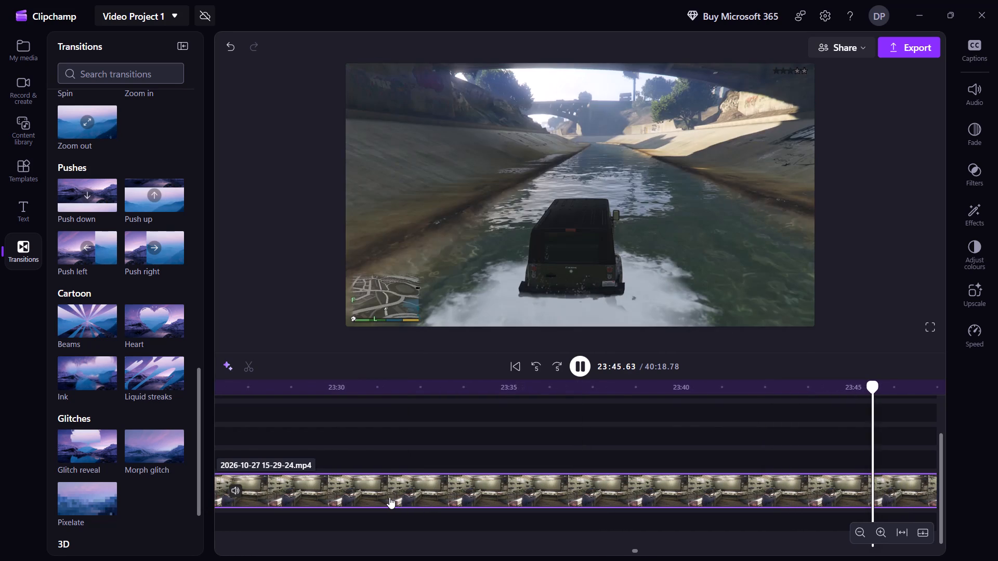
{"action": "key", "text": "shift+Right"}
{"action": "key", "text": "shift+Right"}
{"action": "key", "text": "shift+Right"}
{"action": "key", "text": "shift+Right"}
{"action": "key", "text": "shift+Right"}
{"action": "key", "text": "shift+Right"}
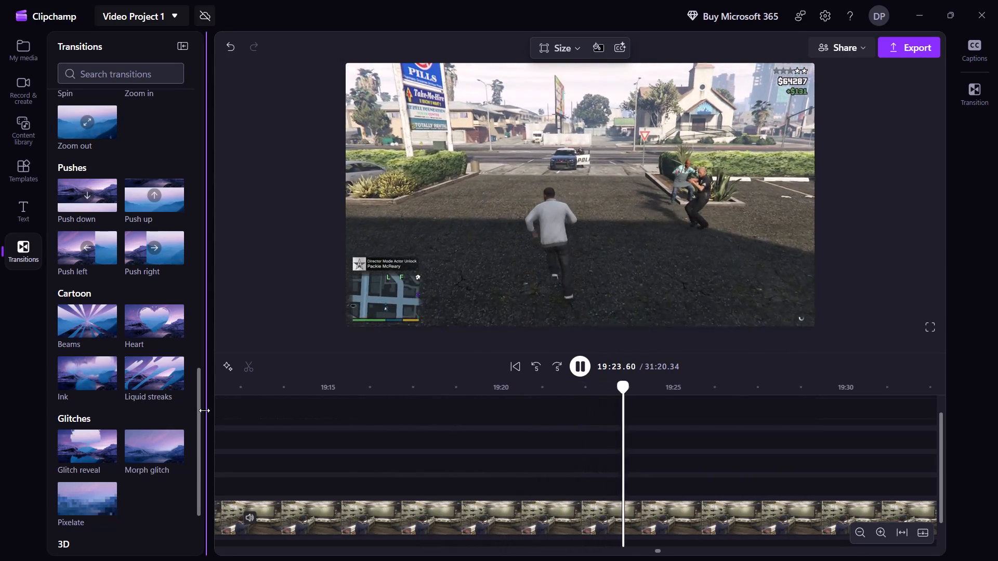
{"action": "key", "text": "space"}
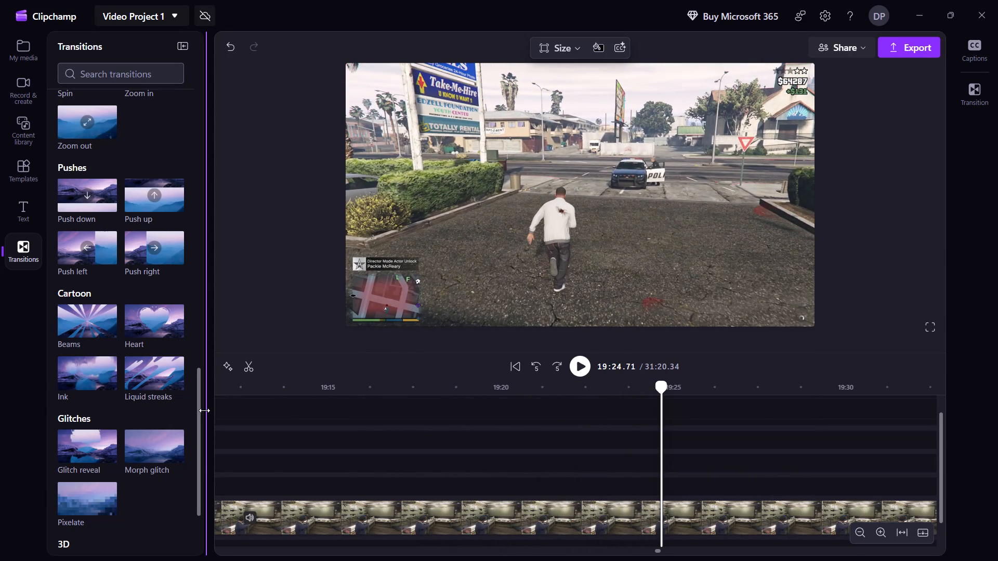
{"action": "left_click", "coordinate": [600, 459]}
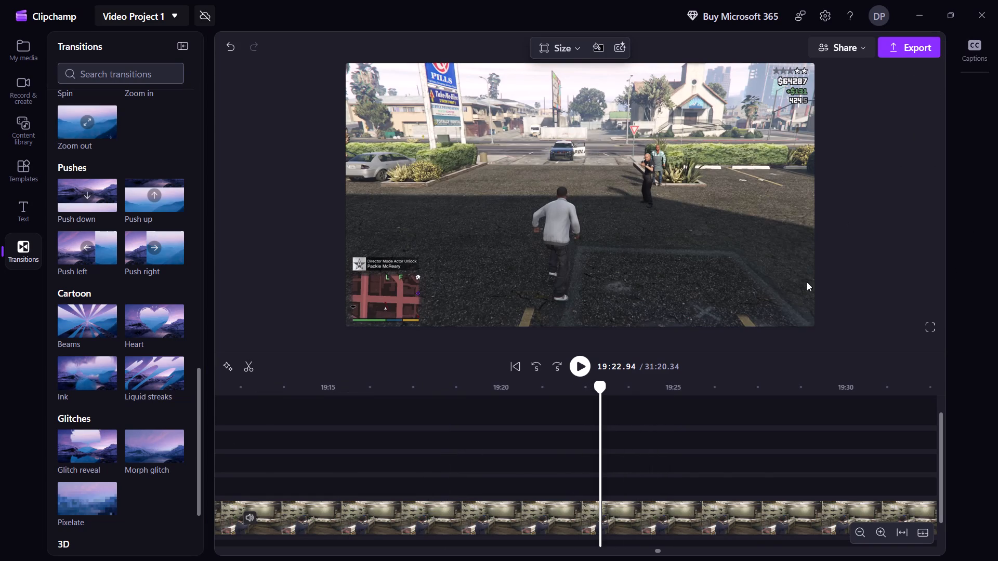
{"action": "double_click", "coordinate": [616, 457]}
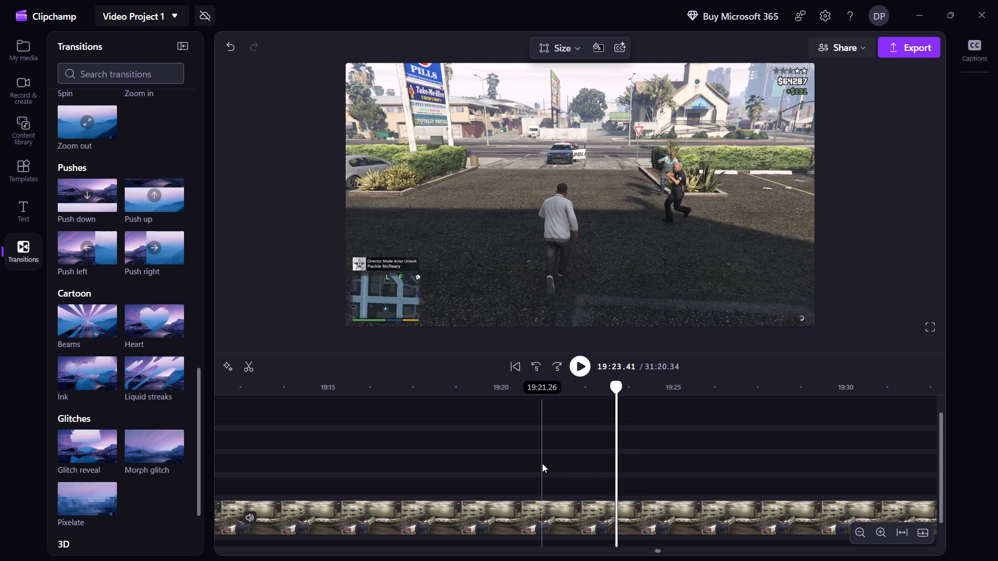
{"action": "left_click", "coordinate": [542, 463]}
{"action": "left_click", "coordinate": [594, 463]}
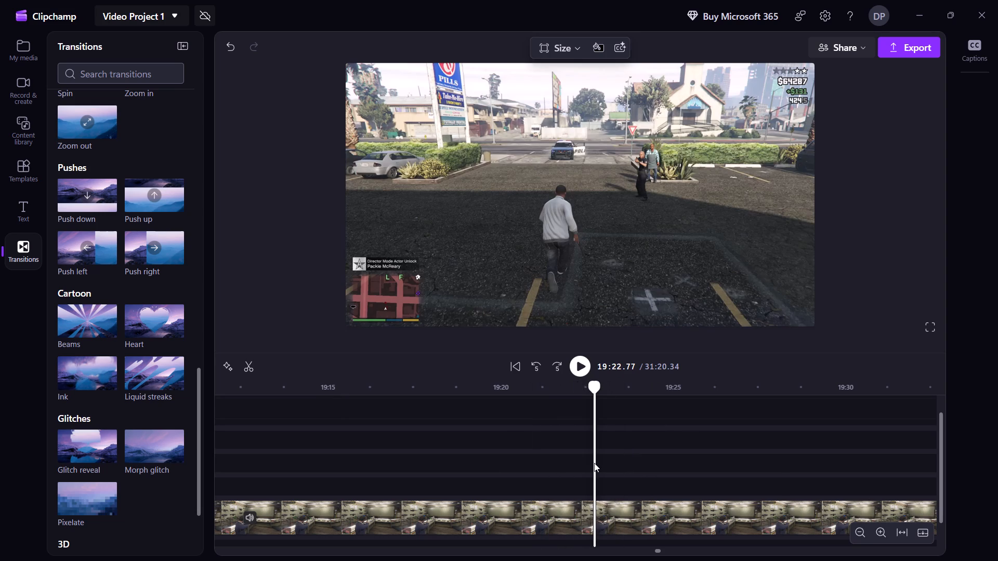
Browse the text styles and add a Pride style title to the timeline at about 19:22.8.
{"action": "left_click", "coordinate": [15, 197]}
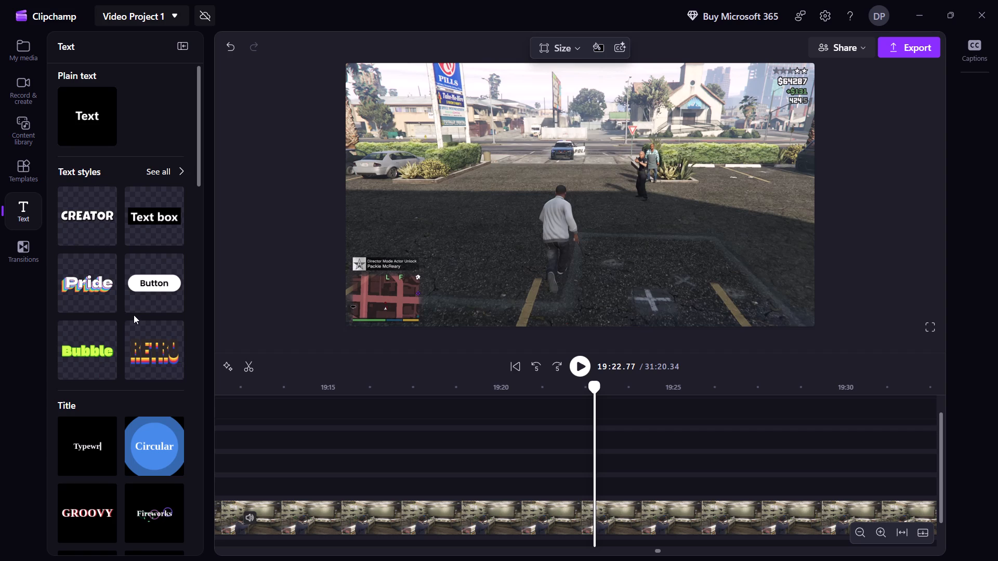
{"action": "scroll", "coordinate": [120, 237], "scroll_direction": "up", "scroll_amount": 2}
{"action": "scroll", "coordinate": [120, 237], "scroll_direction": "down", "scroll_amount": 2}
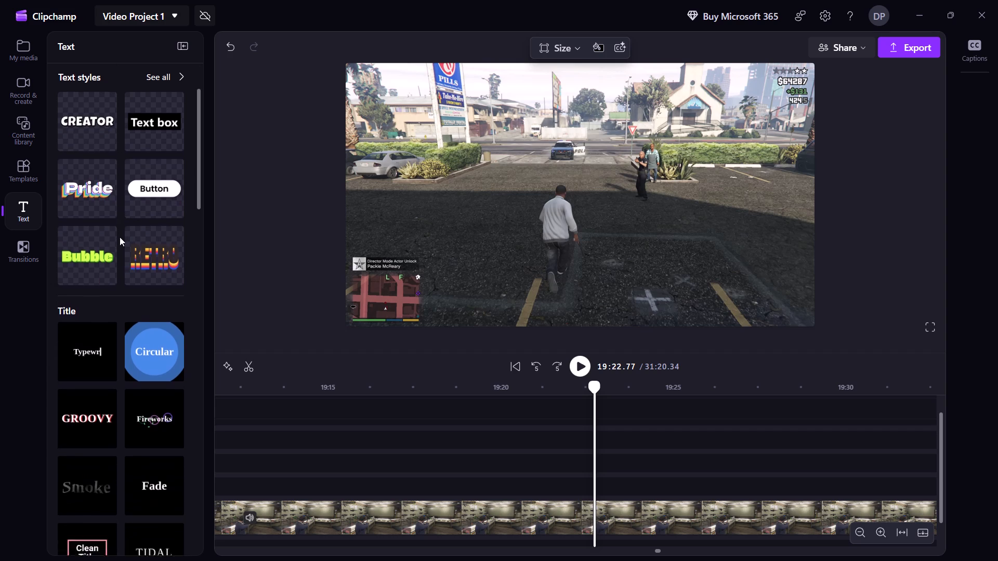
{"action": "scroll", "coordinate": [120, 237], "scroll_direction": "down", "scroll_amount": 8}
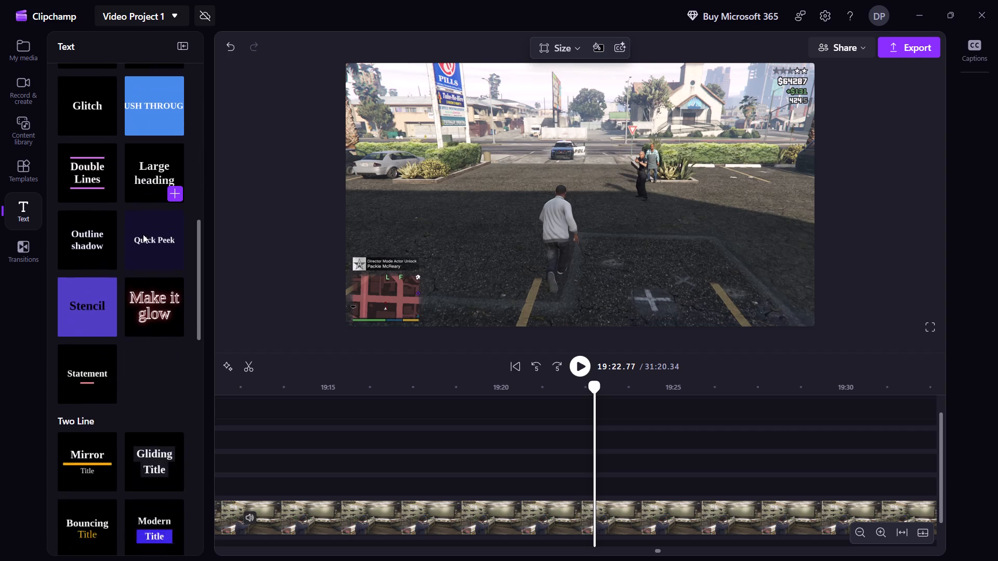
{"action": "scroll", "coordinate": [143, 234], "scroll_direction": "down", "scroll_amount": 7}
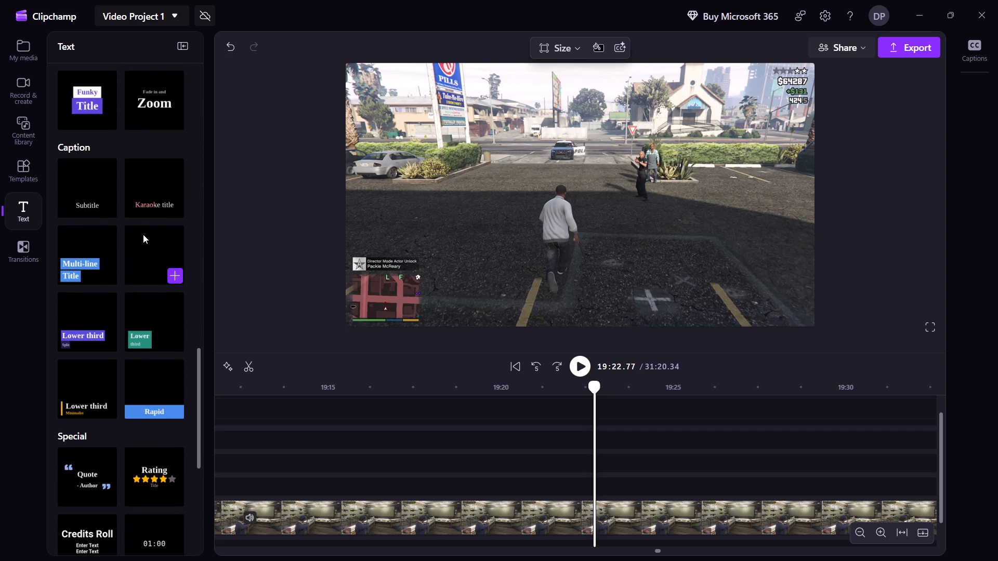
{"action": "scroll", "coordinate": [143, 234], "scroll_direction": "down", "scroll_amount": 3}
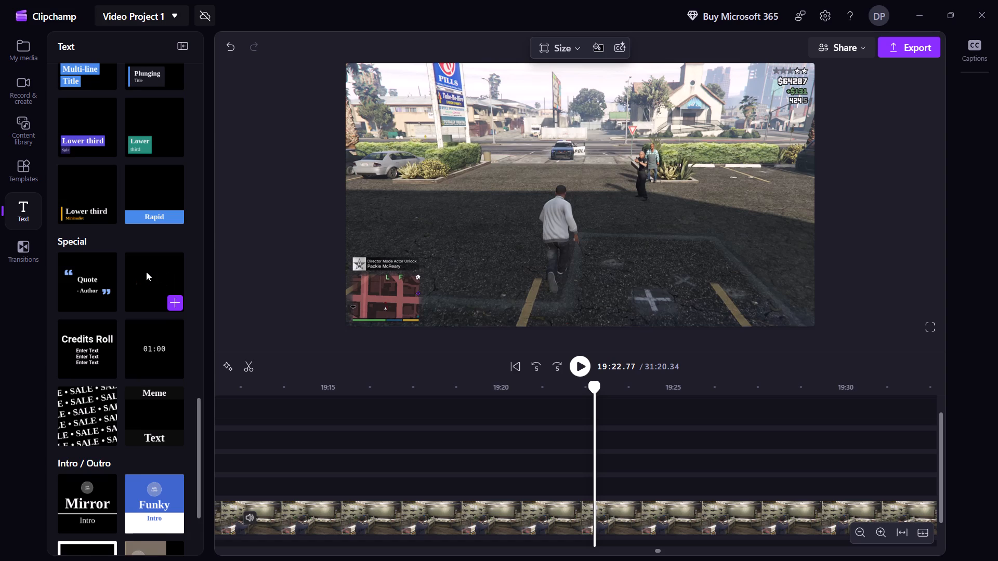
{"action": "scroll", "coordinate": [146, 272], "scroll_direction": "down", "scroll_amount": 5}
{"action": "scroll", "coordinate": [146, 281], "scroll_direction": "up", "scroll_amount": 20}
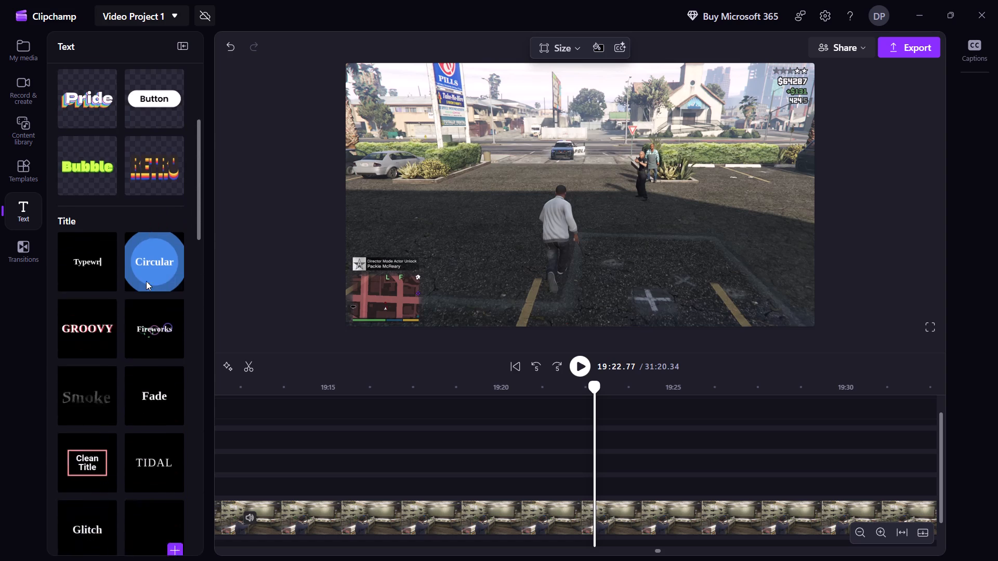
{"action": "scroll", "coordinate": [146, 281], "scroll_direction": "up", "scroll_amount": 5}
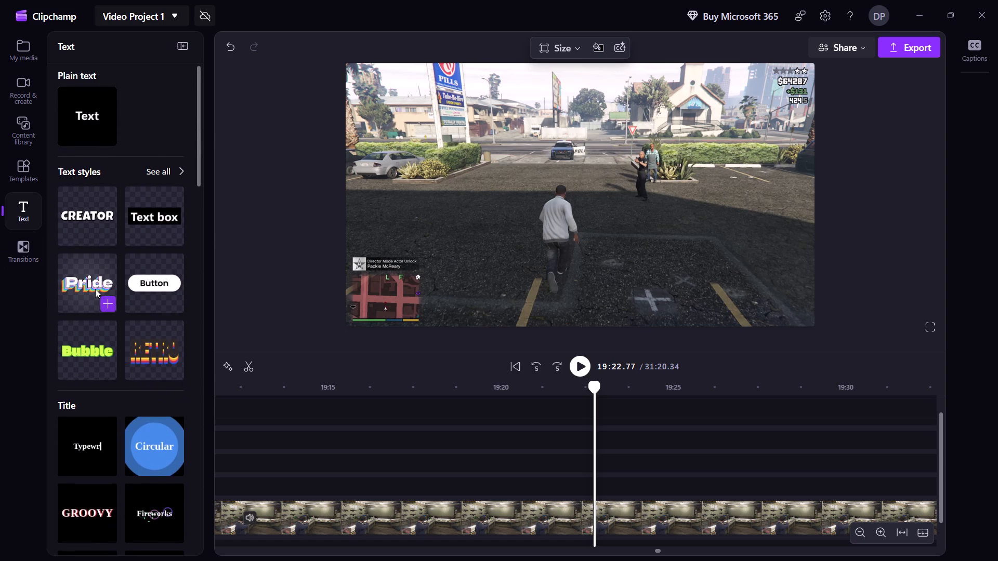
{"action": "left_click", "coordinate": [63, 274]}
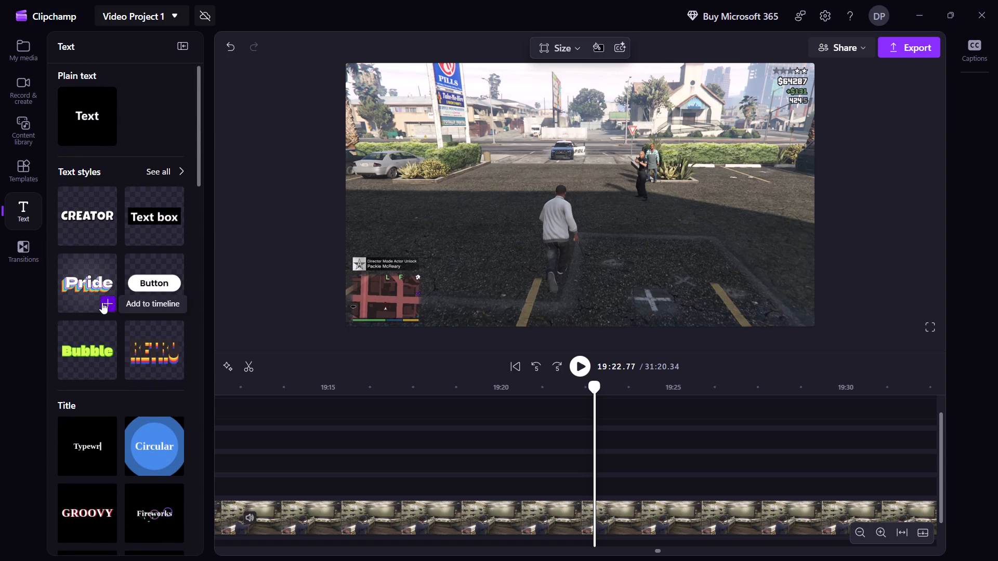
{"action": "left_click", "coordinate": [102, 302]}
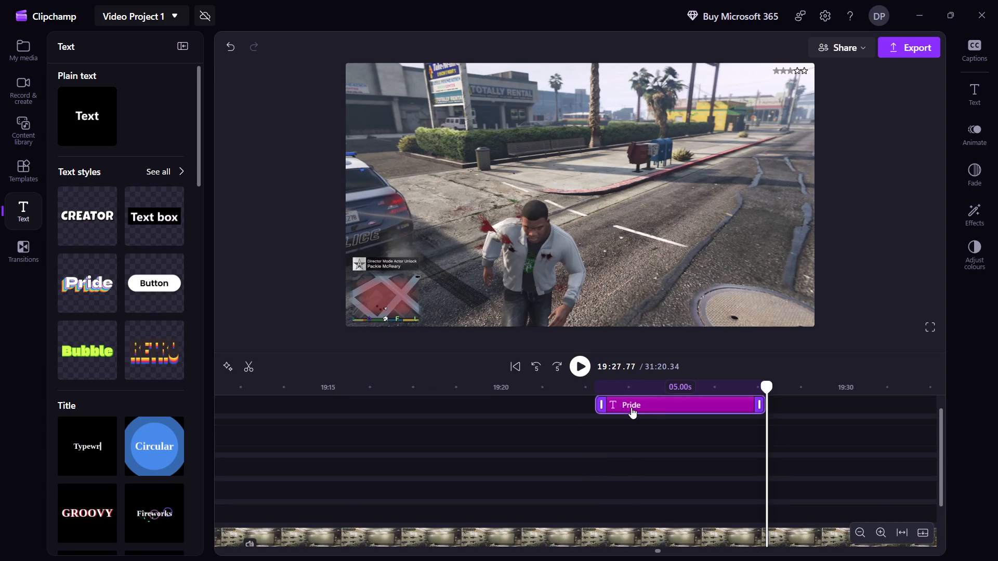
Display the Pride title over the footage and move it to the top centre of the video frame.
{"action": "left_click", "coordinate": [650, 408]}
{"action": "left_click", "coordinate": [982, 99]}
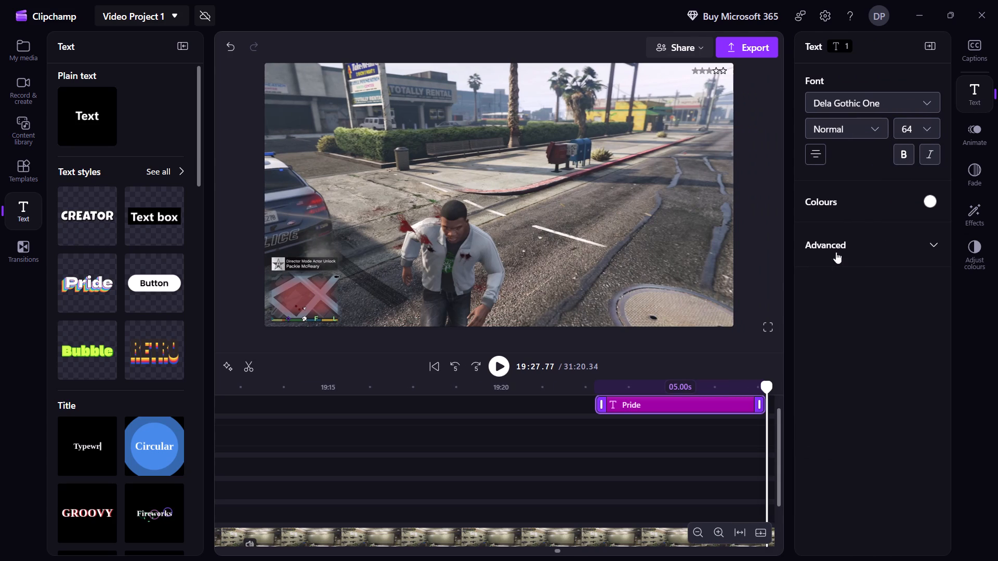
{"action": "double_click", "coordinate": [658, 404]}
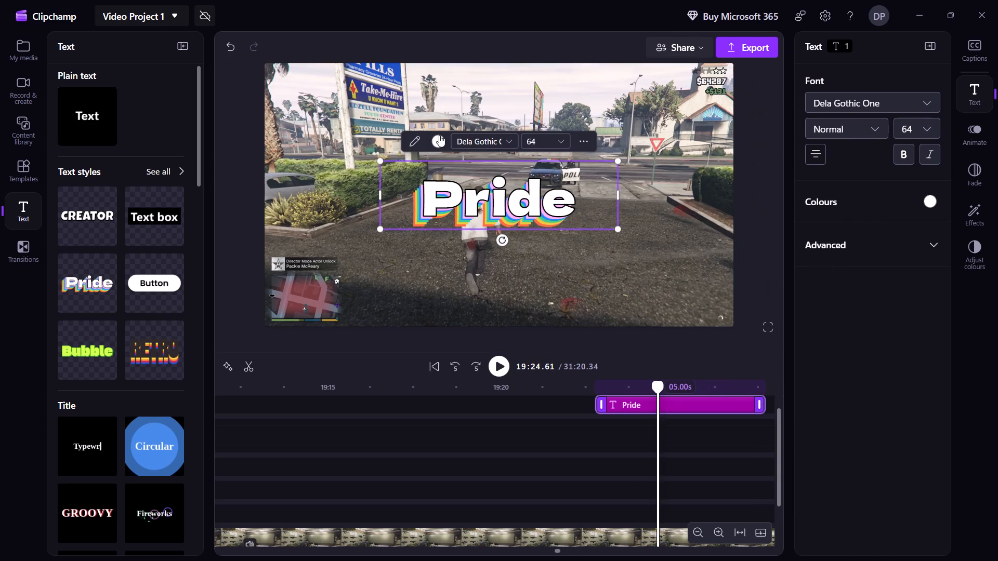
{"action": "left_click_drag", "start_coordinate": [488, 192], "coordinate": [488, 248]}
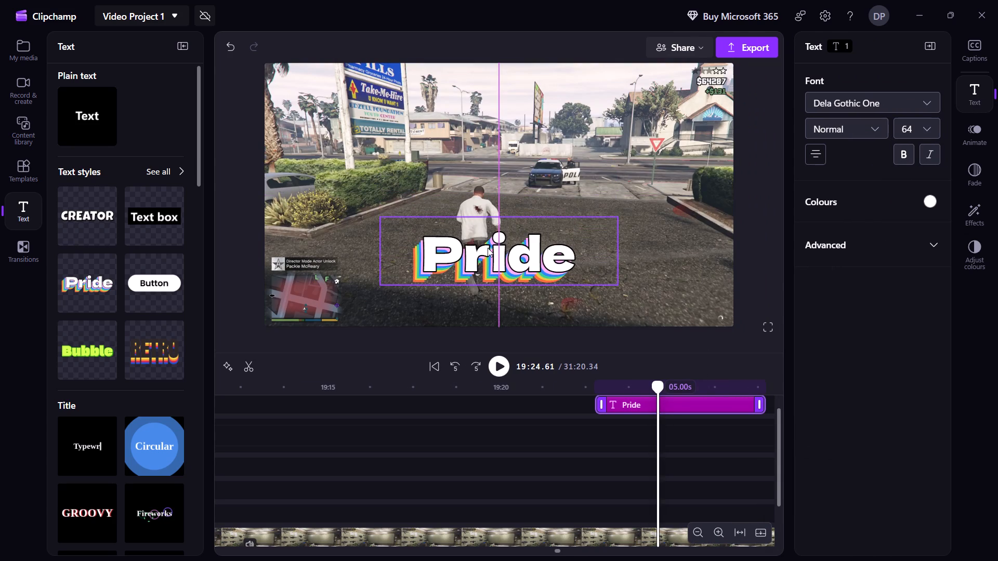
{"action": "left_click_drag", "start_coordinate": [488, 248], "coordinate": [490, 85]}
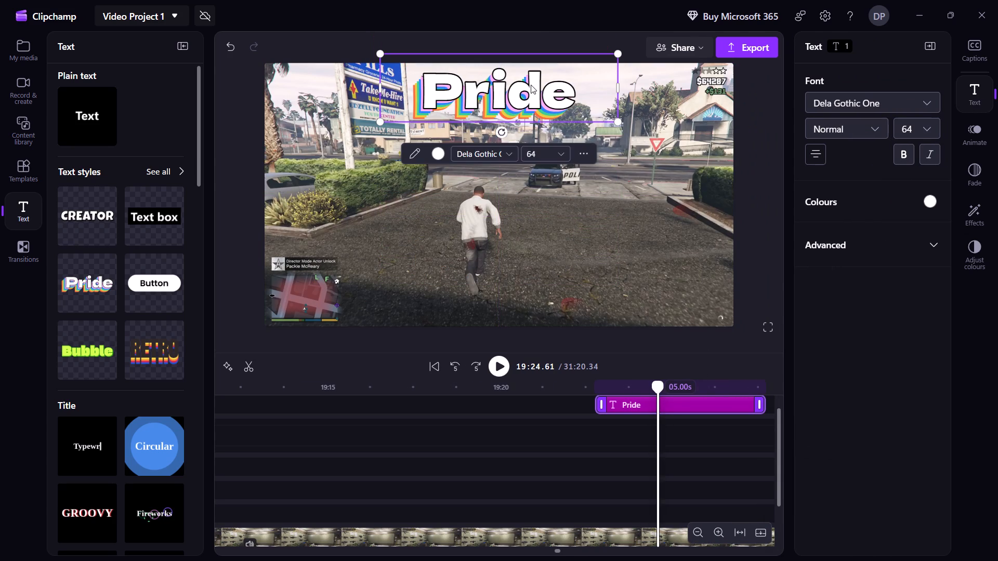
Clear the placeholder word Pride from the title and check its advanced text options.
{"action": "left_click", "coordinate": [569, 79]}
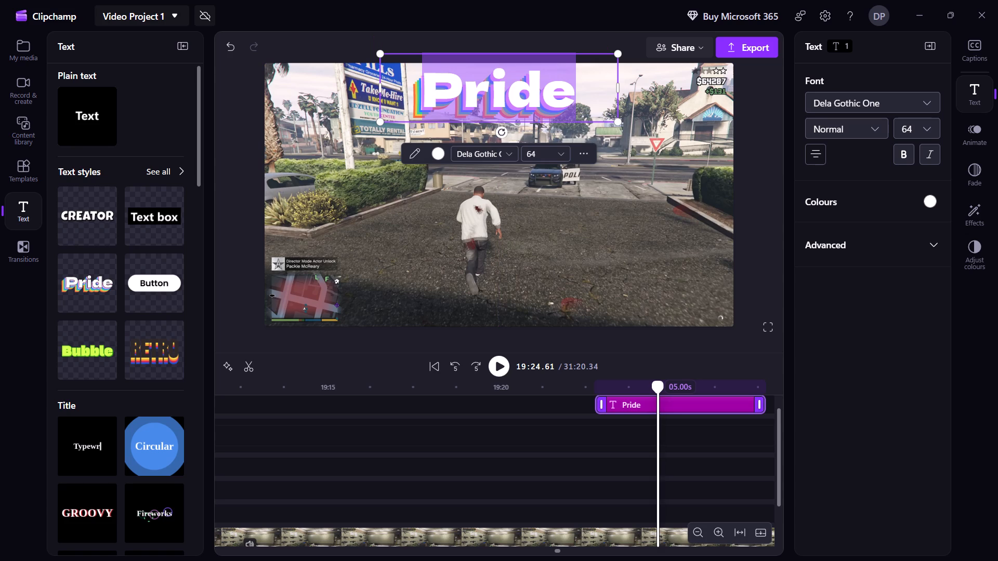
{"action": "key", "text": "BackSpace"}
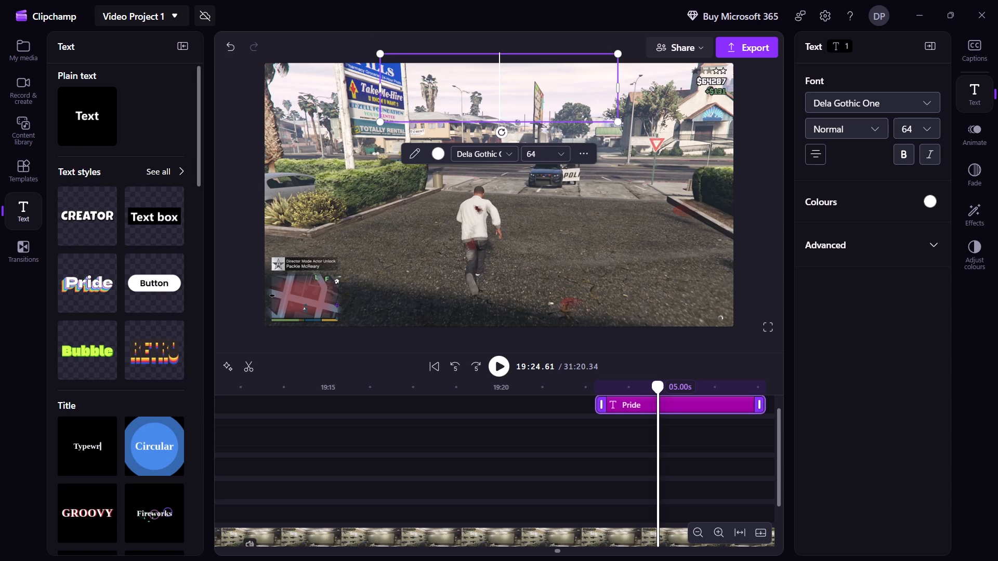
{"action": "key", "text": "BackSpace"}
{"action": "key", "text": "BackSpace"}
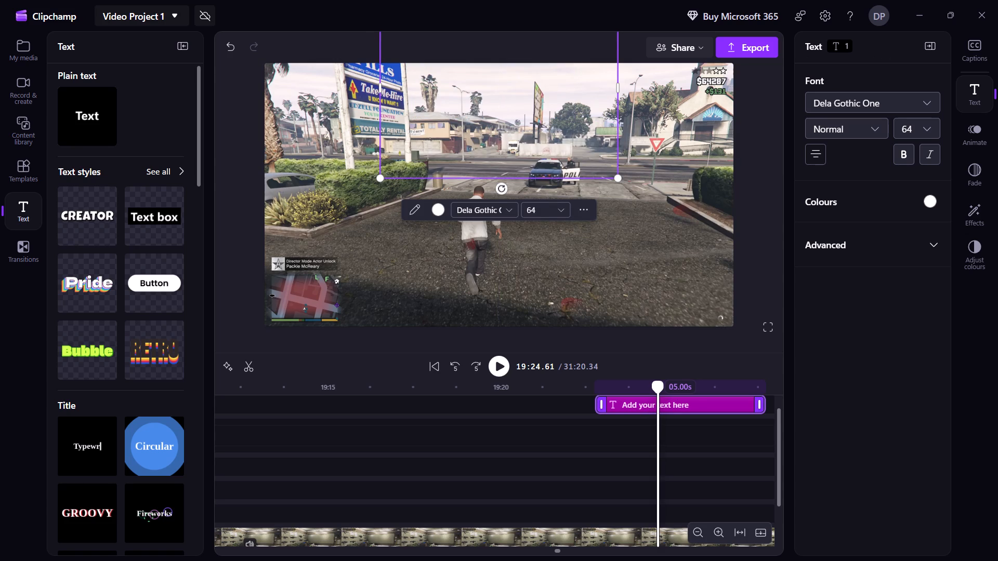
{"action": "left_click", "coordinate": [905, 236]}
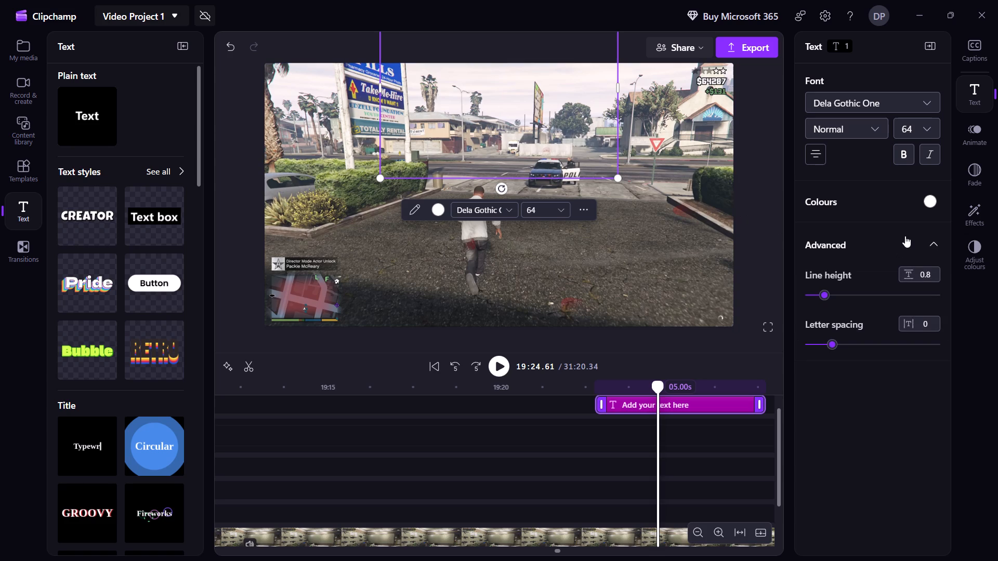
{"action": "left_click", "coordinate": [905, 236]}
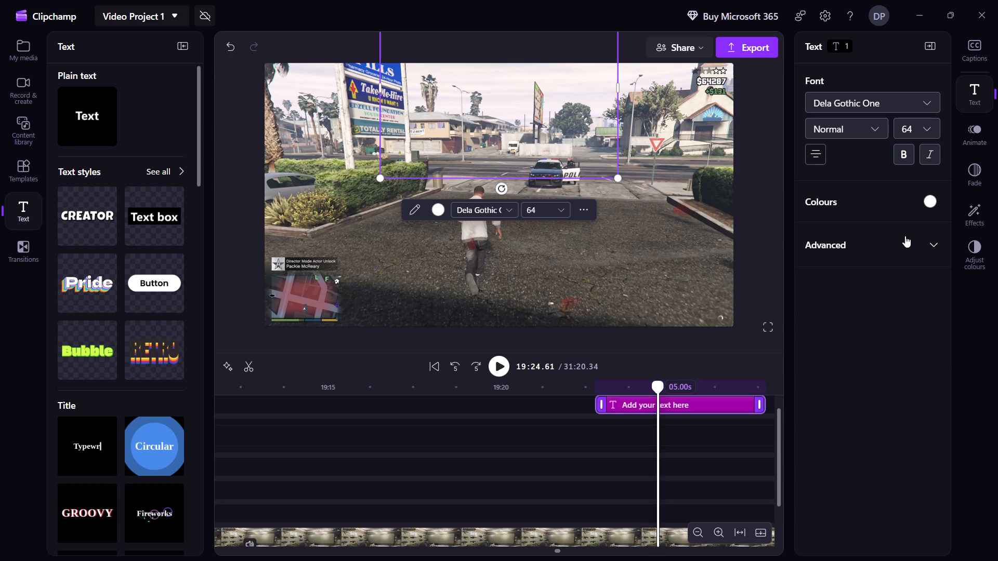
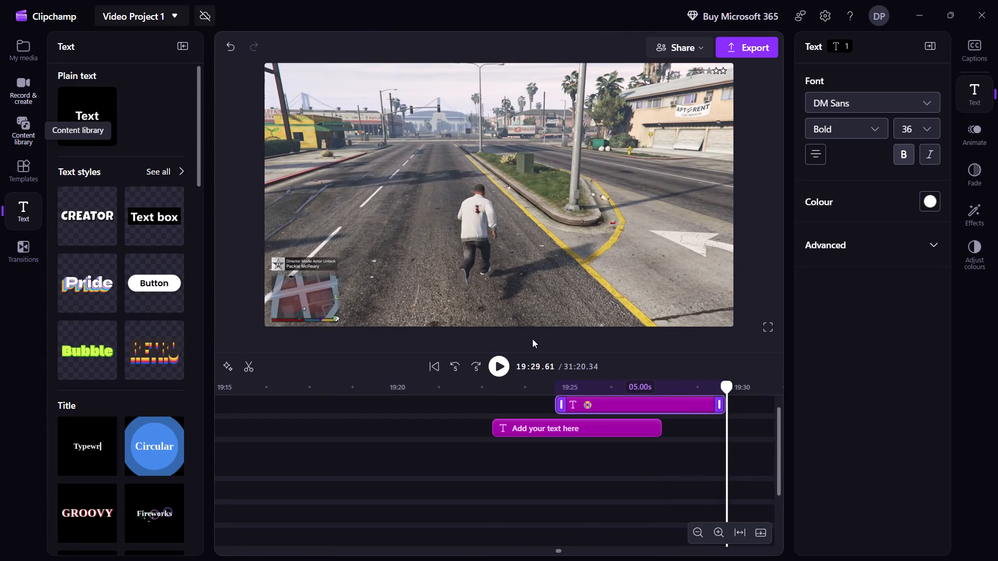
Move the playhead back to about 19:25.8 and delete the "Add your text here" title from the timeline.
{"action": "key", "text": "Left"}
{"action": "key", "text": "Left"}
{"action": "key", "text": "Left"}
{"action": "key", "text": "Left"}
{"action": "key", "text": "Left"}
{"action": "key", "text": "Left"}
{"action": "key", "text": "Left"}
{"action": "key", "text": "Left"}
{"action": "key", "text": "Left"}
{"action": "key", "text": "Left"}
{"action": "key", "text": "Left"}
{"action": "key", "text": "Left"}
{"action": "key", "text": "Left"}
{"action": "key", "text": "Left"}
{"action": "key", "text": "Left"}
{"action": "key", "text": "Left"}
{"action": "key", "text": "Left"}
{"action": "key", "text": "Left"}
{"action": "key", "text": "Left"}
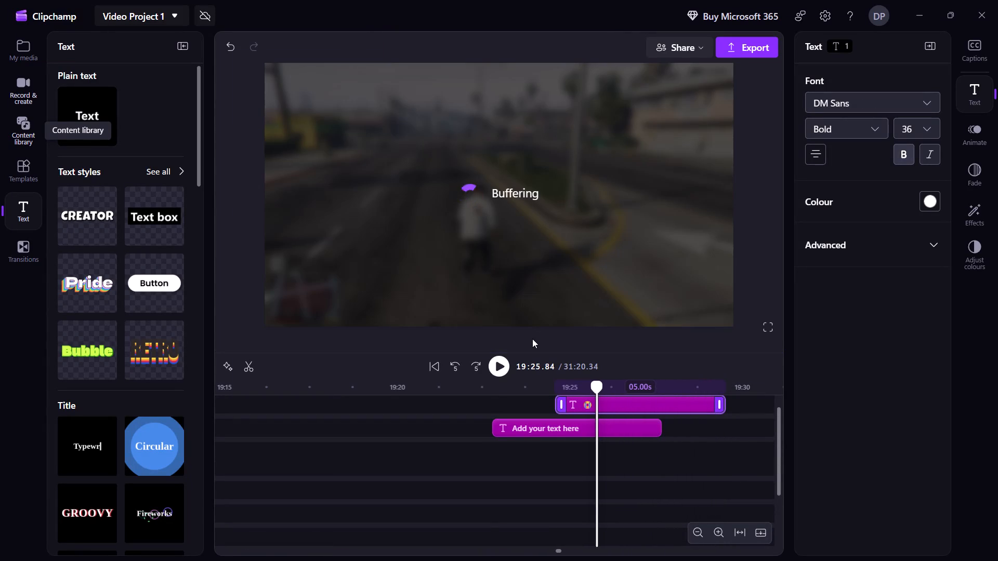
{"action": "left_click", "coordinate": [570, 428]}
{"action": "right_click", "coordinate": [570, 428]}
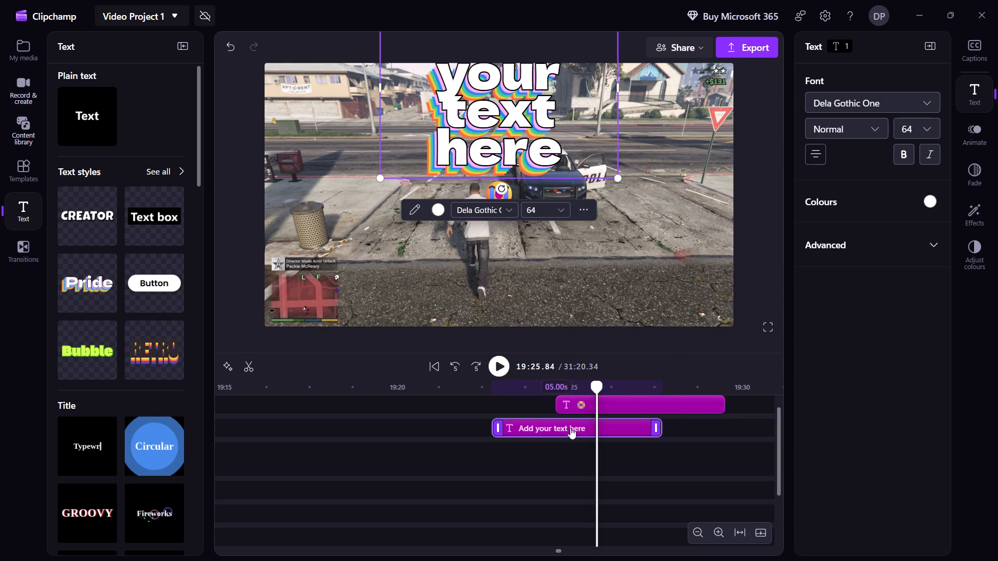
{"action": "left_click", "coordinate": [589, 331]}
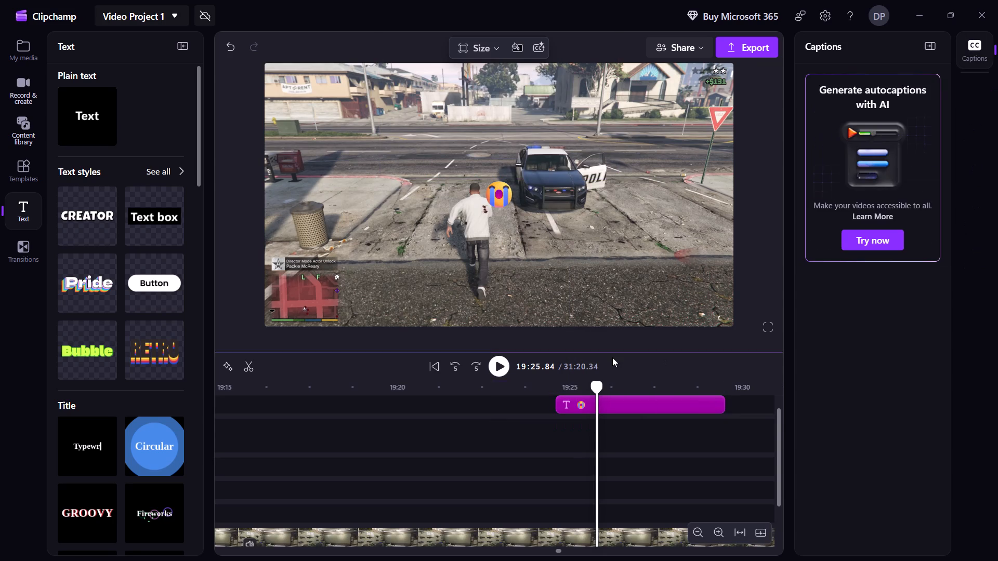
Move the playhead back to about 19:22.1, where the character runs across the parking lot.
{"action": "key", "text": "Left"}
{"action": "key", "text": "Left"}
{"action": "key", "text": "Left"}
{"action": "key", "text": "Left"}
{"action": "key", "text": "Left"}
{"action": "key", "text": "Left"}
{"action": "key", "text": "Left"}
{"action": "key", "text": "Left"}
{"action": "key", "text": "Left"}
{"action": "key", "text": "Left"}
{"action": "key", "text": "Left"}
{"action": "key", "text": "Left"}
{"action": "key", "text": "Left"}
{"action": "key", "text": "Left"}
{"action": "key", "text": "Left"}
{"action": "key", "text": "Left"}
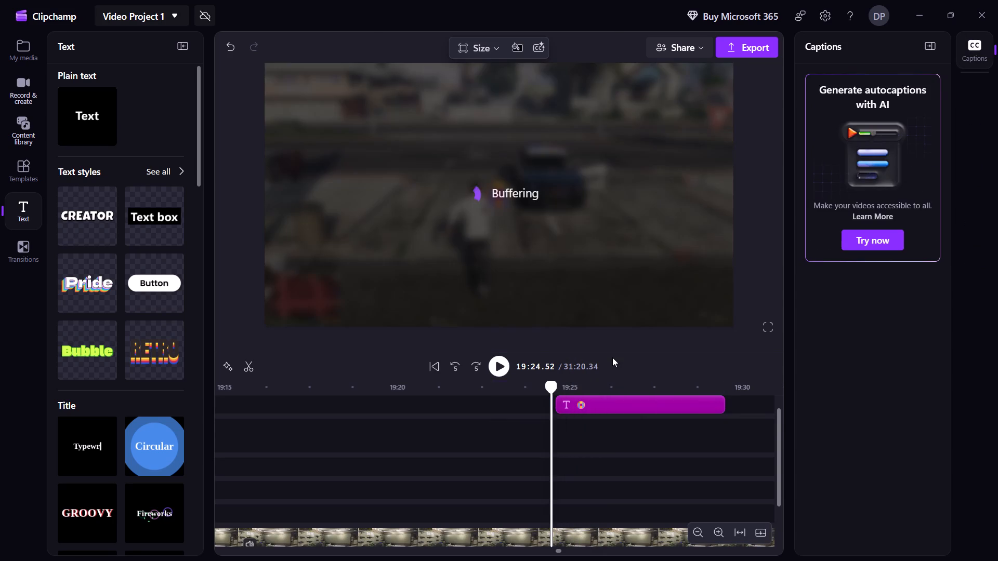
{"action": "key", "text": "Left"}
{"action": "key", "text": "Left"}
{"action": "key", "text": "Left"}
{"action": "key", "text": "Left"}
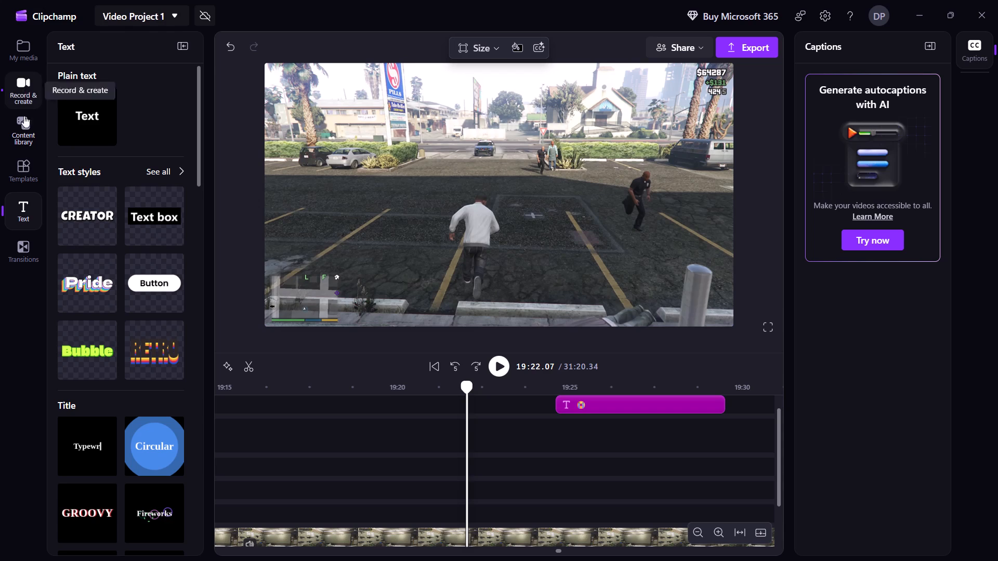
Browse the transitions, template content and content library categories, including annotations, stickers, sound effects, overlays and GIPHY.
{"action": "left_click", "coordinate": [21, 242]}
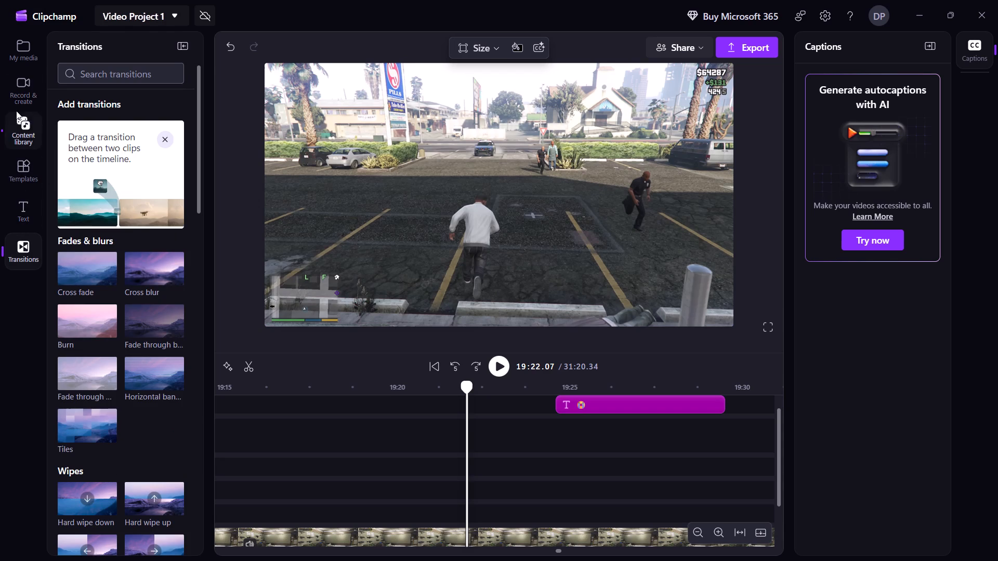
{"action": "left_click", "coordinate": [20, 124]}
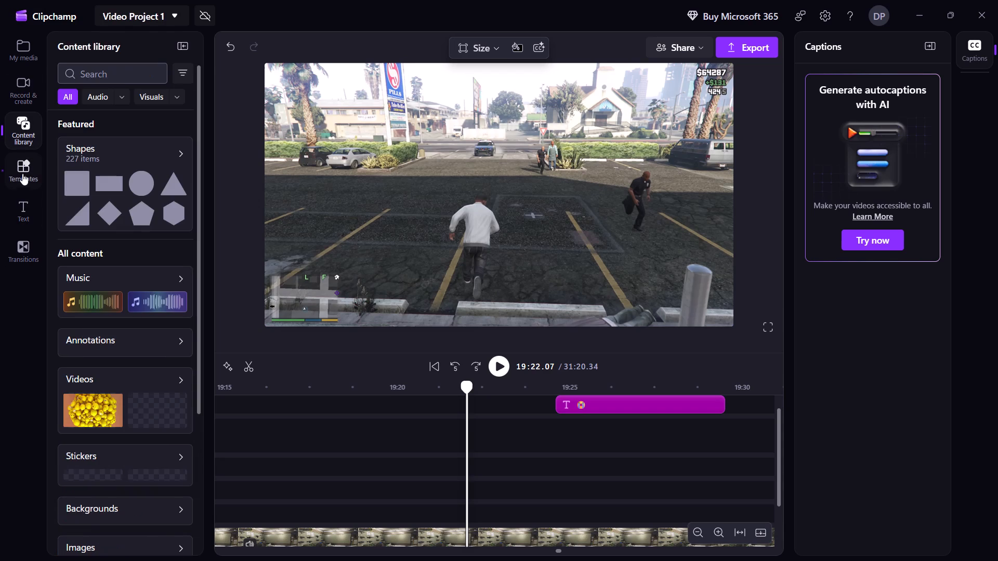
{"action": "left_click", "coordinate": [22, 176]}
{"action": "left_click", "coordinate": [22, 114]}
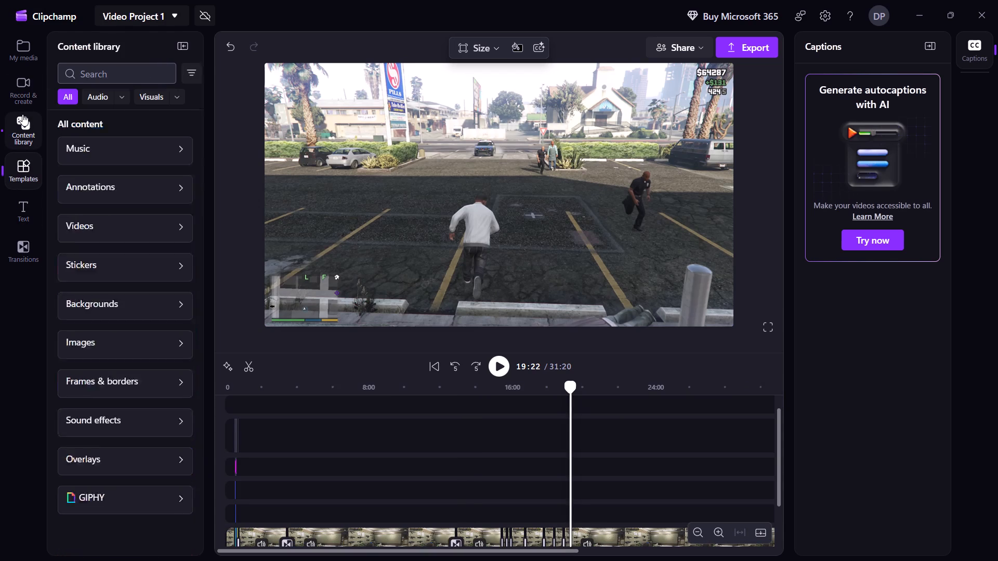
{"action": "scroll", "coordinate": [124, 327], "scroll_direction": "down", "scroll_amount": 2}
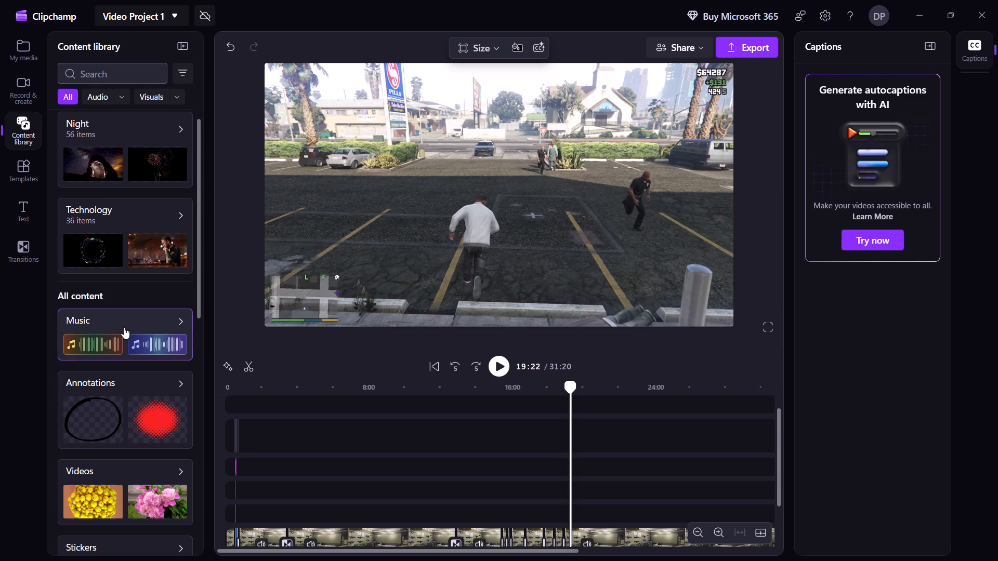
{"action": "scroll", "coordinate": [119, 308], "scroll_direction": "up", "scroll_amount": 1}
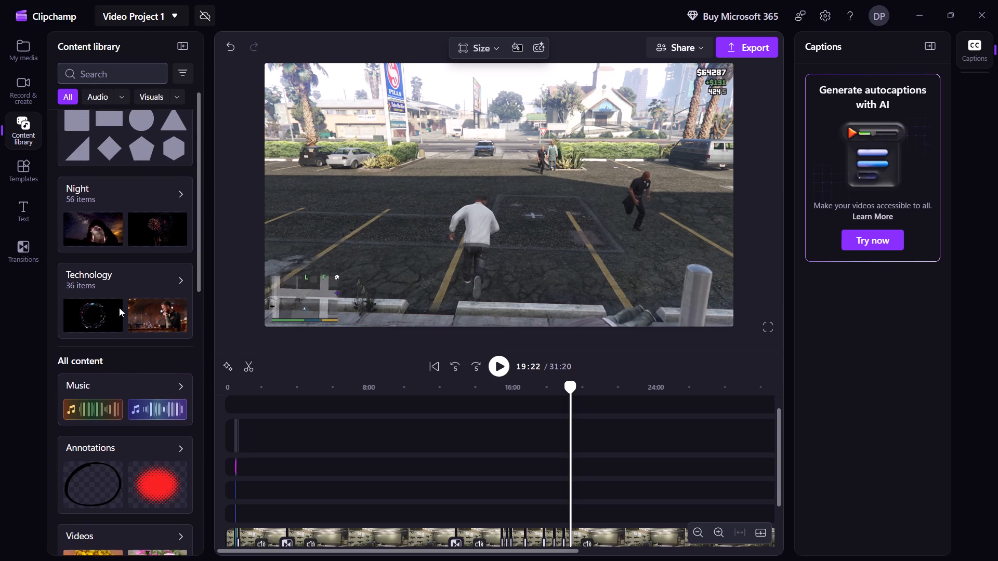
{"action": "scroll", "coordinate": [119, 308], "scroll_direction": "up", "scroll_amount": 2}
{"action": "scroll", "coordinate": [119, 308], "scroll_direction": "down", "scroll_amount": 7}
{"action": "scroll", "coordinate": [119, 308], "scroll_direction": "up", "scroll_amount": 5}
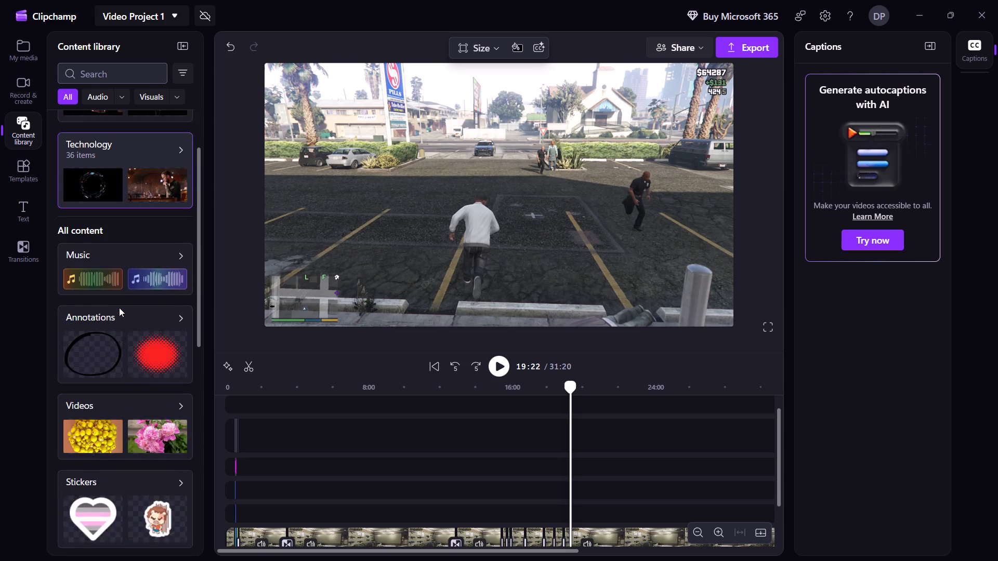
{"action": "scroll", "coordinate": [119, 308], "scroll_direction": "up", "scroll_amount": 5}
{"action": "scroll", "coordinate": [117, 295], "scroll_direction": "down", "scroll_amount": 3}
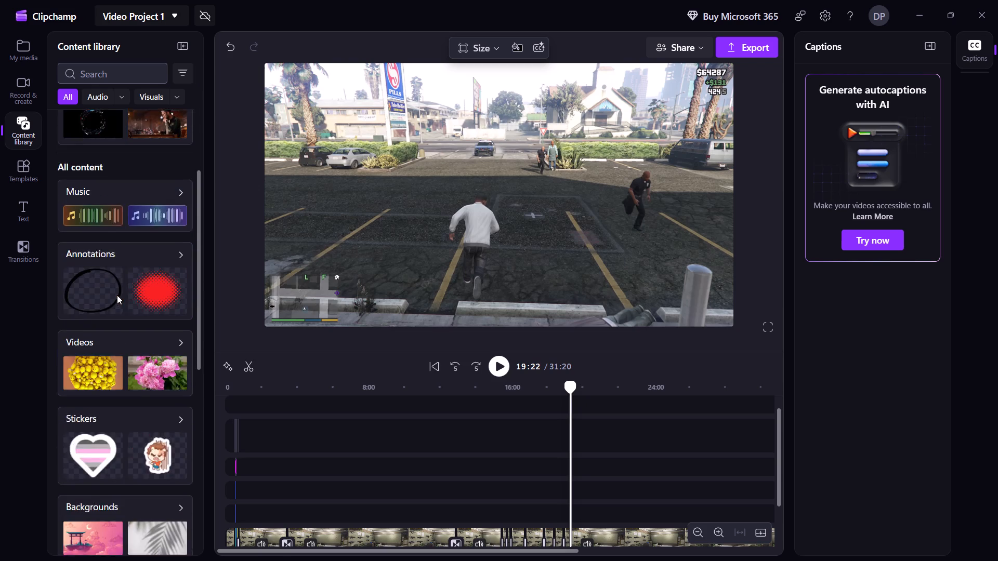
{"action": "scroll", "coordinate": [117, 295], "scroll_direction": "down", "scroll_amount": 12}
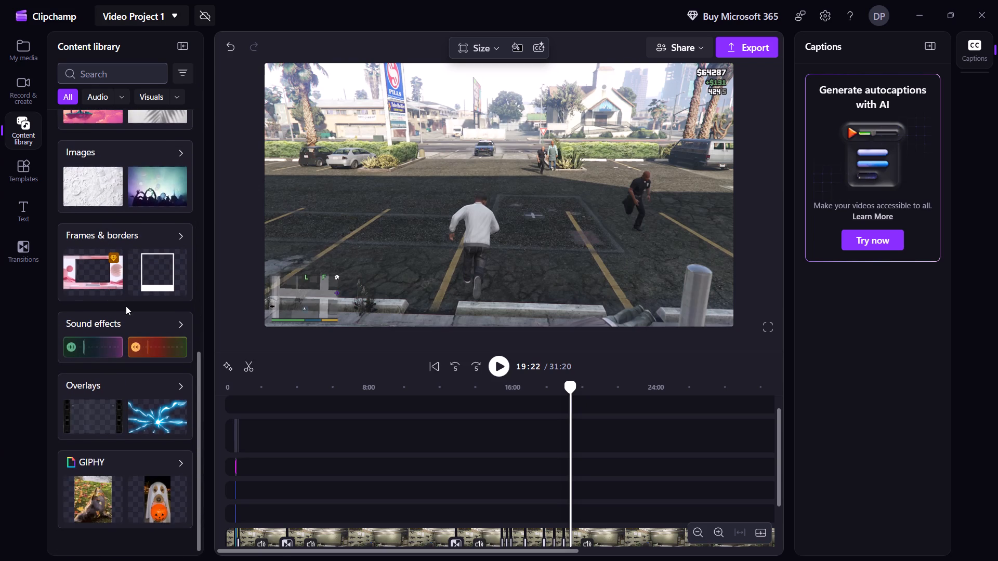
{"action": "scroll", "coordinate": [126, 306], "scroll_direction": "down", "scroll_amount": 2}
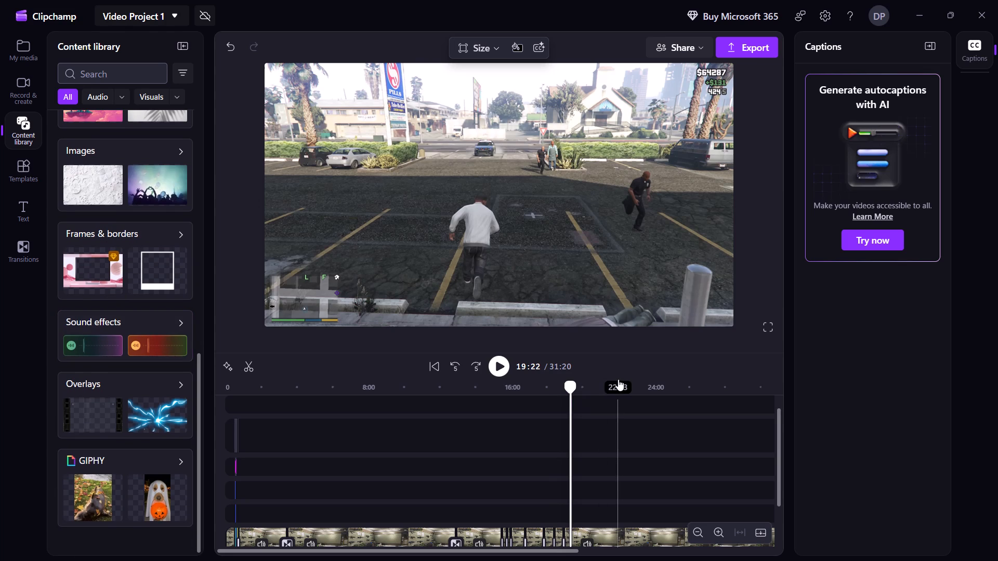
Move back and play the footage from shortly before 18:42, in the dark alley scene with the phone call.
{"action": "key", "text": "Left"}
{"action": "key", "text": "Left"}
{"action": "key", "text": "space"}
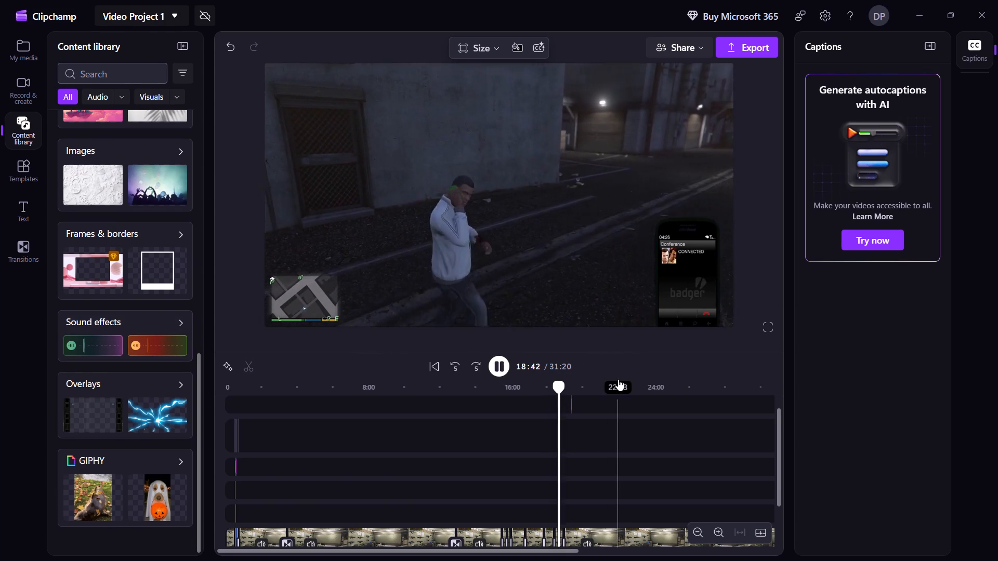
Hide the captions properties to widen the preview and timeline area.
{"action": "left_click", "coordinate": [933, 44]}
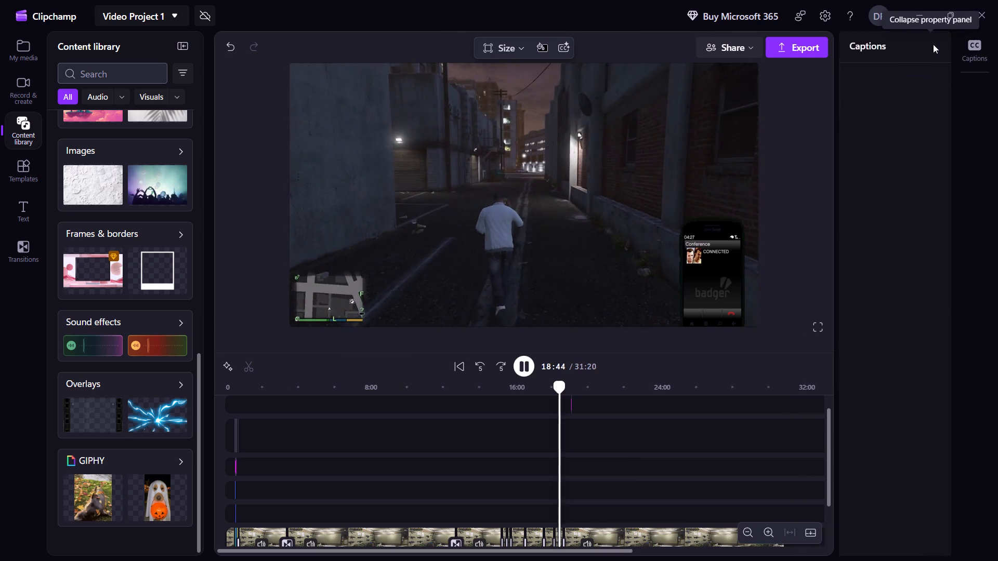
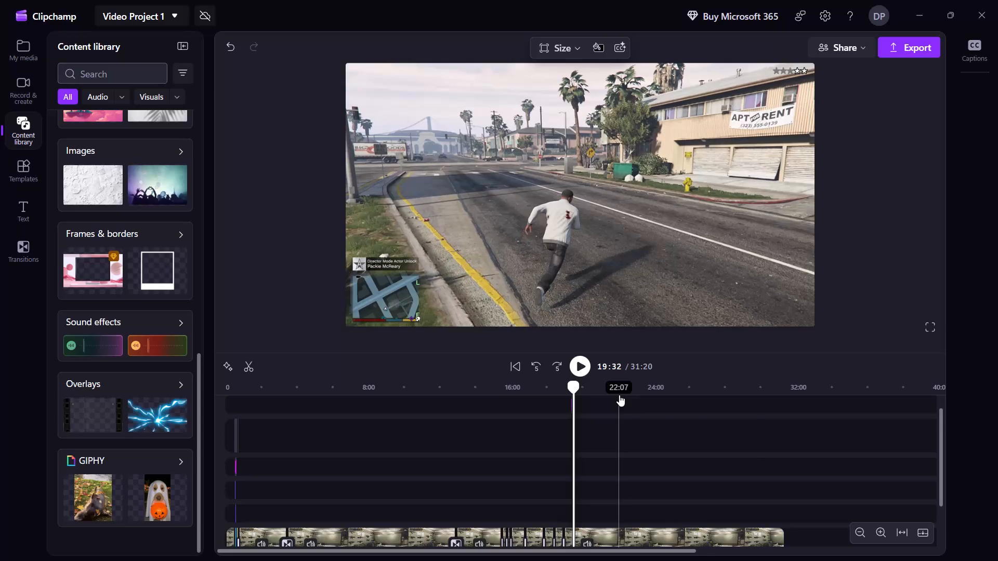
Split the gameplay clip at 19:32, where the character runs along the road.
{"action": "triple_click", "coordinate": [876, 538]}
{"action": "left_click", "coordinate": [876, 538]}
{"action": "left_click", "coordinate": [876, 538]}
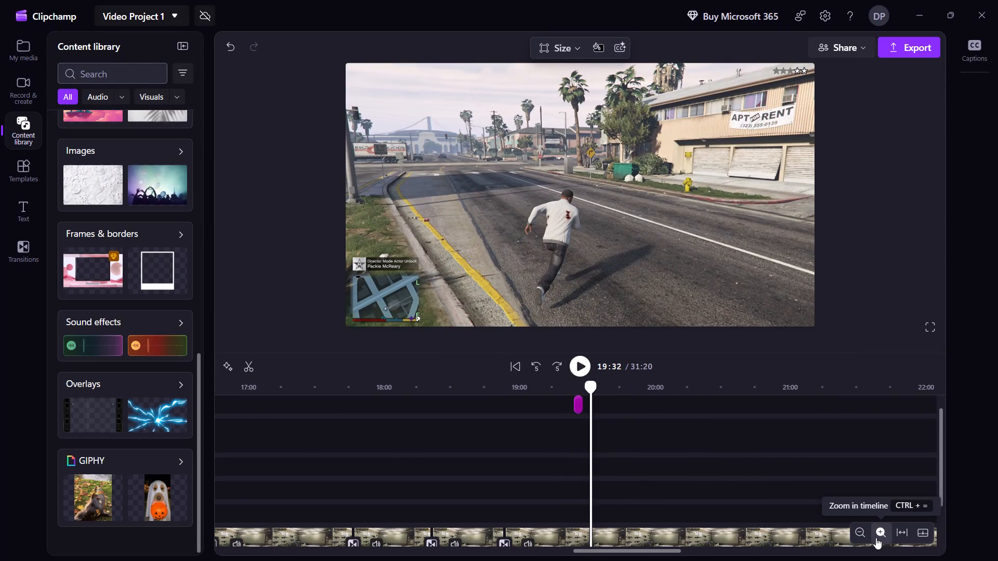
{"action": "scroll", "coordinate": [690, 478], "scroll_direction": "down", "scroll_amount": 1}
{"action": "double_click", "coordinate": [876, 533]}
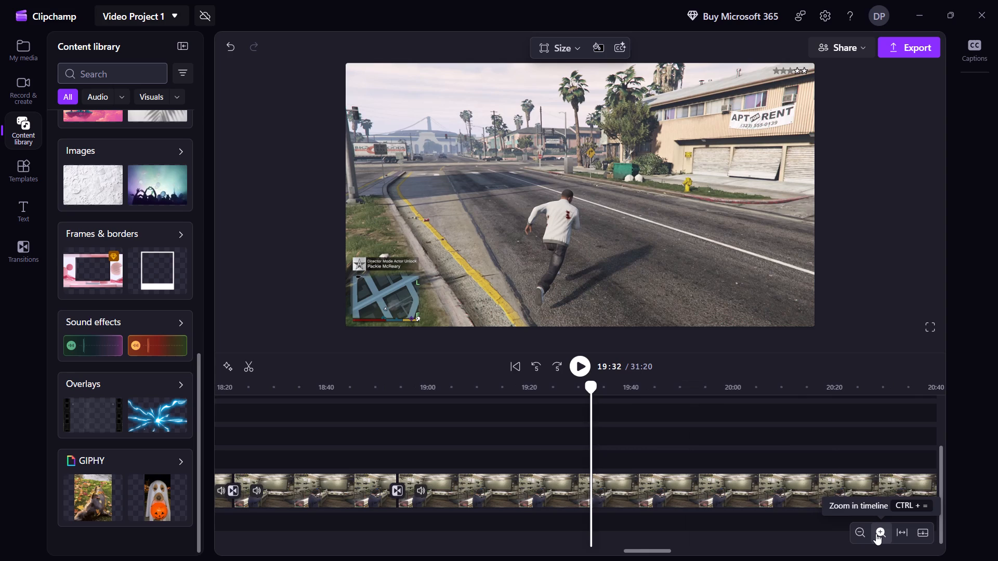
{"action": "left_click", "coordinate": [876, 533]}
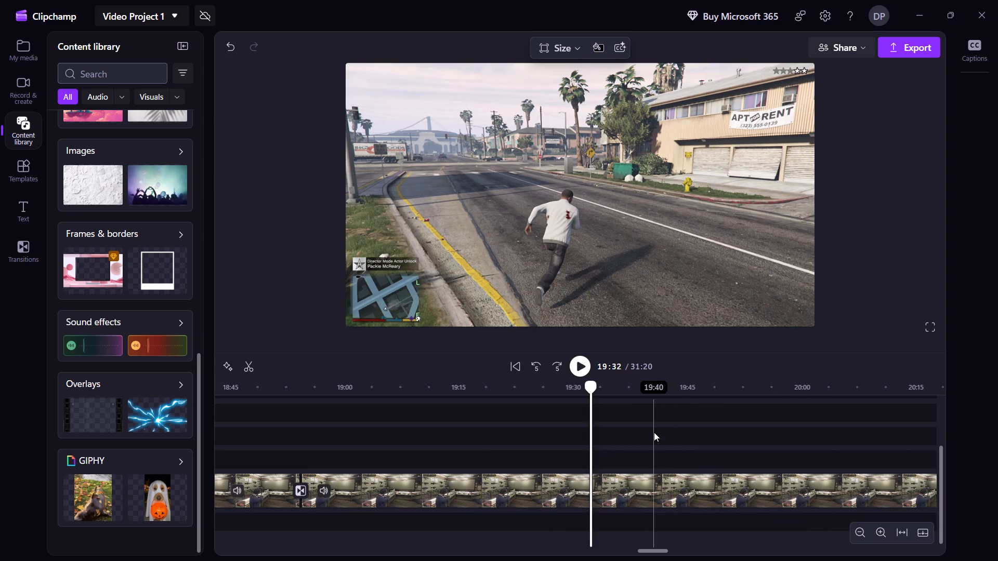
{"action": "type", "text": "s"}
Skim ahead to find where the run to the house should resume, and split the clip at 20:07 on the Strawberry street.
{"action": "key", "text": "space"}
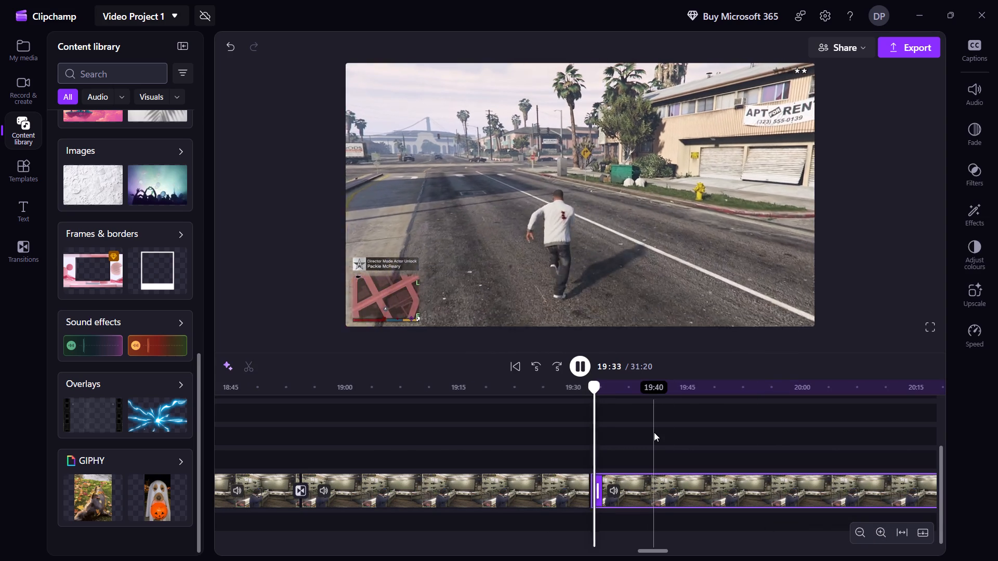
{"action": "key", "text": "shift+Right"}
{"action": "key", "text": "shift+Right"}
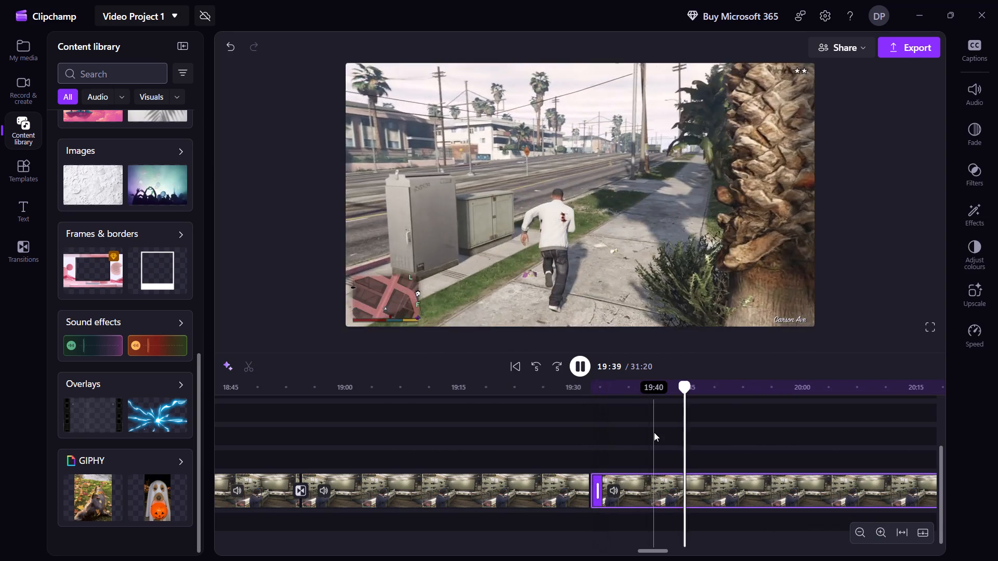
{"action": "key", "text": "shift+Right"}
{"action": "key", "text": "shift+Right"}
{"action": "key", "text": "shift+Right"}
{"action": "key", "text": "shift+Right"}
{"action": "key", "text": "shift+Right"}
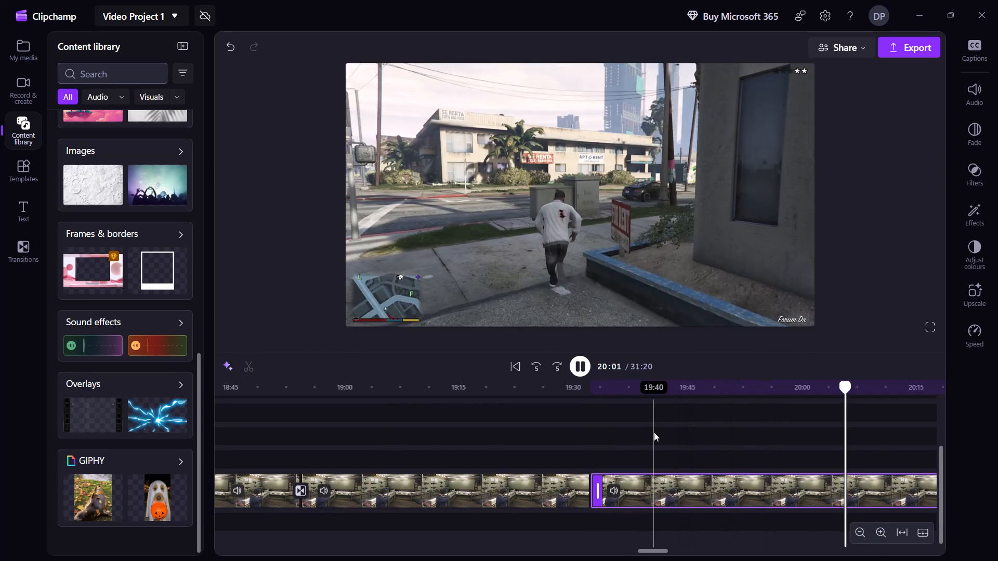
{"action": "key", "text": "shift+Right"}
{"action": "key", "text": "shift+Right"}
{"action": "key", "text": "shift+Left"}
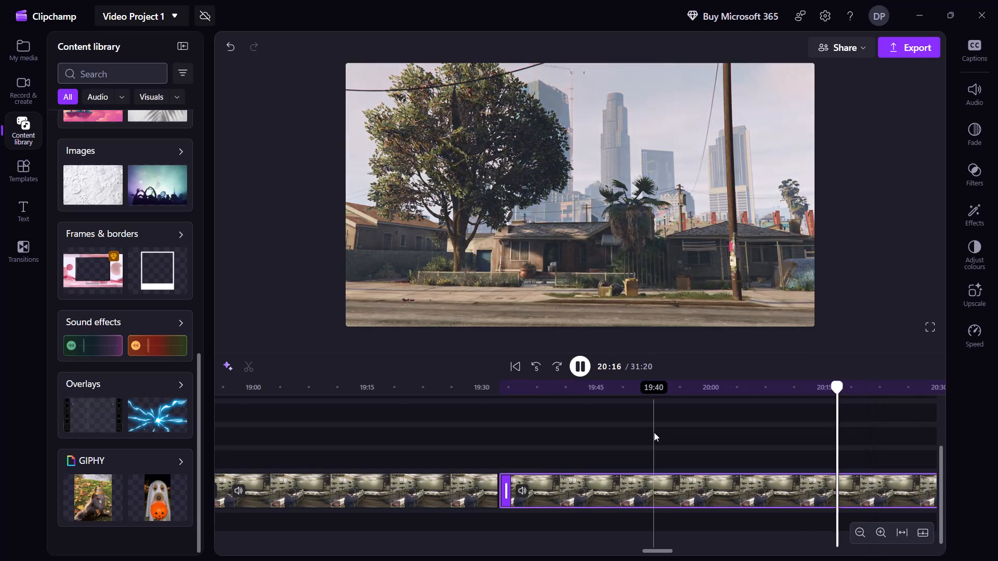
{"action": "key", "text": "shift+Right"}
{"action": "key", "text": "shift+Right"}
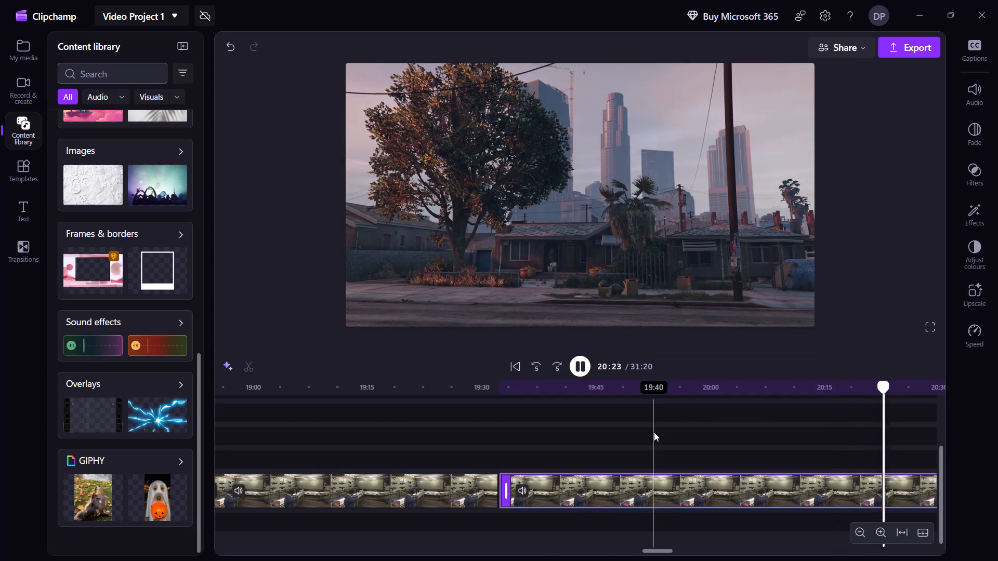
{"action": "key", "text": "shift+Right"}
{"action": "key", "text": "shift+Right"}
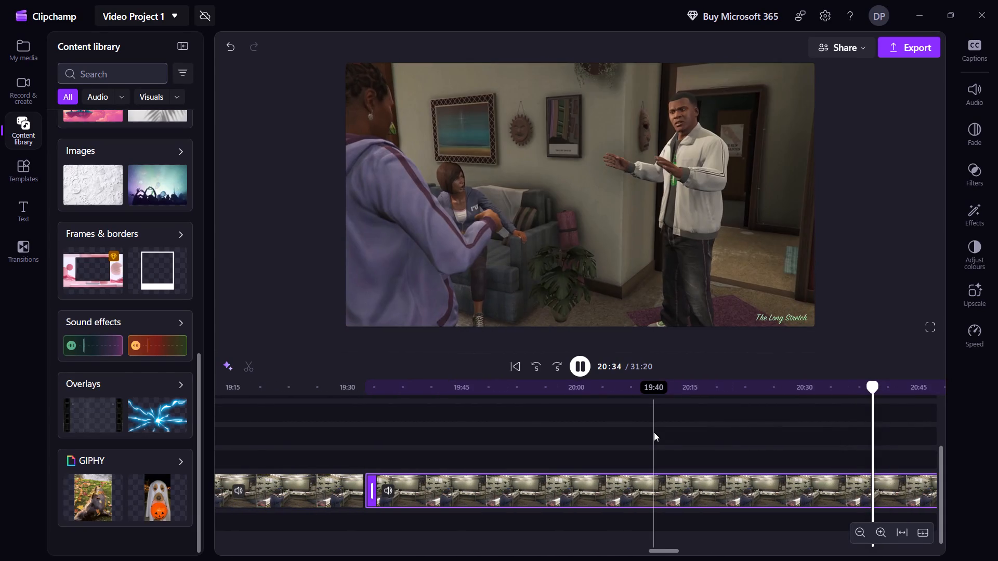
{"action": "key", "text": "shift+Left"}
{"action": "key", "text": "shift+Left"}
{"action": "key", "text": "shift+Left"}
{"action": "key", "text": "shift+Left"}
{"action": "key", "text": "shift+Left"}
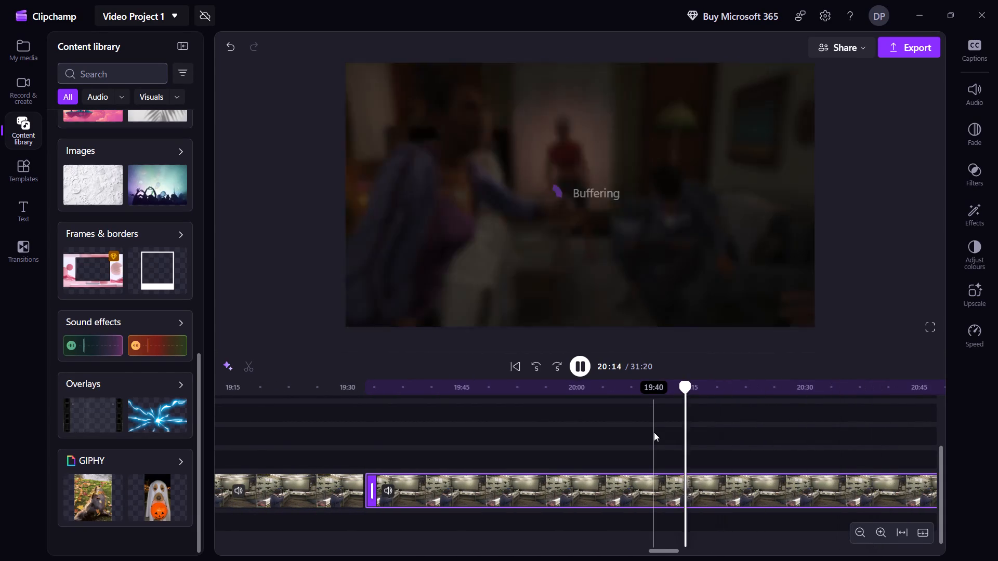
{"action": "key", "text": "shift+Left"}
{"action": "key", "text": "shift+Left"}
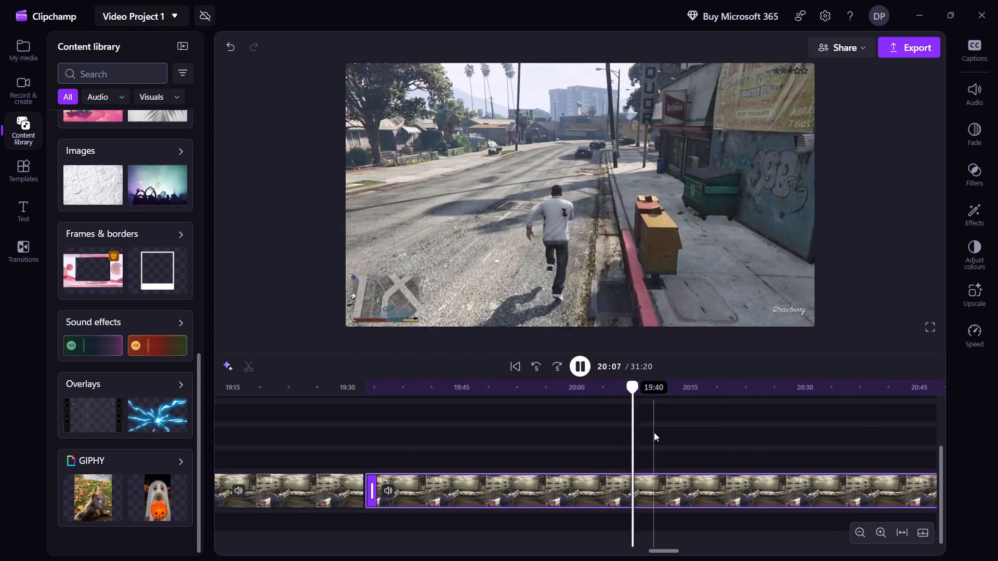
{"action": "key", "text": "shift+Left"}
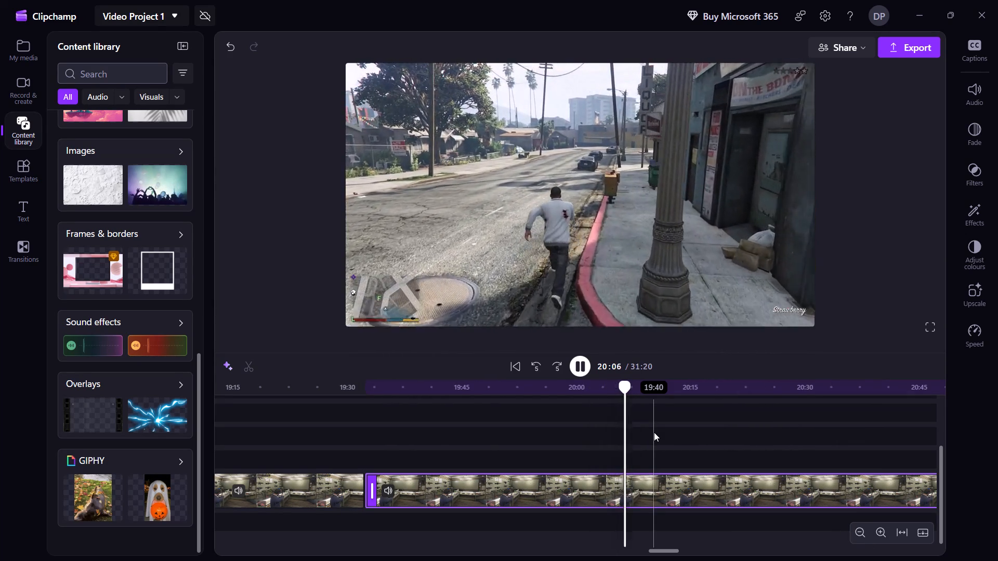
{"action": "key", "text": "space"}
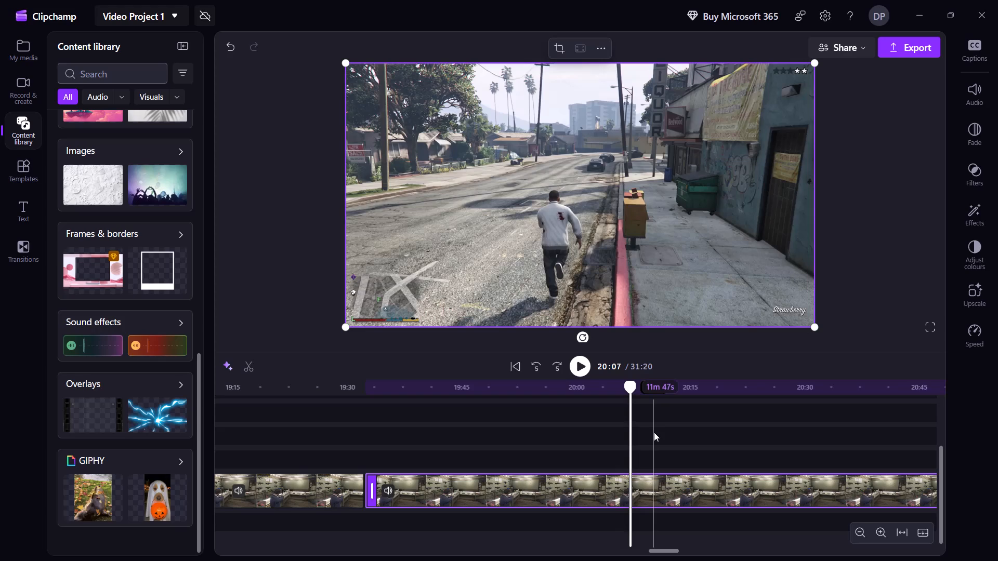
{"action": "key", "text": "s"}
Delete the 34-second running segment between 19:32 and 20:07 and close the gap it leaves.
{"action": "left_click", "coordinate": [532, 500]}
{"action": "right_click", "coordinate": [532, 500]}
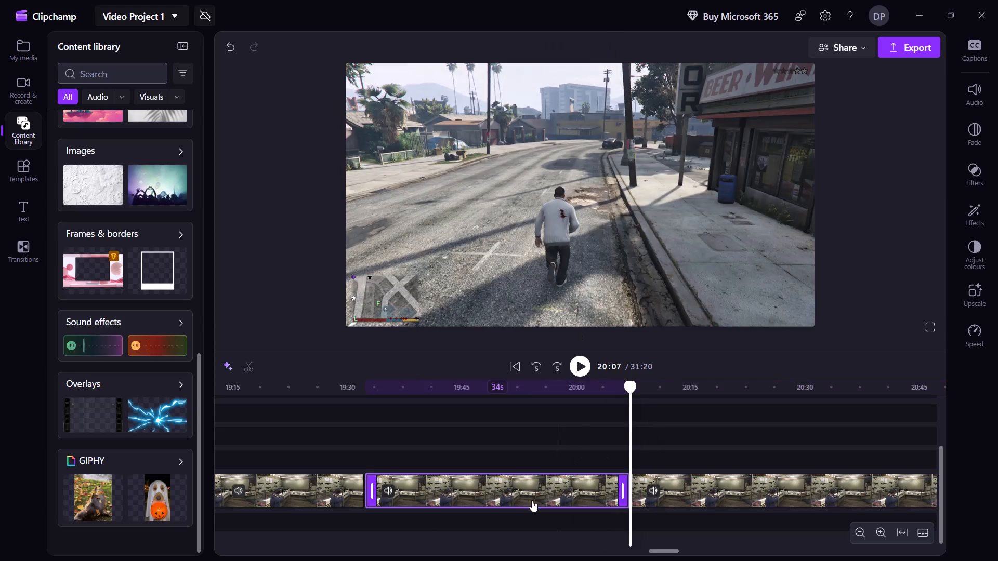
{"action": "left_click", "coordinate": [592, 287]}
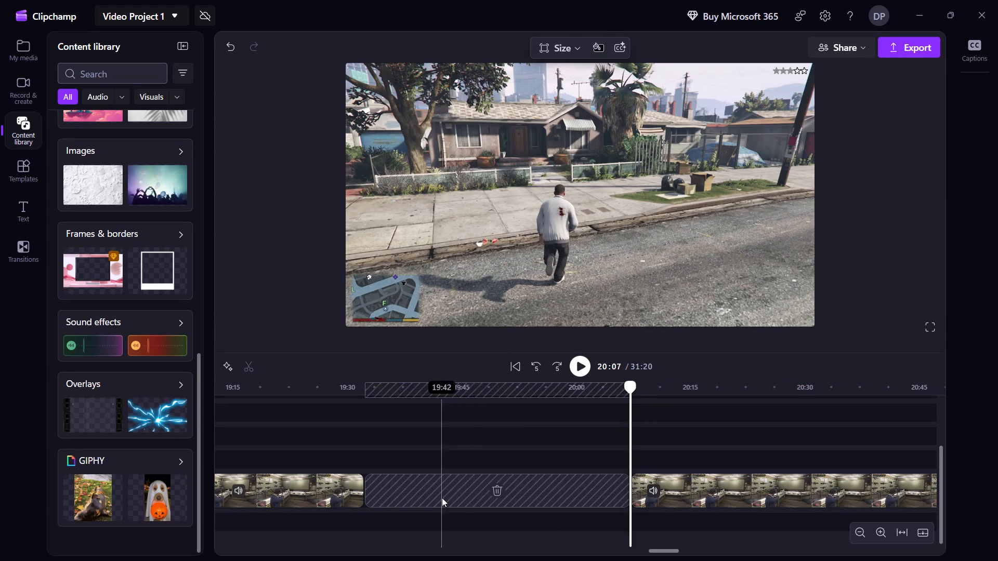
{"action": "left_click", "coordinate": [491, 489]}
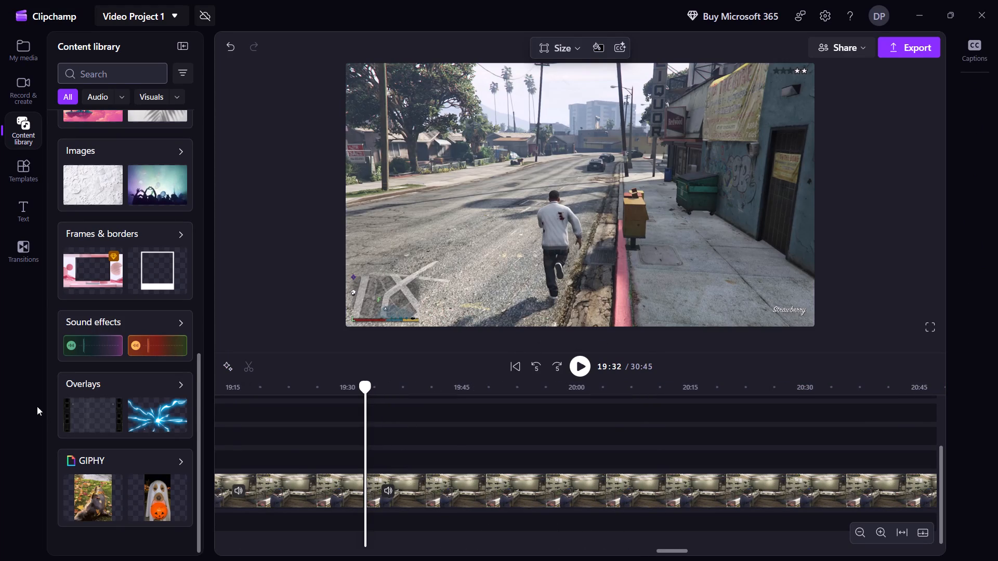
Add a Cross blur transition at the 19:32 cut between the two running clips.
{"action": "left_click", "coordinate": [17, 60]}
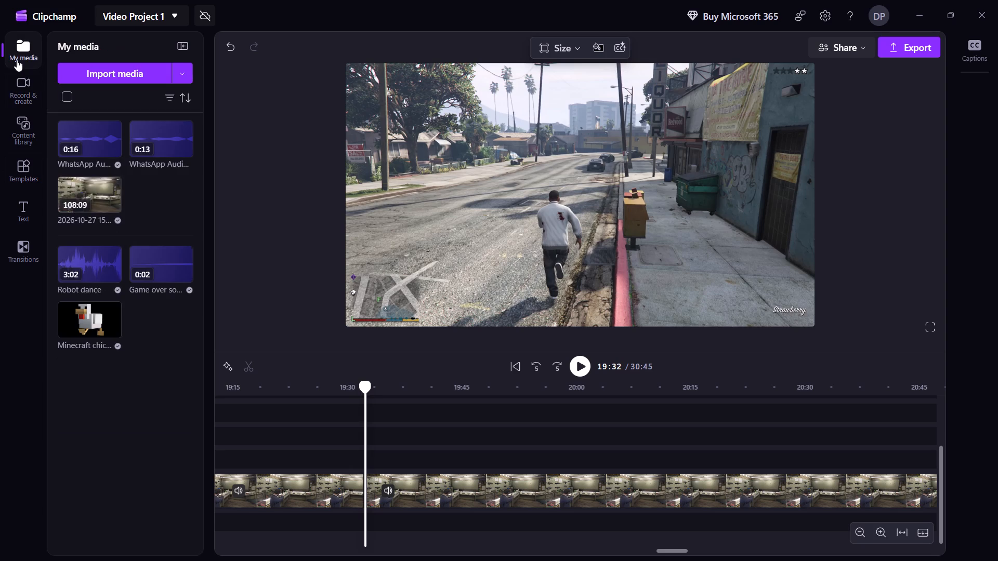
{"action": "left_click", "coordinate": [14, 234]}
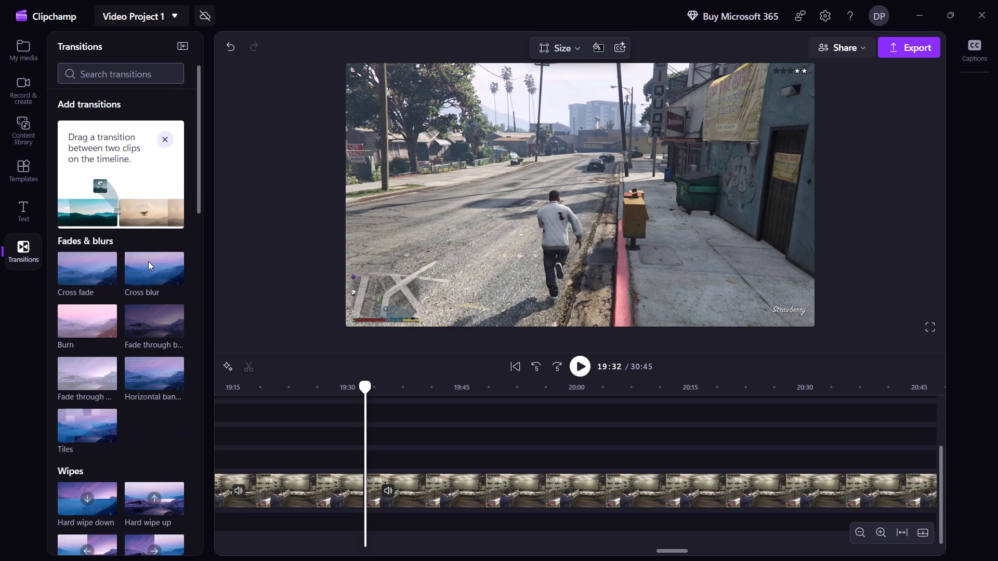
{"action": "left_click_drag", "start_coordinate": [149, 261], "coordinate": [359, 528]}
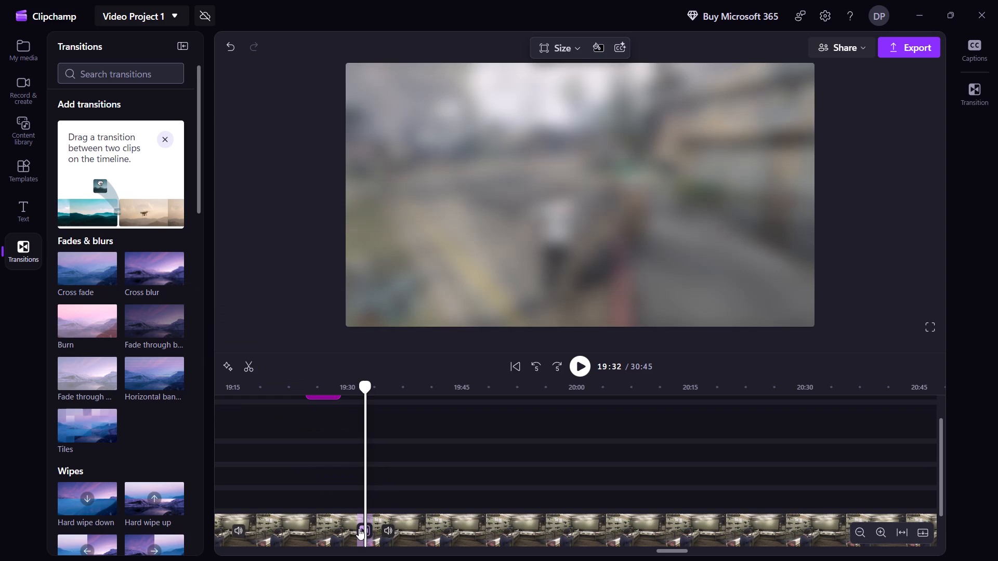
Play the footage from just before the 19:32 transition into the house cutscene to check the join.
{"action": "key", "text": "Left"}
{"action": "key", "text": "Left"}
{"action": "key", "text": "Left"}
{"action": "key", "text": "Left"}
{"action": "key", "text": "Left"}
{"action": "key", "text": "space"}
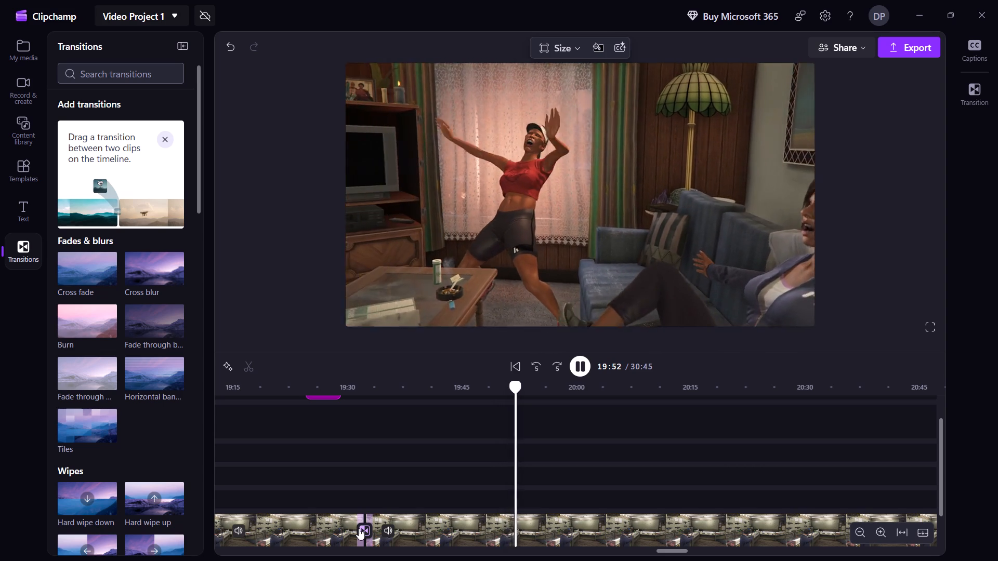
Skim through the living-room and front-yard cutscenes from about 19:52 to 22:07.
{"action": "key", "text": "Right"}
{"action": "key", "text": "Right"}
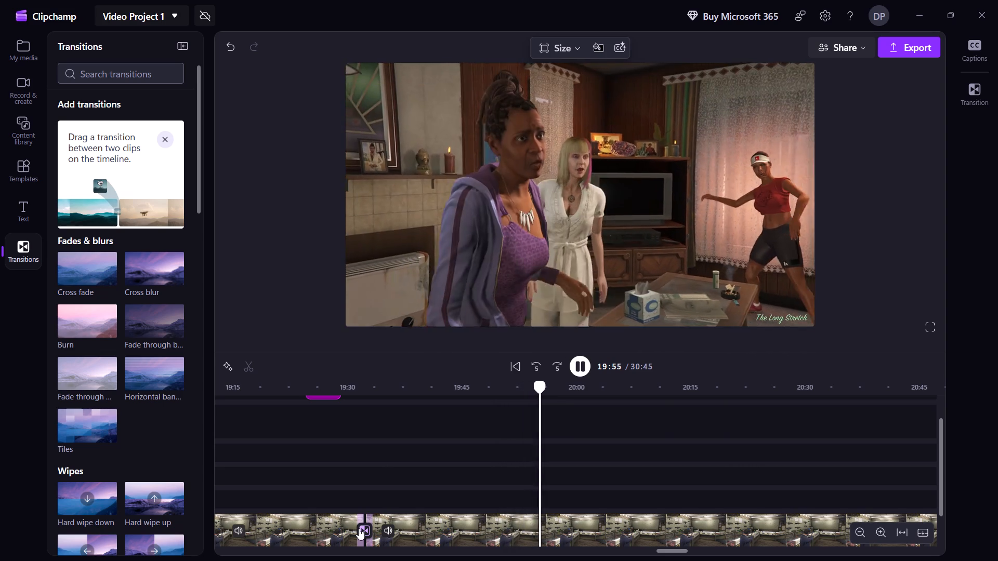
{"action": "key", "text": "Right"}
{"action": "key", "text": "Right"}
{"action": "key", "text": "Right"}
{"action": "key", "text": "Right"}
{"action": "key", "text": "Right"}
{"action": "key", "text": "Right"}
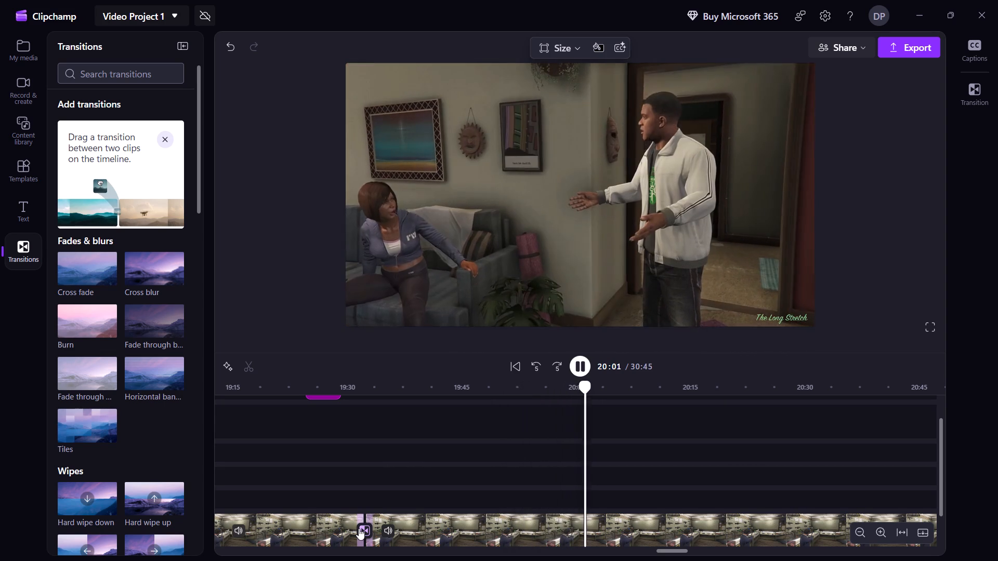
{"action": "key", "text": "Right"}
{"action": "key", "text": "shift+Right"}
{"action": "key", "text": "shift+Right"}
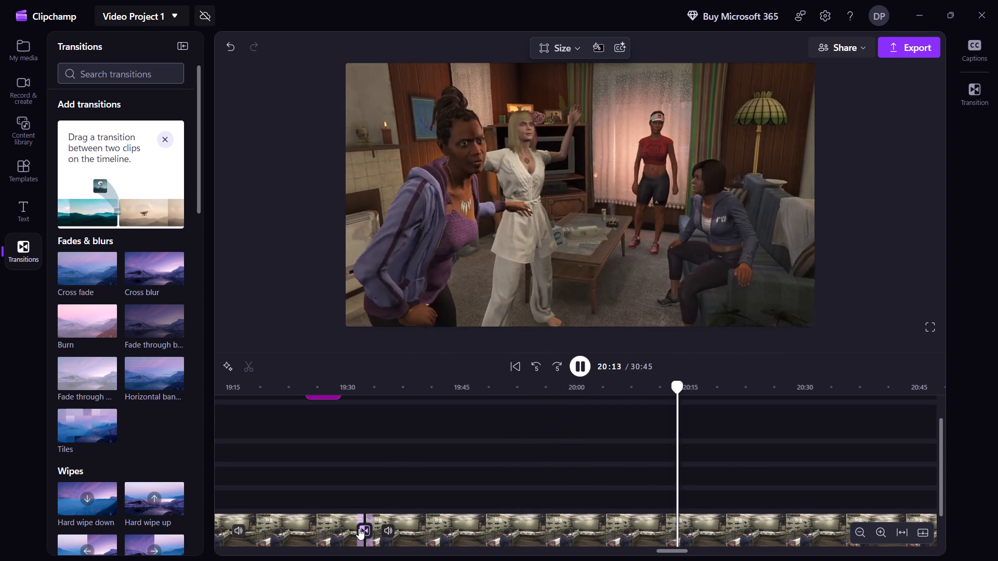
{"action": "key", "text": "shift+Right"}
{"action": "key", "text": "shift+Right"}
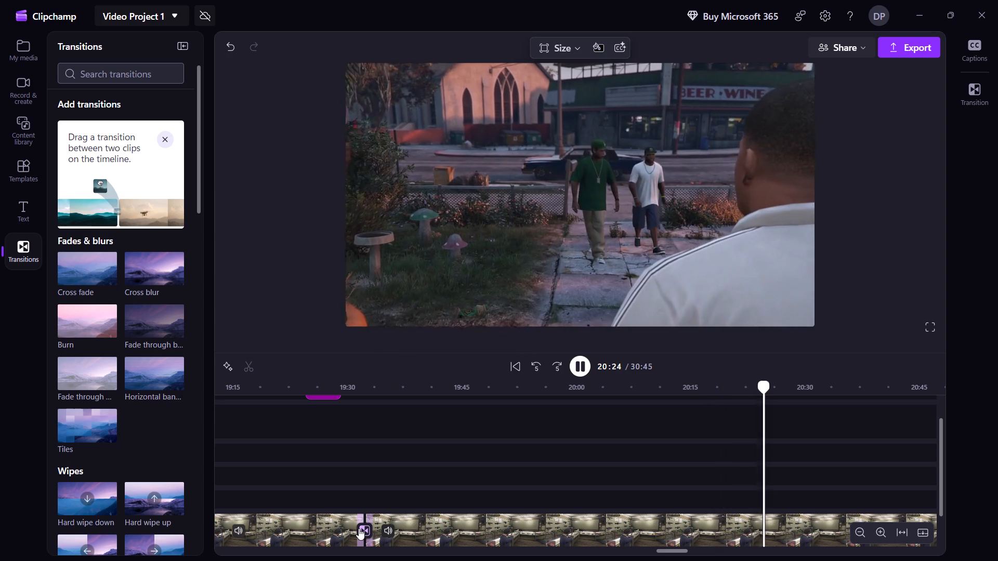
{"action": "key", "text": "shift+Right"}
{"action": "key", "text": "shift+Right"}
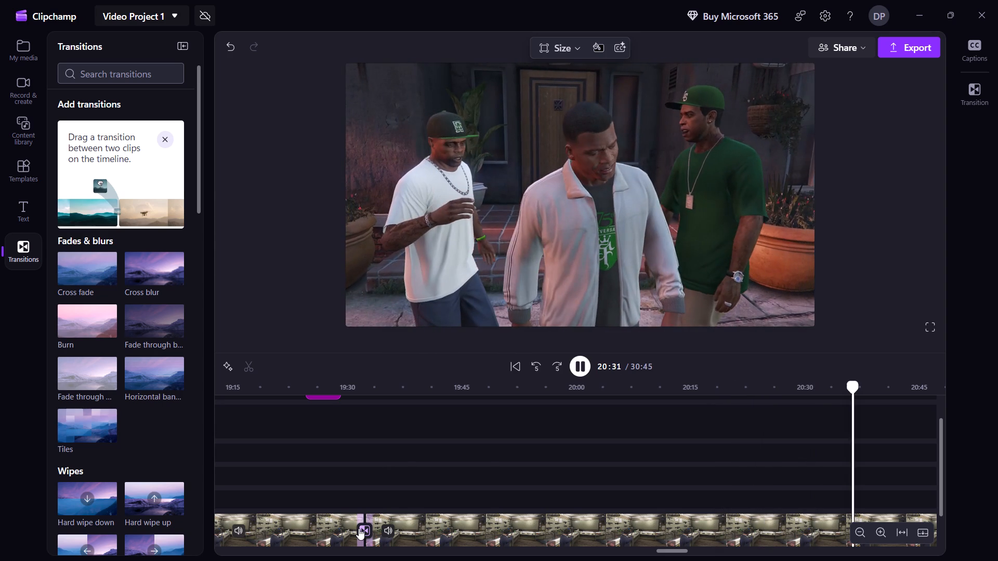
{"action": "key", "text": "shift+Right"}
{"action": "key", "text": "shift+Right"}
{"action": "key", "text": "shift+Right"}
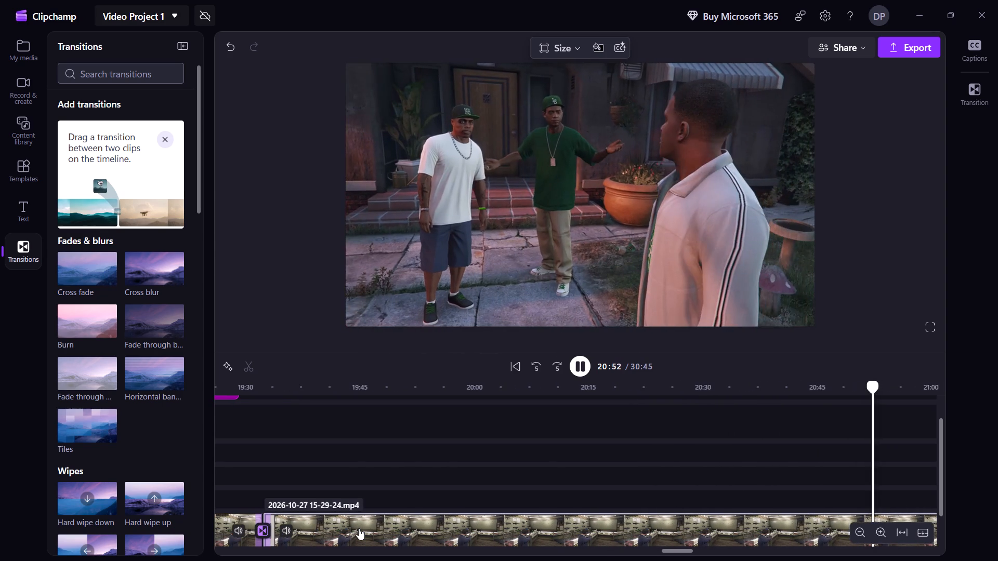
{"action": "key", "text": "shift+Right"}
{"action": "key", "text": "shift+Right"}
{"action": "key", "text": "shift+Right"}
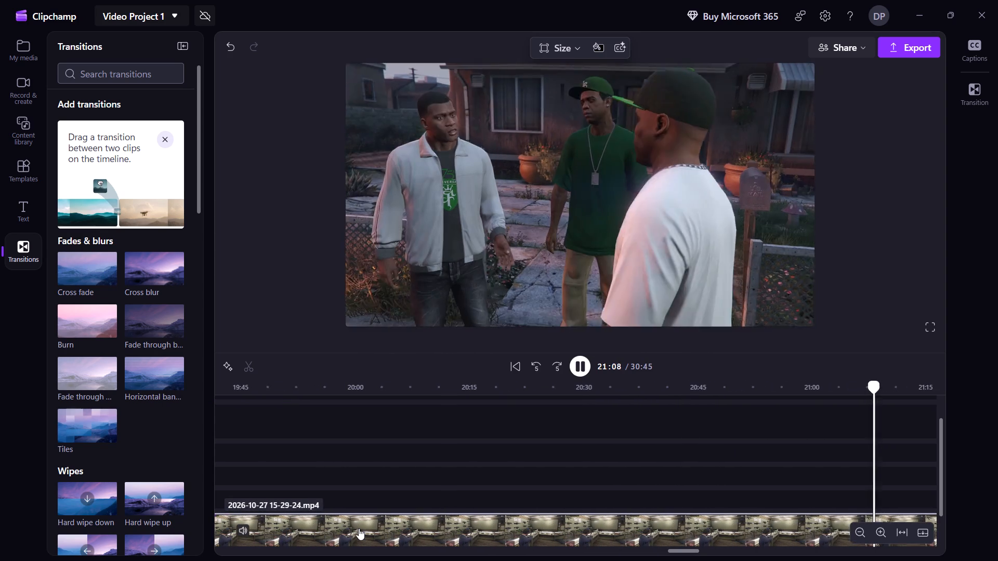
{"action": "key", "text": "shift+Right"}
{"action": "key", "text": "shift+Right"}
{"action": "key", "text": "shift+Right"}
{"action": "key", "text": "shift+Right"}
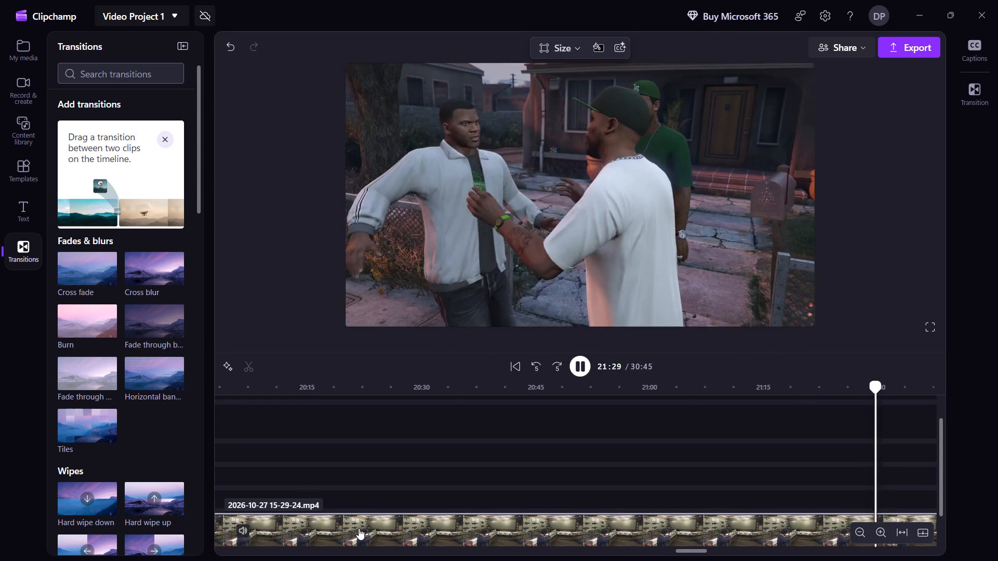
{"action": "key", "text": "shift+Right"}
{"action": "key", "text": "shift+Right"}
{"action": "key", "text": "shift+Right"}
{"action": "key", "text": "shift+Right"}
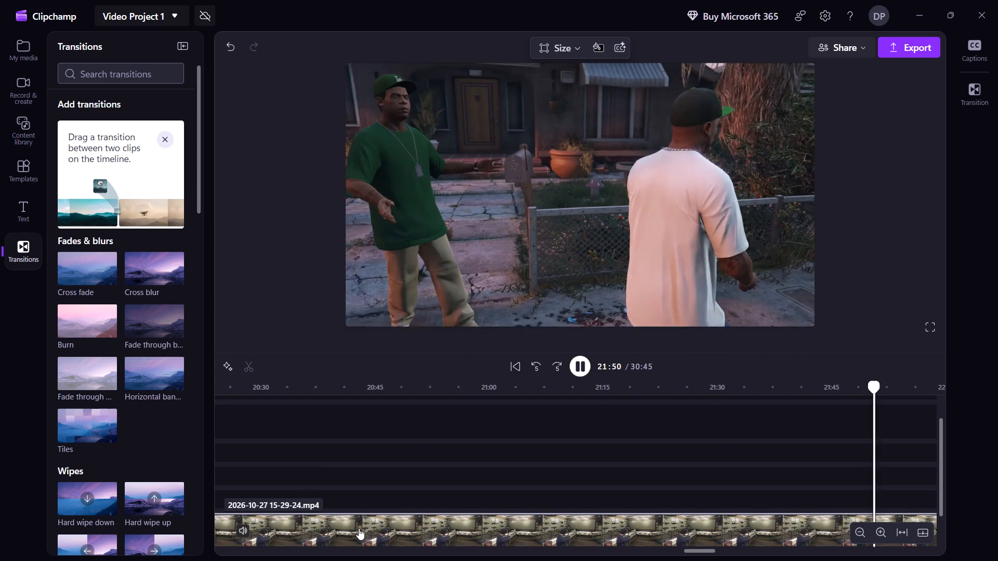
{"action": "key", "text": "shift+Right"}
{"action": "key", "text": "shift+Right"}
{"action": "key", "text": "shift+Right"}
{"action": "key", "text": "shift+Right"}
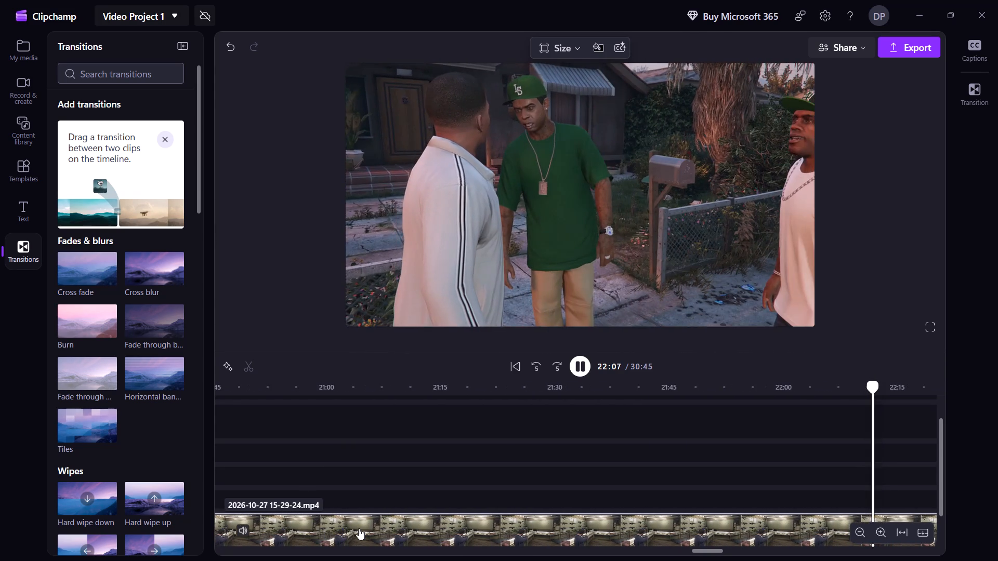
Skim the footage from the front-yard cutscene at 22:07 through the drive to the Ammu-Nation store at about 23:23.
{"action": "key", "text": "shift+Right"}
{"action": "key", "text": "shift+Right"}
{"action": "key", "text": "shift+Right"}
{"action": "key", "text": "shift+Right"}
{"action": "key", "text": "shift+Right"}
{"action": "key", "text": "shift+Right"}
{"action": "key", "text": "shift+Right"}
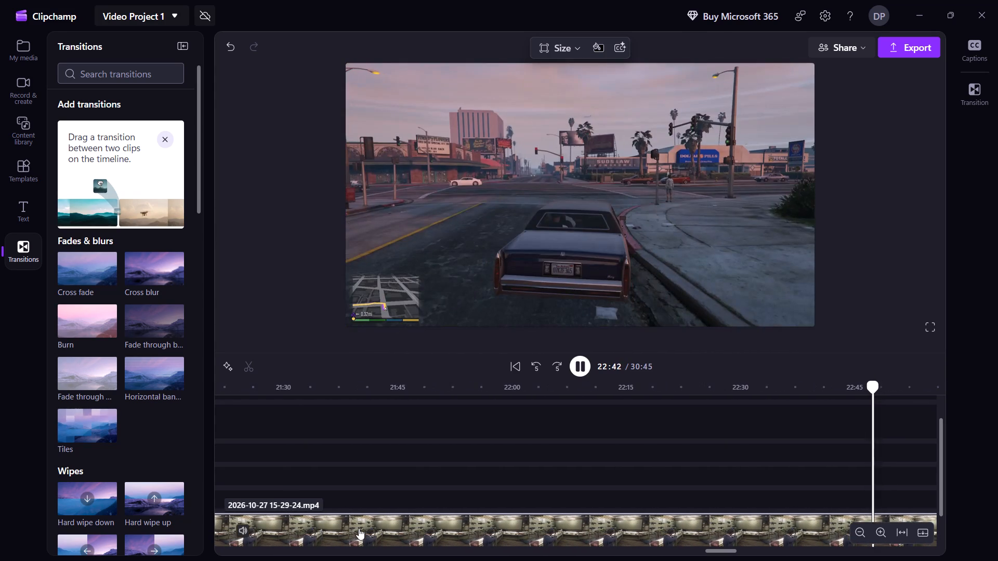
{"action": "key", "text": "shift+Right"}
{"action": "key", "text": "shift+Right"}
{"action": "key", "text": "shift+Right"}
{"action": "key", "text": "shift+Right"}
{"action": "key", "text": "shift+Right"}
{"action": "key", "text": "shift+Right"}
{"action": "key", "text": "shift+Right"}
{"action": "key", "text": "shift+Right"}
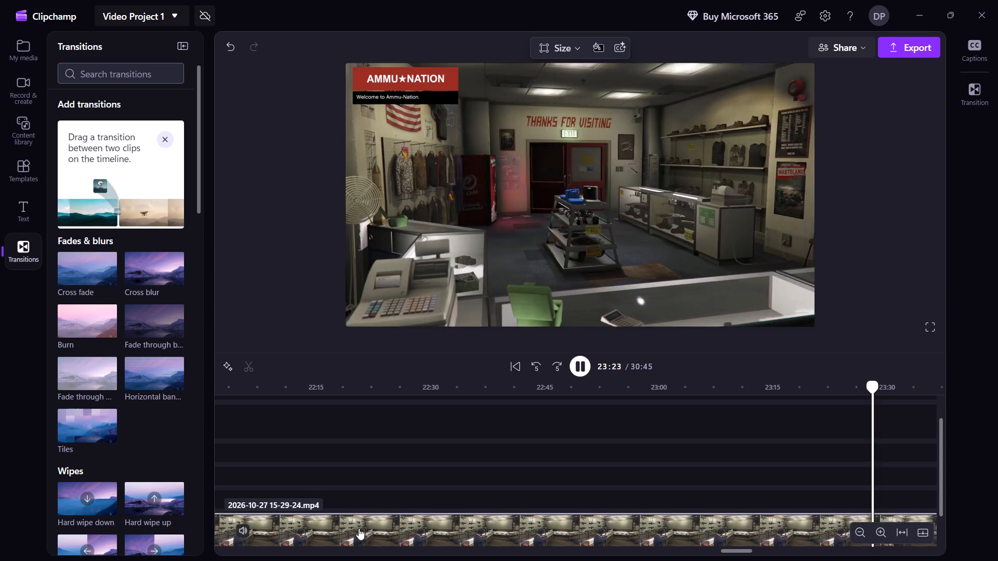
Skim the Ammu-Nation weapon shopping and the return to the car, from about 23:23 to 24:59.
{"action": "key", "text": "shift+Right"}
{"action": "key", "text": "shift+Right"}
{"action": "key", "text": "shift+Right"}
{"action": "key", "text": "shift+Right"}
{"action": "key", "text": "shift+Right"}
{"action": "key", "text": "shift+Right"}
{"action": "key", "text": "shift+Right"}
{"action": "key", "text": "shift+Right"}
{"action": "key", "text": "shift+Right"}
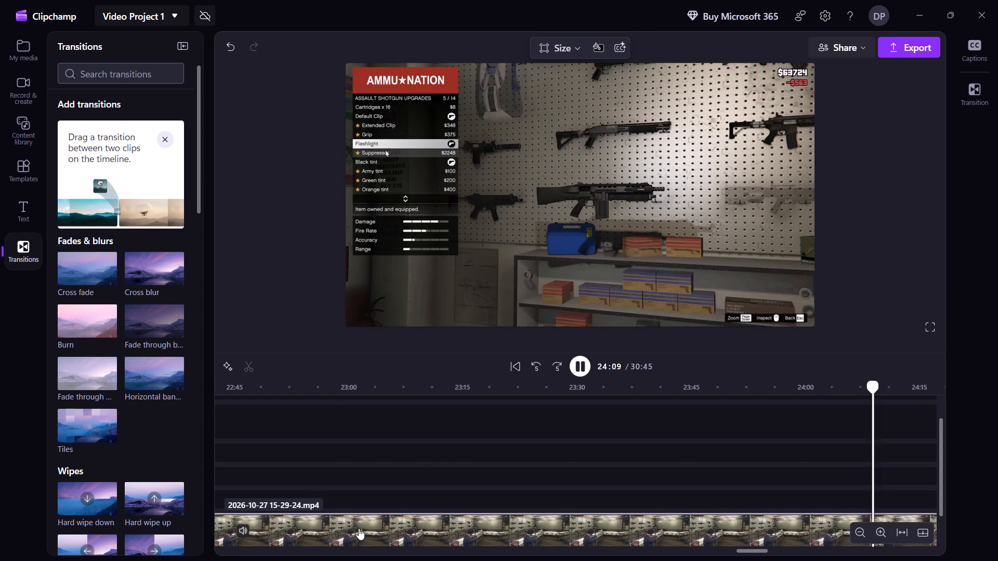
{"action": "key", "text": "shift+Right"}
{"action": "key", "text": "shift+Right"}
{"action": "key", "text": "shift+Right"}
{"action": "key", "text": "shift+Right"}
{"action": "key", "text": "shift+Right"}
{"action": "key", "text": "shift+Right"}
{"action": "key", "text": "shift+Right"}
{"action": "key", "text": "shift+Right"}
{"action": "key", "text": "shift+Right"}
{"action": "key", "text": "shift+Right"}
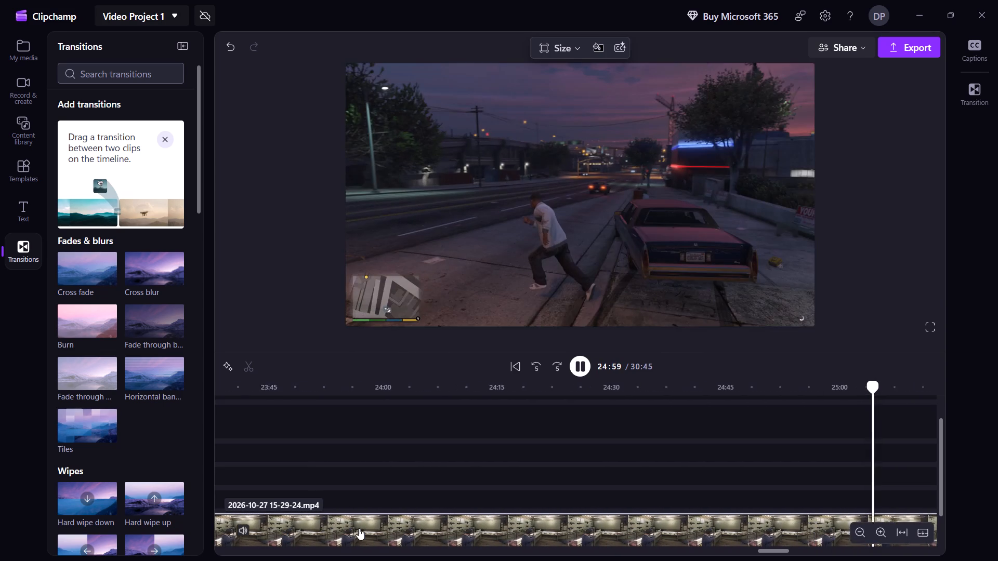
Skim the night drive and the entry into the building's stairwell, from about 24:59 to 26:30.
{"action": "key", "text": "shift+Right"}
{"action": "key", "text": "shift+Right"}
{"action": "key", "text": "shift+Right"}
{"action": "key", "text": "shift+Right"}
{"action": "key", "text": "shift+Right"}
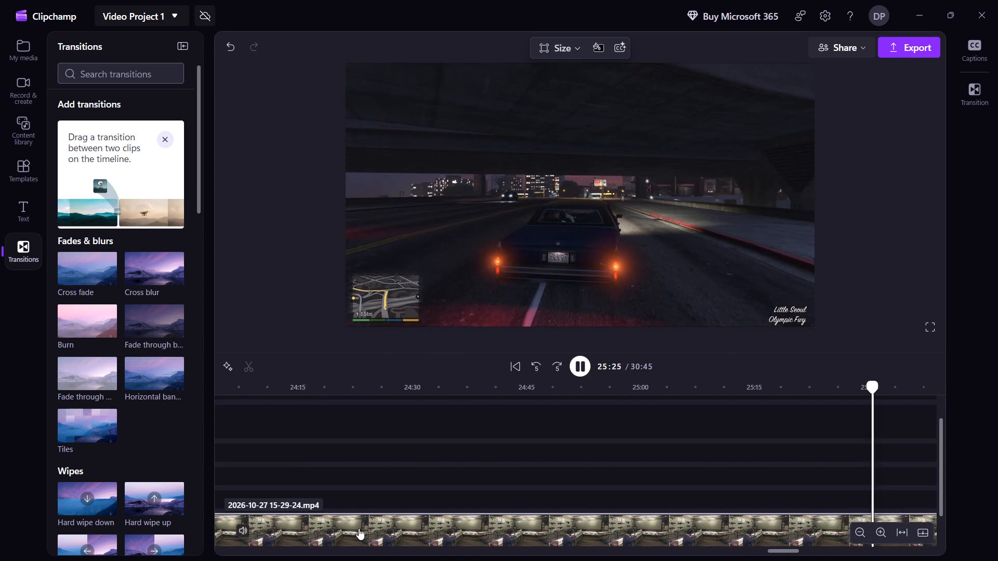
{"action": "key", "text": "shift+Right"}
{"action": "key", "text": "shift+Right"}
{"action": "key", "text": "shift+Right"}
{"action": "key", "text": "shift+Right"}
{"action": "key", "text": "shift+Right"}
{"action": "key", "text": "shift+Right"}
{"action": "key", "text": "shift+Right"}
{"action": "key", "text": "shift+Right"}
{"action": "key", "text": "shift+Right"}
{"action": "key", "text": "shift+Right"}
{"action": "key", "text": "shift+Right"}
{"action": "key", "text": "shift+Right"}
{"action": "key", "text": "shift+Right"}
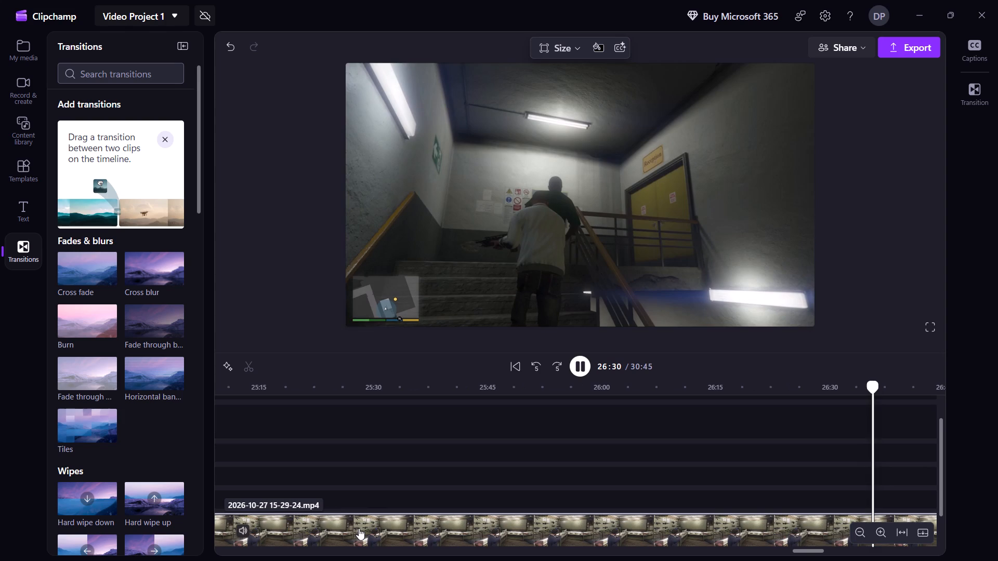
Skim the warehouse cutscene and shootout from about 26:30 to 29:41.
{"action": "key", "text": "shift+Right"}
{"action": "key", "text": "shift+Right"}
{"action": "key", "text": "shift+Right"}
{"action": "key", "text": "shift+Right"}
{"action": "key", "text": "shift+Right"}
{"action": "key", "text": "shift+Right"}
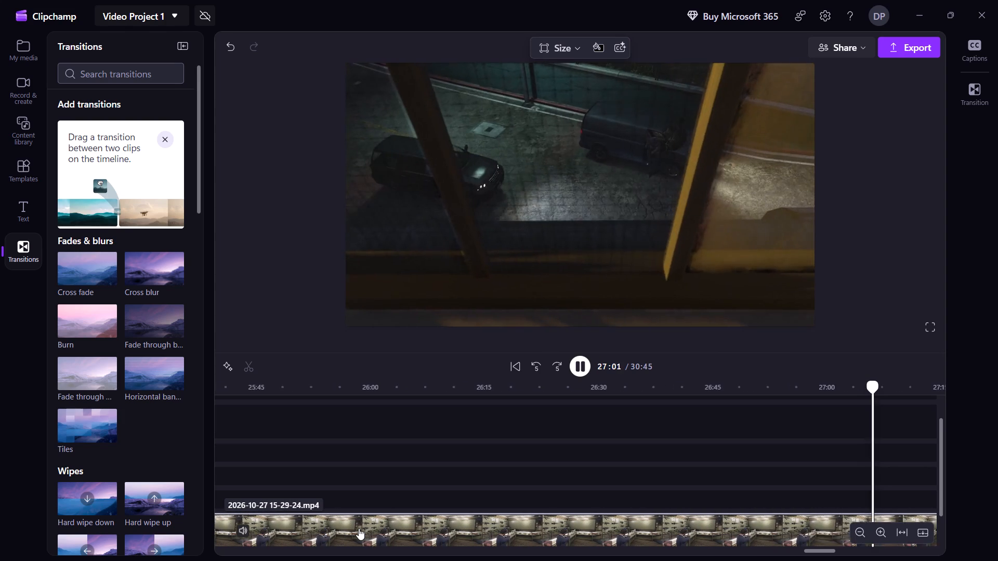
{"action": "key", "text": "shift+Right"}
{"action": "key", "text": "shift+Right"}
{"action": "key", "text": "shift+Right"}
{"action": "key", "text": "shift+Right"}
{"action": "key", "text": "shift+Right"}
{"action": "key", "text": "shift+Right"}
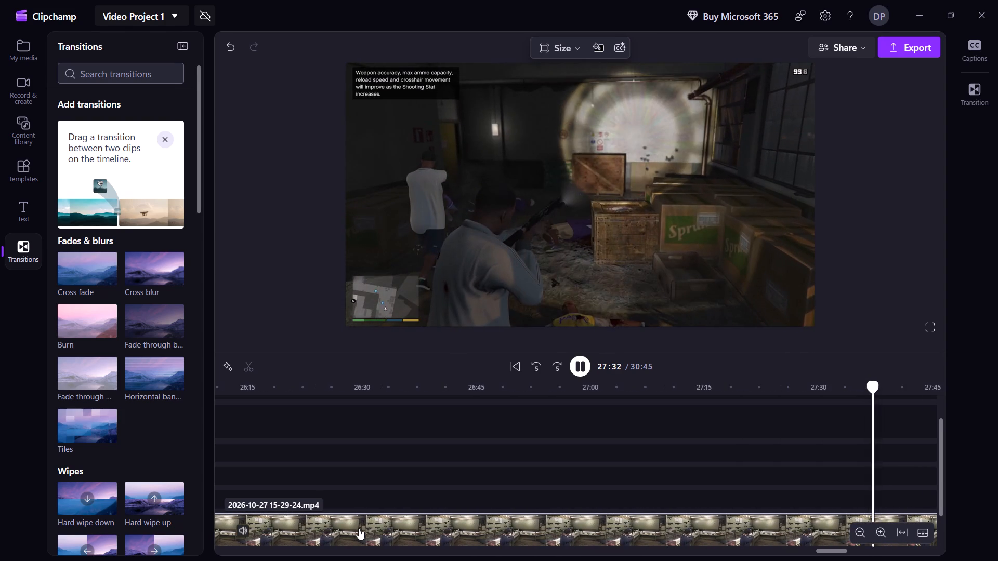
{"action": "key", "text": "shift+Right"}
{"action": "key", "text": "shift+Right"}
{"action": "key", "text": "shift+Right"}
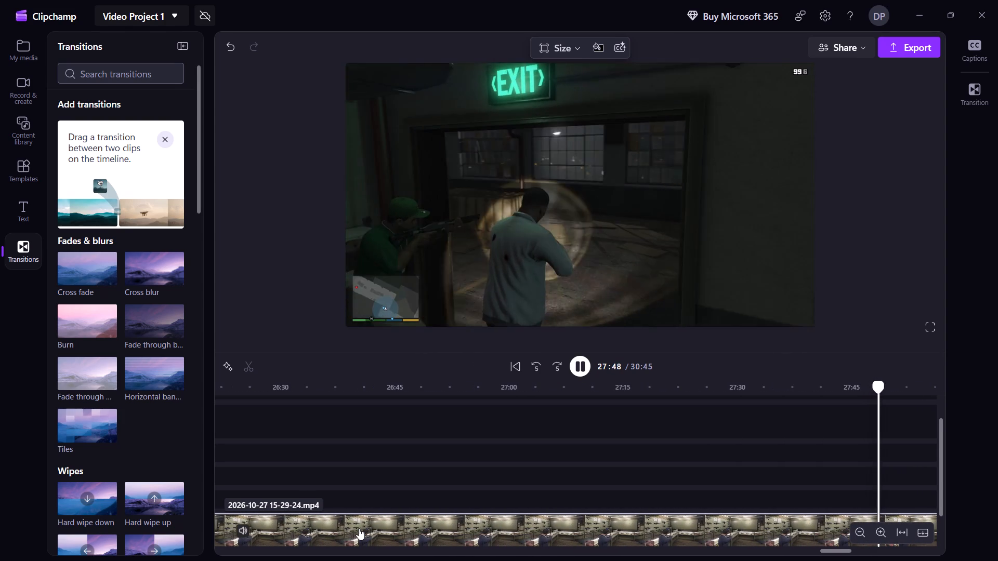
{"action": "key", "text": "shift+Right"}
{"action": "key", "text": "shift+Right"}
{"action": "key", "text": "shift+Right"}
{"action": "key", "text": "shift+Right"}
{"action": "key", "text": "shift+Right"}
{"action": "key", "text": "shift+Right"}
{"action": "key", "text": "shift+Right"}
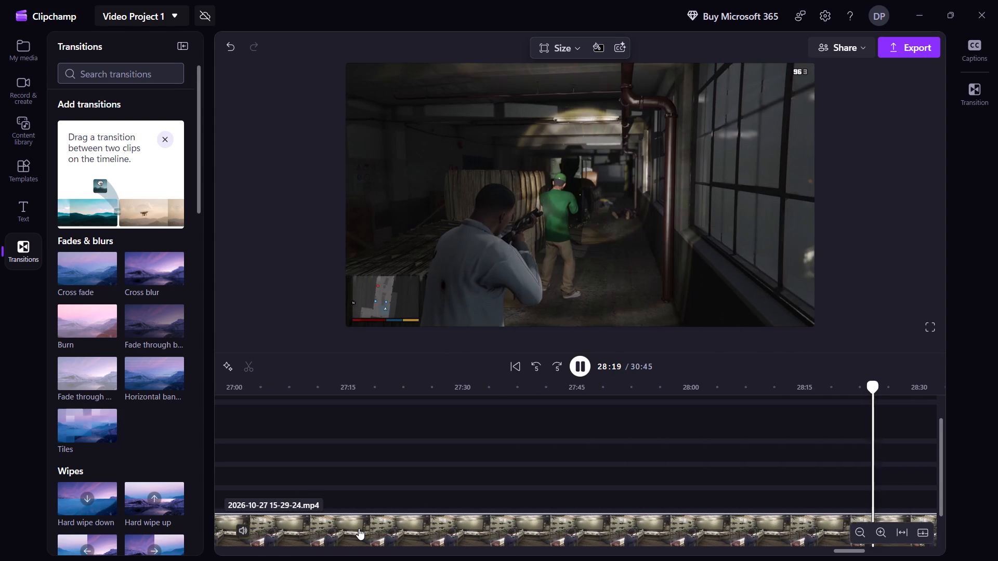
{"action": "key", "text": "shift+Right"}
{"action": "key", "text": "shift+Right"}
{"action": "key", "text": "shift+Right"}
{"action": "key", "text": "shift+Right"}
{"action": "key", "text": "shift+Right"}
{"action": "key", "text": "shift+Right"}
{"action": "key", "text": "shift+Right"}
{"action": "key", "text": "shift+Right"}
{"action": "key", "text": "shift+Right"}
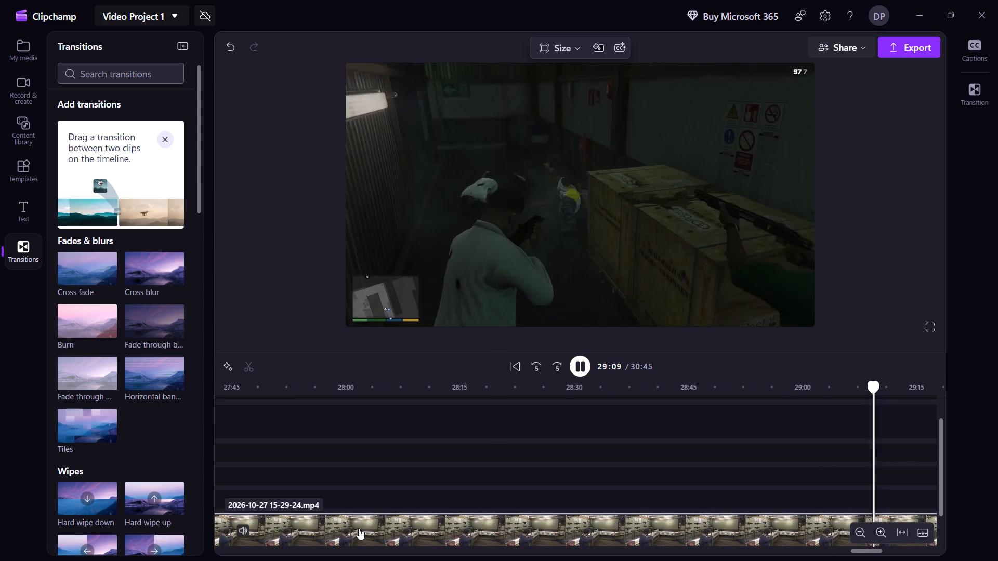
{"action": "key", "text": "shift+Right"}
{"action": "key", "text": "shift+Right"}
{"action": "key", "text": "shift+Right"}
{"action": "key", "text": "shift+Right"}
{"action": "key", "text": "shift+Right"}
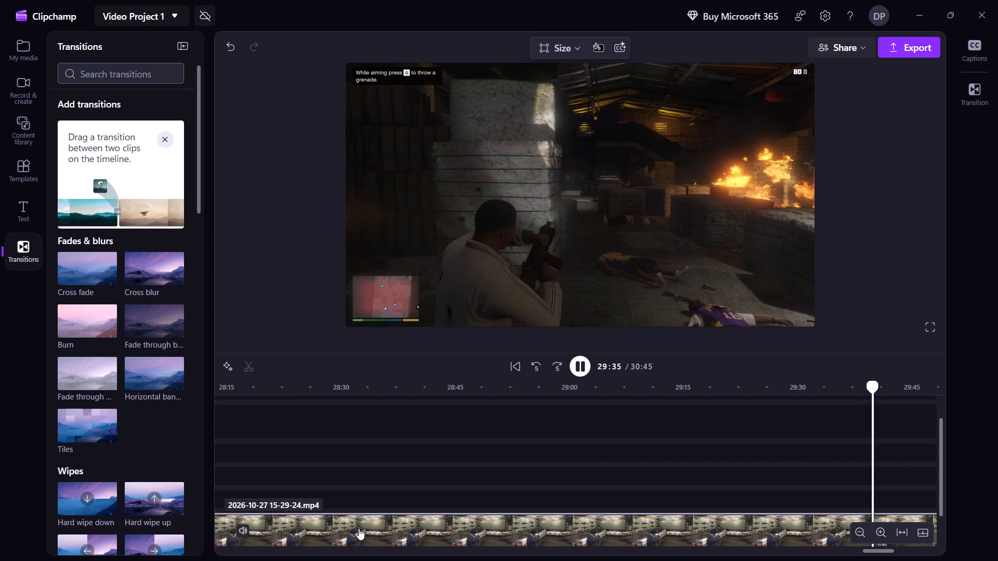
{"action": "key", "text": "shift+Right"}
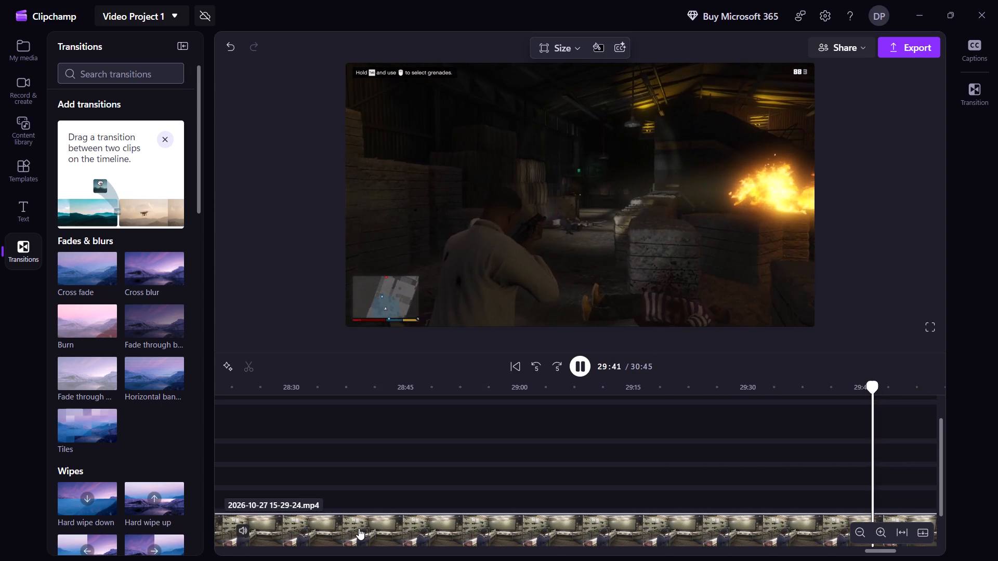
Review the mission-failed and pause-menu footage from about 29:41 to the end of the video at 30:45.
{"action": "key", "text": "shift+Right"}
{"action": "key", "text": "shift+Right"}
{"action": "key", "text": "shift+Right"}
{"action": "key", "text": "shift+Right"}
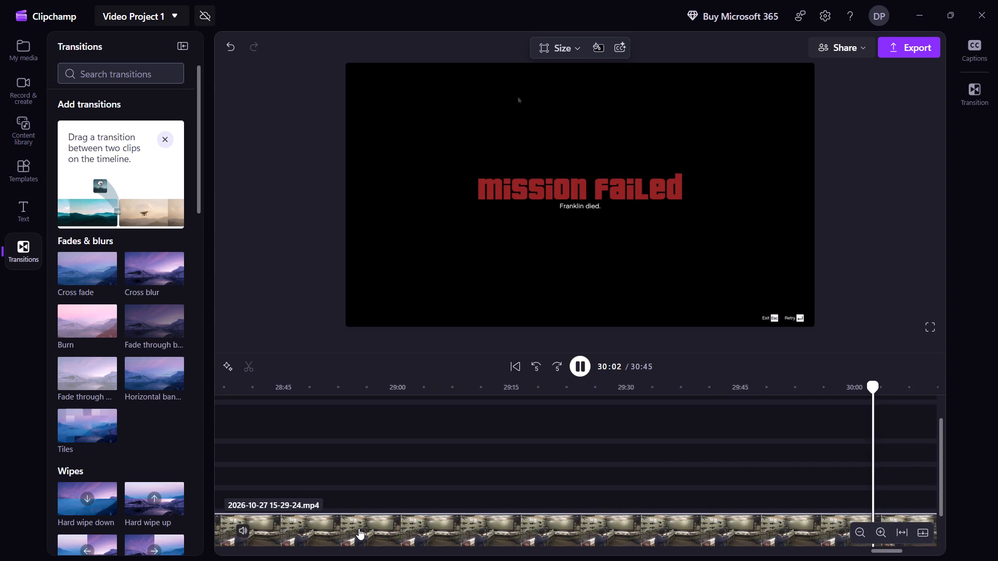
{"action": "key", "text": "shift+Right"}
{"action": "key", "text": "shift+Right"}
{"action": "key", "text": "shift+Right"}
{"action": "key", "text": "shift+Right"}
{"action": "key", "text": "shift+Right"}
{"action": "key", "text": "shift+Right"}
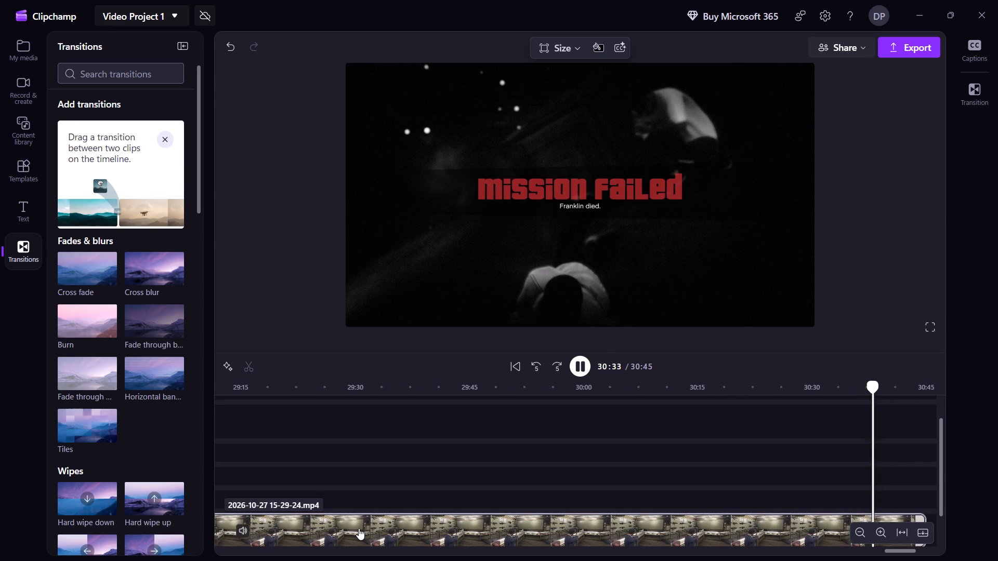
{"action": "key", "text": "shift+Right"}
{"action": "key", "text": "shift+Right"}
{"action": "key", "text": "shift+Right"}
{"action": "key", "text": "shift+Right"}
{"action": "key", "text": "shift+Right"}
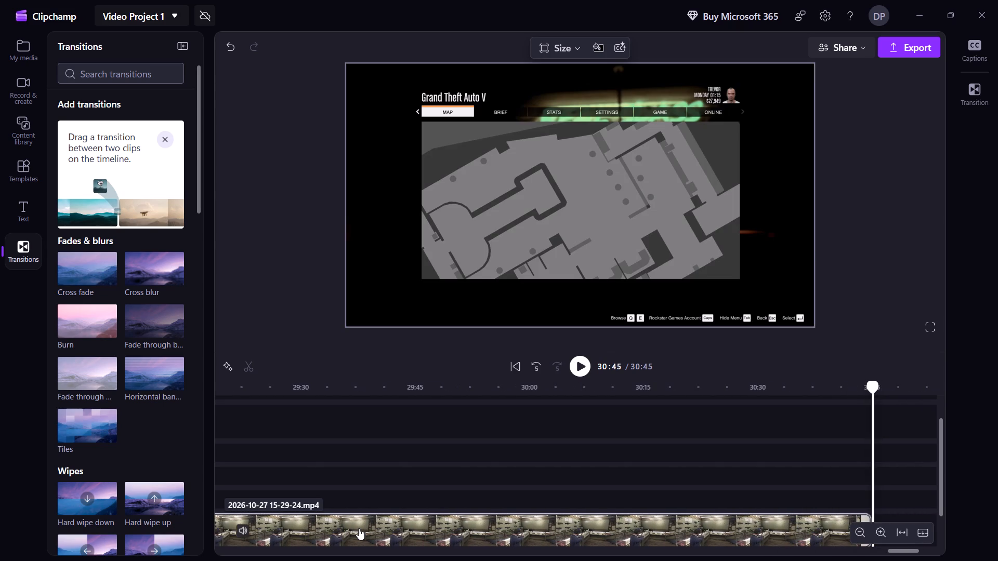
{"action": "key", "text": "shift+Right"}
{"action": "key", "text": "shift+Left"}
{"action": "key", "text": "shift+Left"}
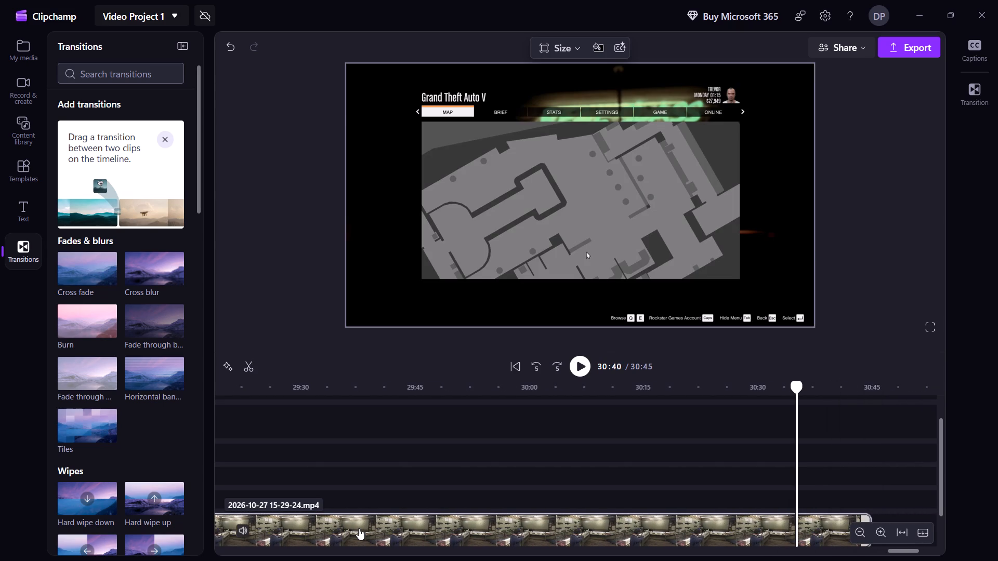
{"action": "key", "text": "shift+Left"}
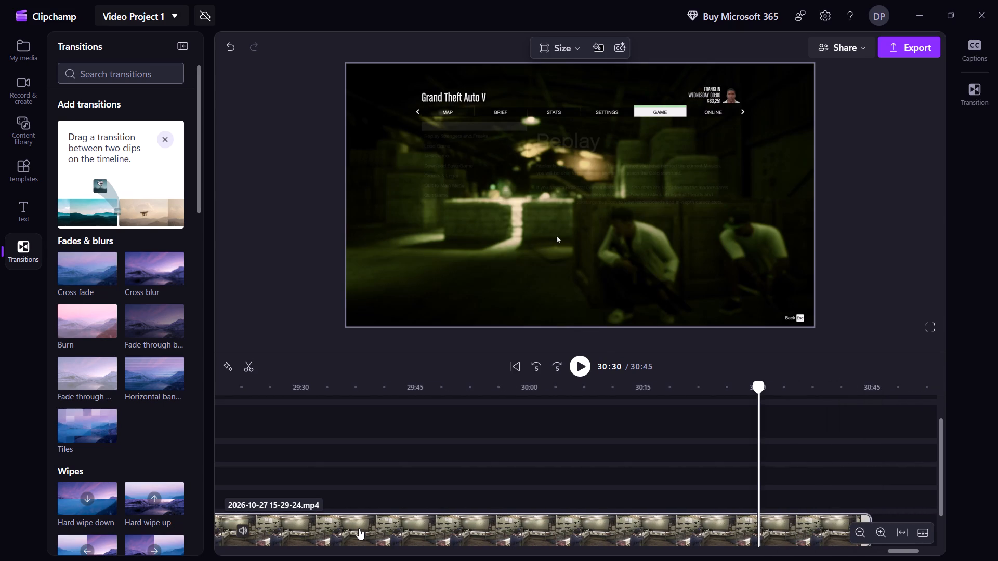
{"action": "key", "text": "shift+Left"}
{"action": "key", "text": "shift+Right"}
{"action": "key", "text": "shift+Right"}
{"action": "key", "text": "shift+Right"}
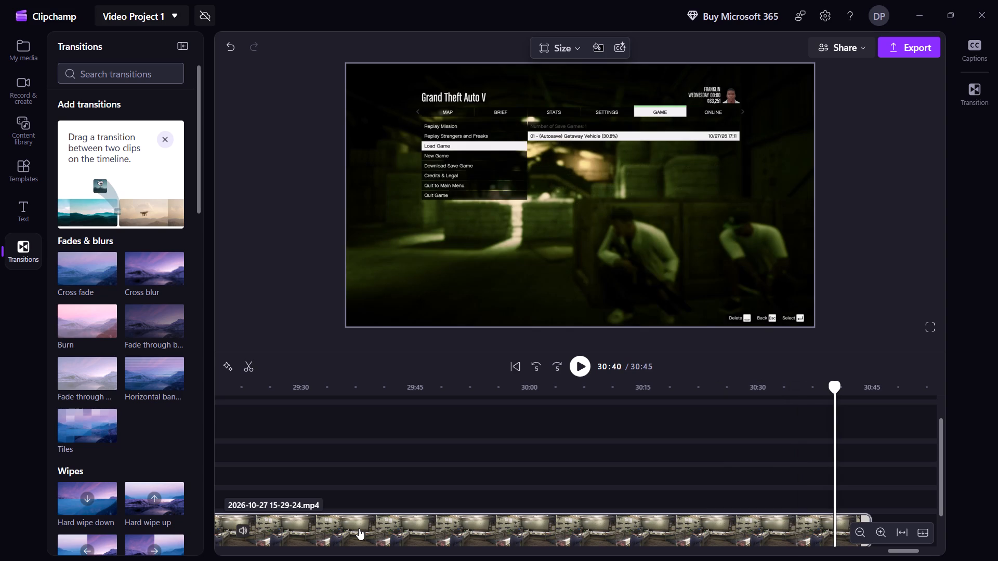
{"action": "key", "text": "shift+Left"}
Select the last gameplay clip and skim back from 30:35 to the front-yard cutscene at about 21:50.
{"action": "left_click", "coordinate": [359, 528]}
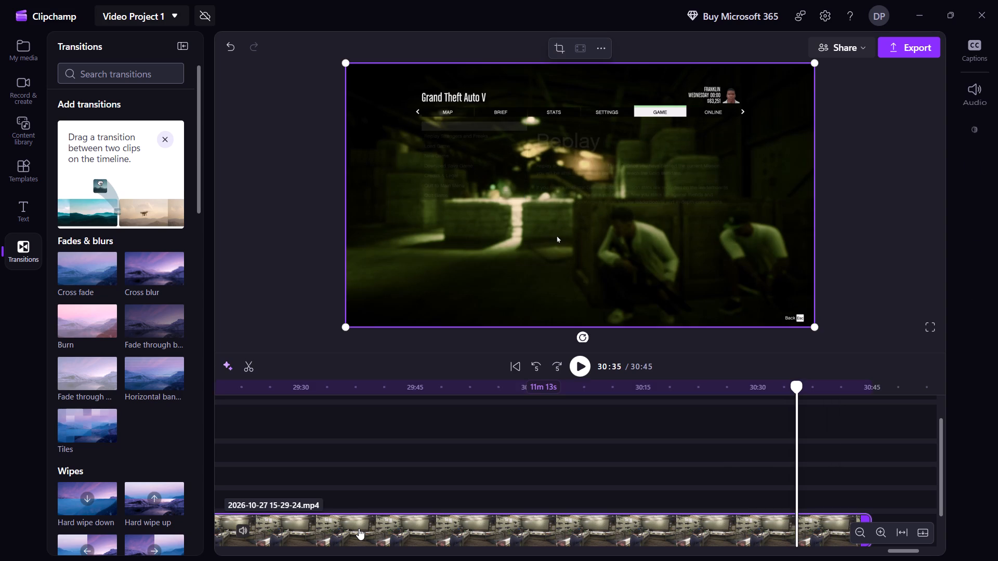
{"action": "key", "text": "shift+Left"}
{"action": "key", "text": "shift+Left"}
{"action": "key", "text": "shift+Left"}
{"action": "key", "text": "shift+Left"}
{"action": "key", "text": "shift+Left"}
{"action": "key", "text": "shift+Left"}
{"action": "key", "text": "shift+Left"}
{"action": "key", "text": "shift+Left"}
{"action": "key", "text": "shift+Left"}
{"action": "key", "text": "shift+Left"}
{"action": "key", "text": "shift+Left"}
{"action": "key", "text": "shift+Left"}
{"action": "key", "text": "shift+Left"}
{"action": "key", "text": "shift+Left"}
{"action": "key", "text": "shift+Left"}
{"action": "key", "text": "shift+Left"}
{"action": "key", "text": "shift+Left"}
{"action": "key", "text": "shift+Left"}
{"action": "key", "text": "shift+Left"}
{"action": "key", "text": "shift+Left"}
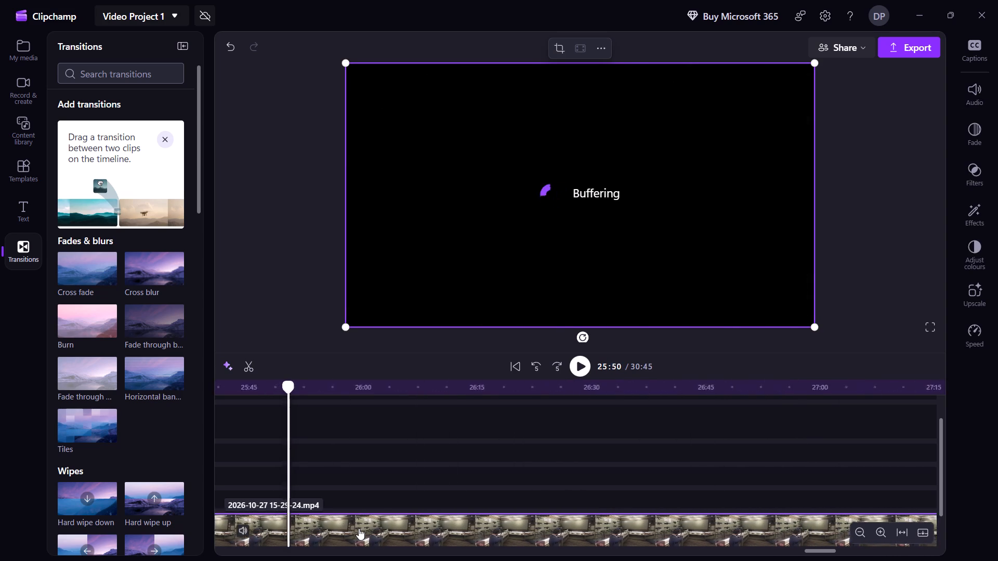
{"action": "key", "text": "shift+Left"}
{"action": "key", "text": "shift+Left"}
{"action": "key", "text": "shift+Left"}
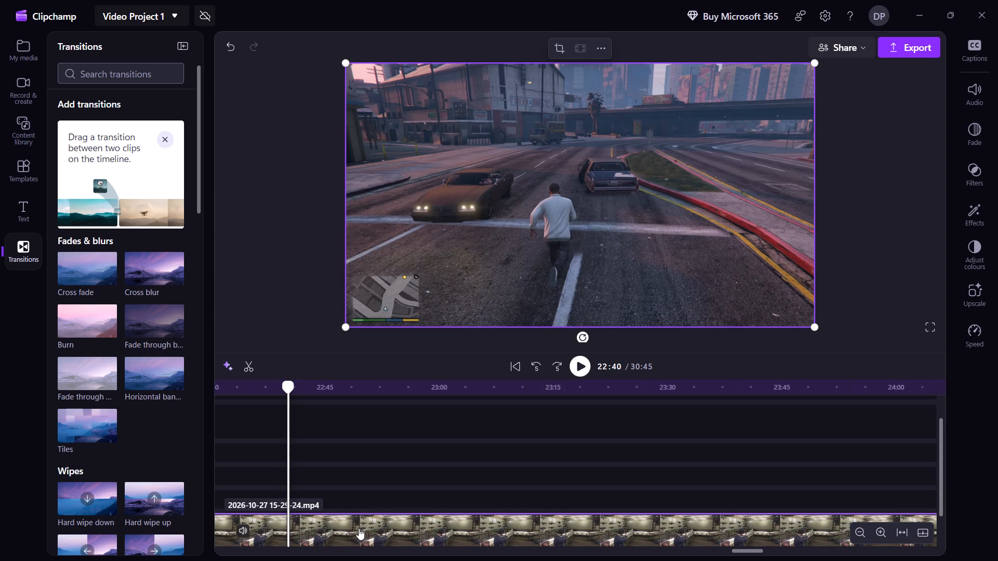
{"action": "key", "text": "shift+Left"}
{"action": "key", "text": "shift+Left"}
{"action": "key", "text": "shift+Left"}
{"action": "key", "text": "shift+Left"}
{"action": "key", "text": "shift+Left"}
{"action": "key", "text": "shift+Left"}
{"action": "key", "text": "shift+Left"}
{"action": "key", "text": "shift+Left"}
{"action": "key", "text": "shift+Left"}
{"action": "key", "text": "shift+Left"}
{"action": "key", "text": "shift+Left"}
{"action": "key", "text": "shift+Left"}
{"action": "key", "text": "shift+Left"}
{"action": "key", "text": "shift+Left"}
{"action": "key", "text": "shift+Left"}
{"action": "key", "text": "shift+Left"}
{"action": "key", "text": "shift+Left"}
{"action": "key", "text": "shift+Left"}
{"action": "key", "text": "shift+Left"}
{"action": "key", "text": "shift+Left"}
{"action": "key", "text": "shift+Left"}
{"action": "key", "text": "shift+Left"}
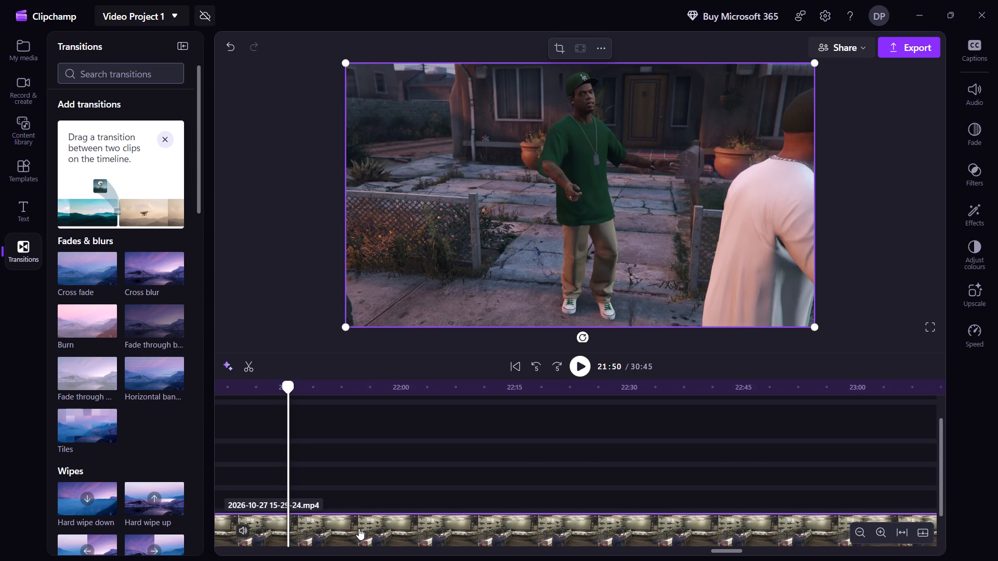
Skim back from the front-yard cutscene at 21:50 to the start of the last gameplay clip, at about 19:35.
{"action": "key", "text": "shift+Left"}
{"action": "key", "text": "shift+Left"}
{"action": "key", "text": "shift+Left"}
{"action": "key", "text": "shift+Left"}
{"action": "key", "text": "shift+Left"}
{"action": "key", "text": "shift+Left"}
{"action": "key", "text": "shift+Left"}
{"action": "key", "text": "shift+Left"}
{"action": "key", "text": "shift+Left"}
{"action": "key", "text": "shift+Left"}
{"action": "key", "text": "shift+Left"}
{"action": "key", "text": "shift+Left"}
{"action": "key", "text": "shift+Left"}
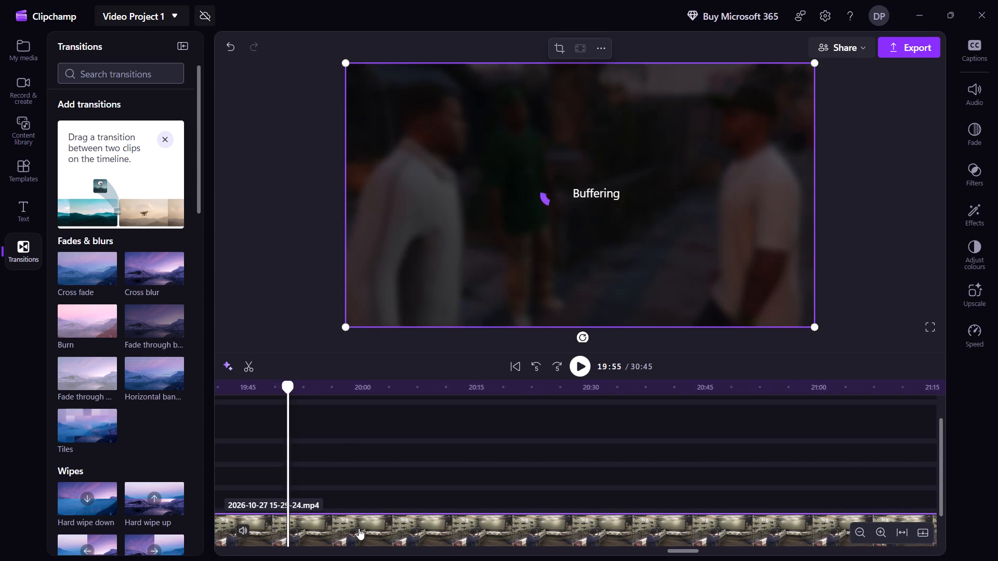
{"action": "key", "text": "shift+Left"}
{"action": "key", "text": "shift+Left"}
{"action": "key", "text": "shift+Left"}
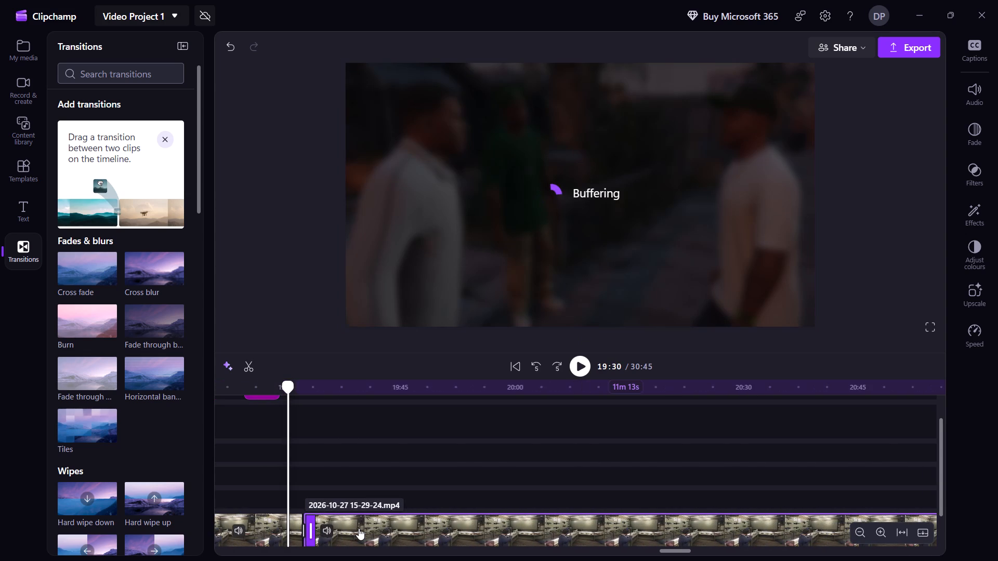
{"action": "key", "text": "shift+Right"}
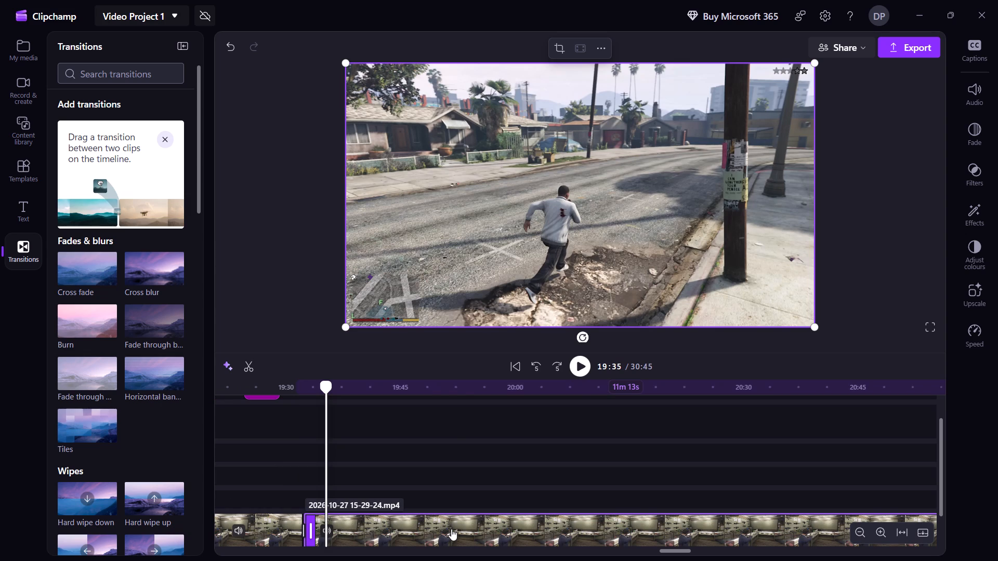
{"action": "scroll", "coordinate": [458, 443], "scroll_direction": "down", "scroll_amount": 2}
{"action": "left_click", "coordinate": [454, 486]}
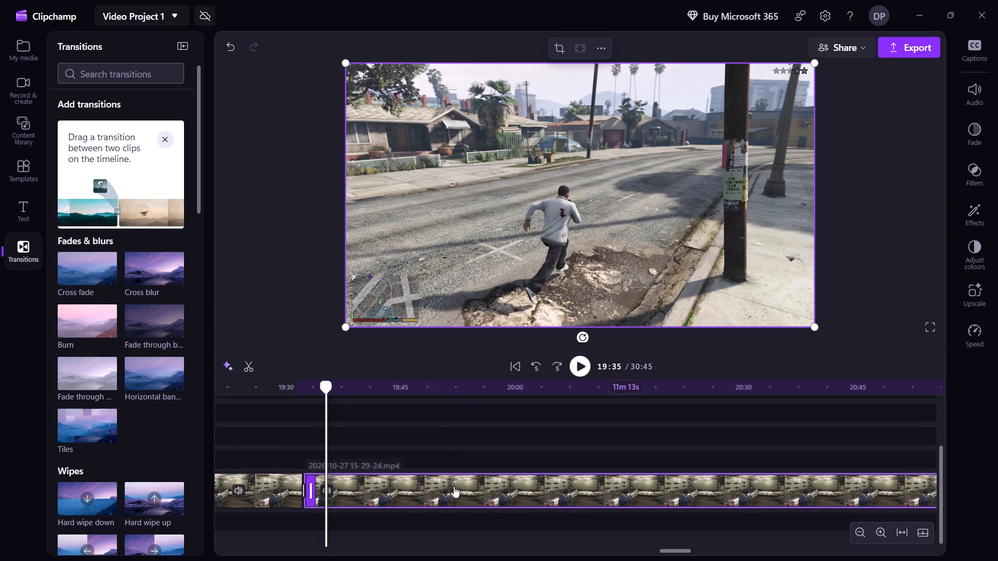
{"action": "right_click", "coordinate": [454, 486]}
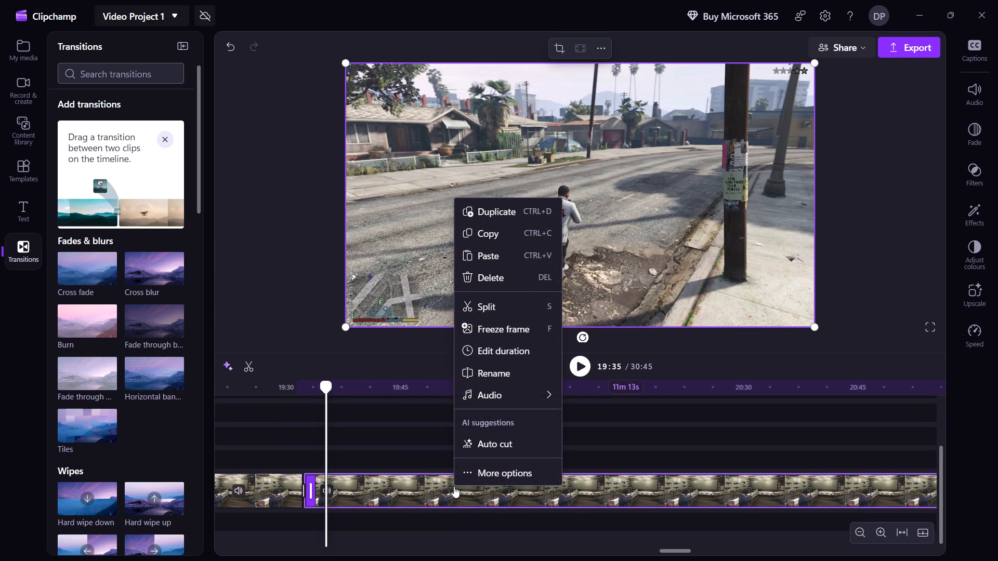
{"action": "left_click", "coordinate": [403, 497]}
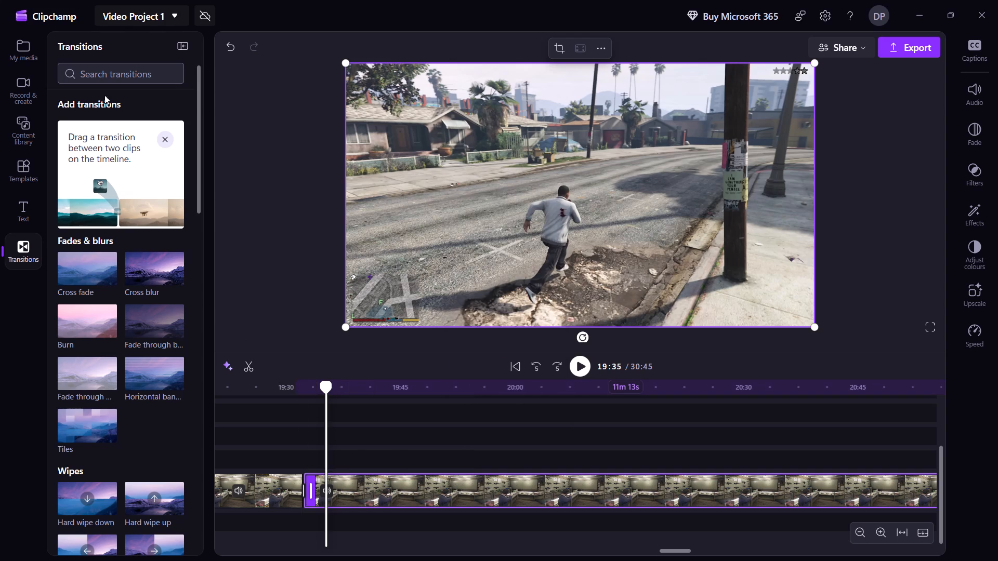
{"action": "left_click", "coordinate": [29, 66]}
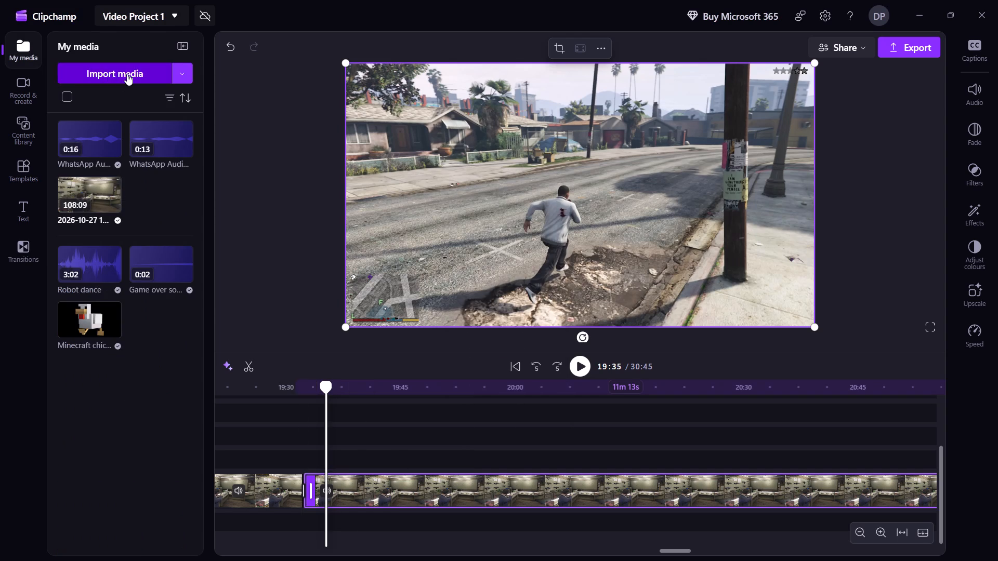
{"action": "left_click", "coordinate": [127, 74]}
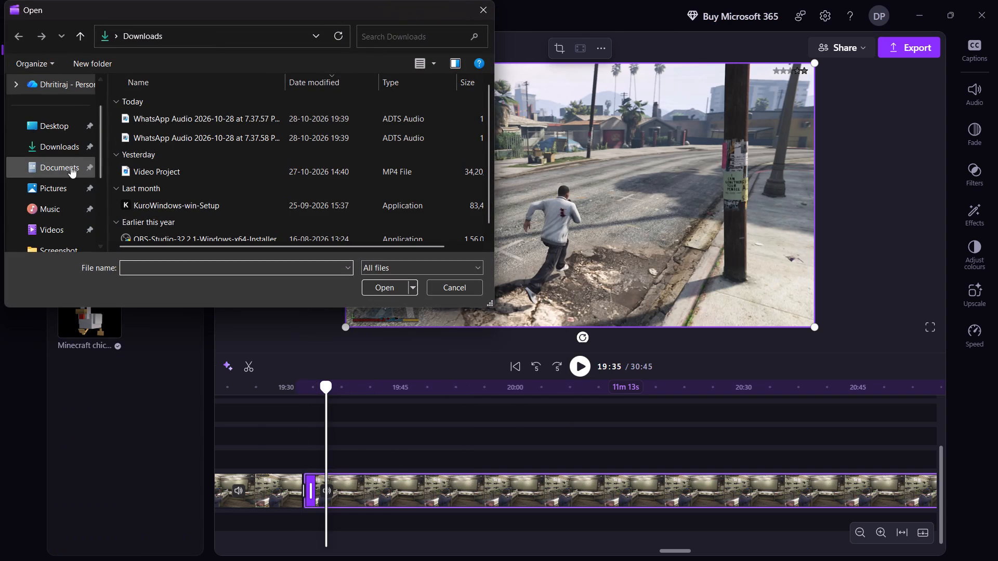
{"action": "left_click", "coordinate": [52, 229]}
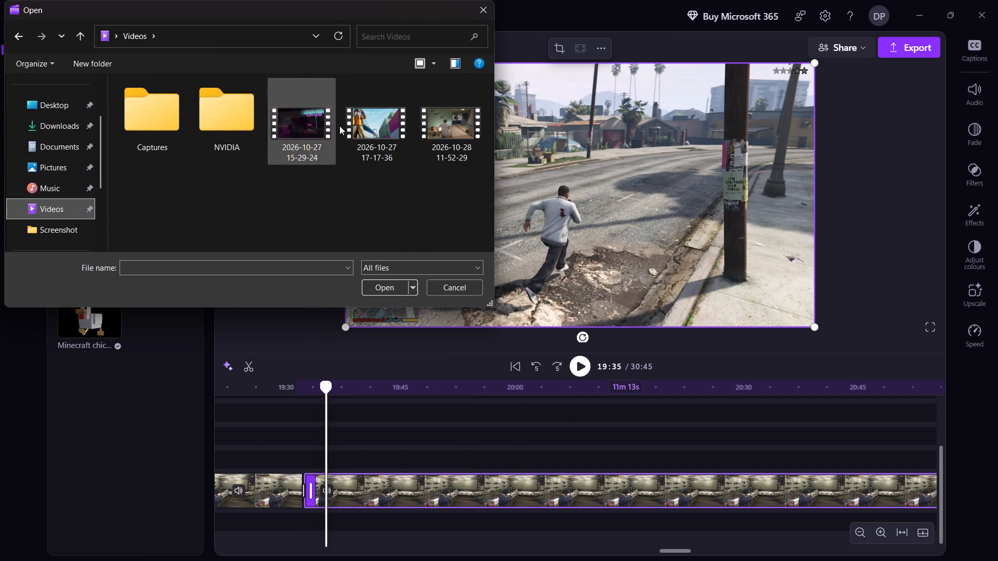
{"action": "double_click", "coordinate": [371, 113]}
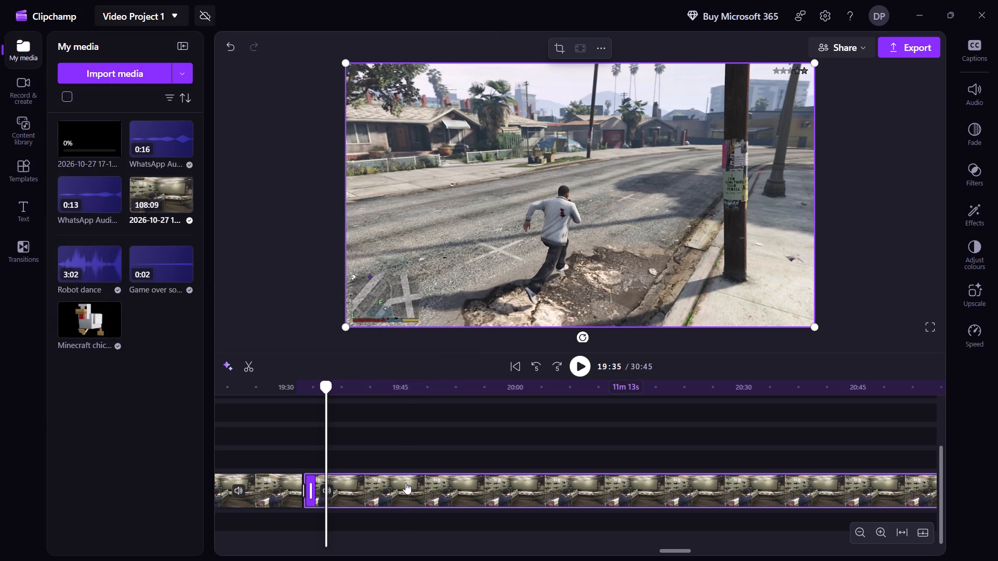
Skim the last gameplay clip through the house exterior and living-room cutscene, from 19:35 to about 20:15.
{"action": "key", "text": "Right"}
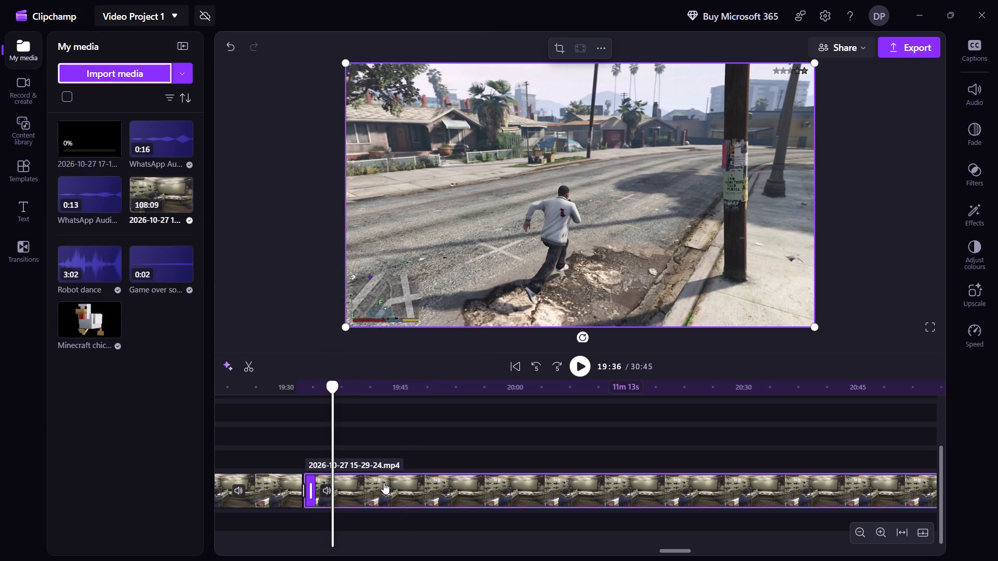
{"action": "key", "text": "Right"}
{"action": "key", "text": "Right"}
{"action": "key", "text": "Right"}
{"action": "key", "text": "Right"}
{"action": "key", "text": "Right"}
{"action": "key", "text": "Right"}
{"action": "key", "text": "Right"}
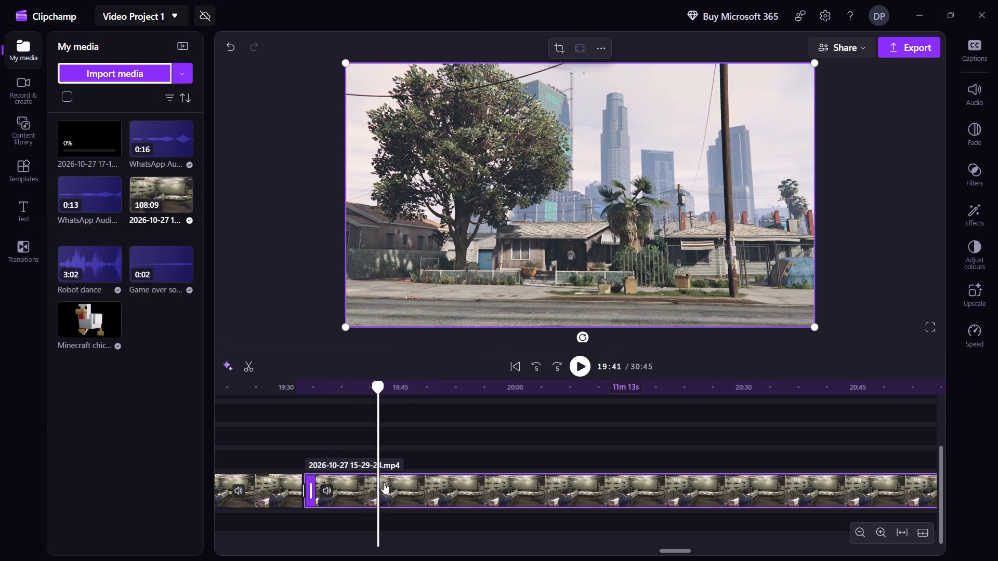
{"action": "key", "text": "Right"}
{"action": "key", "text": "Right"}
{"action": "key", "text": "Right"}
{"action": "key", "text": "Right"}
{"action": "key", "text": "Right"}
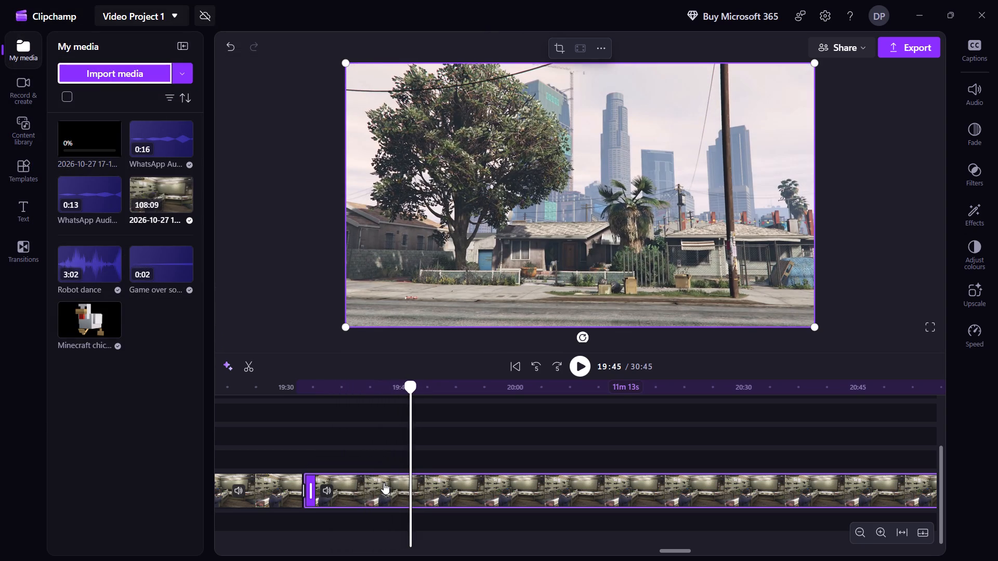
{"action": "key", "text": "Right"}
{"action": "key", "text": "Right"}
{"action": "key", "text": "Right"}
{"action": "key", "text": "Right"}
{"action": "key", "text": "Right"}
{"action": "key", "text": "Right"}
{"action": "key", "text": "Right"}
{"action": "key", "text": "Right"}
{"action": "key", "text": "Right"}
{"action": "key", "text": "Right"}
{"action": "key", "text": "Right"}
{"action": "key", "text": "Right"}
{"action": "key", "text": "Right"}
{"action": "key", "text": "Right"}
{"action": "key", "text": "Right"}
{"action": "key", "text": "Right"}
{"action": "key", "text": "Right"}
{"action": "key", "text": "Right"}
{"action": "key", "text": "Right"}
{"action": "key", "text": "Right"}
{"action": "key", "text": "Right"}
{"action": "key", "text": "Right"}
{"action": "key", "text": "Right"}
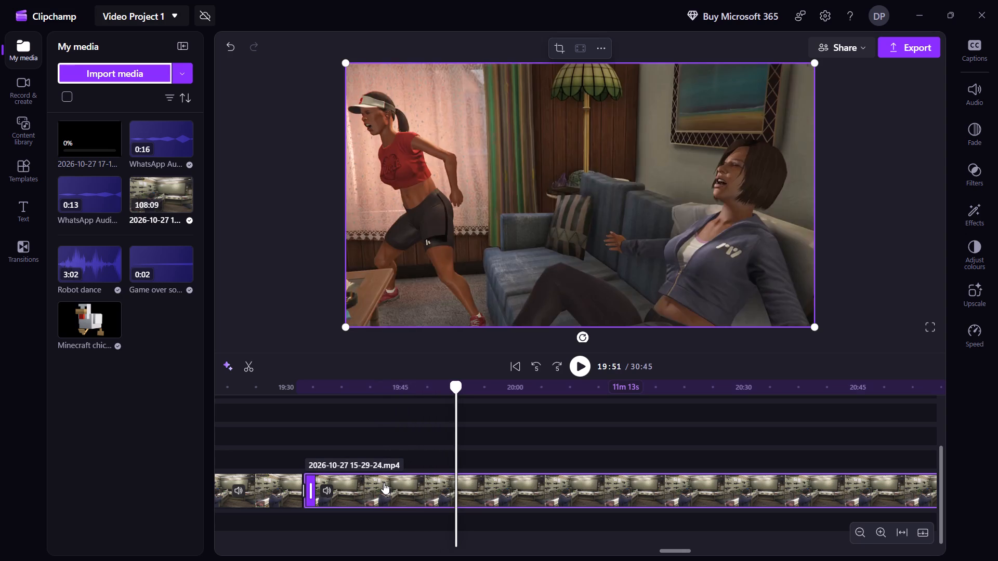
{"action": "key", "text": "Right"}
{"action": "key", "text": "Right"}
{"action": "key", "text": "Right"}
{"action": "key", "text": "Right"}
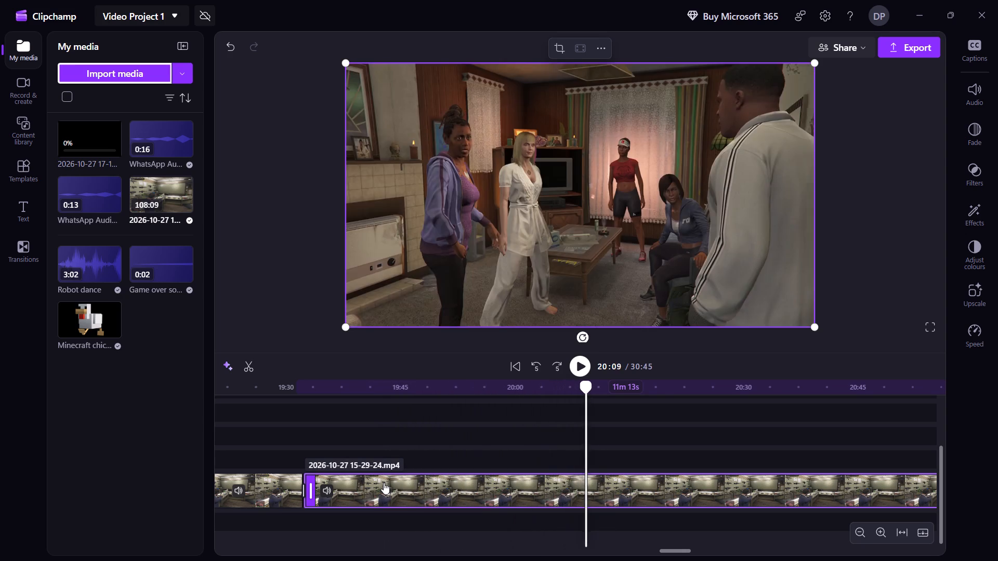
{"action": "key", "text": "Right"}
{"action": "key", "text": "Right"}
{"action": "key", "text": "Right"}
{"action": "key", "text": "Right"}
{"action": "key", "text": "Right"}
{"action": "key", "text": "Right"}
{"action": "key", "text": "Right"}
{"action": "key", "text": "Right"}
{"action": "key", "text": "Right"}
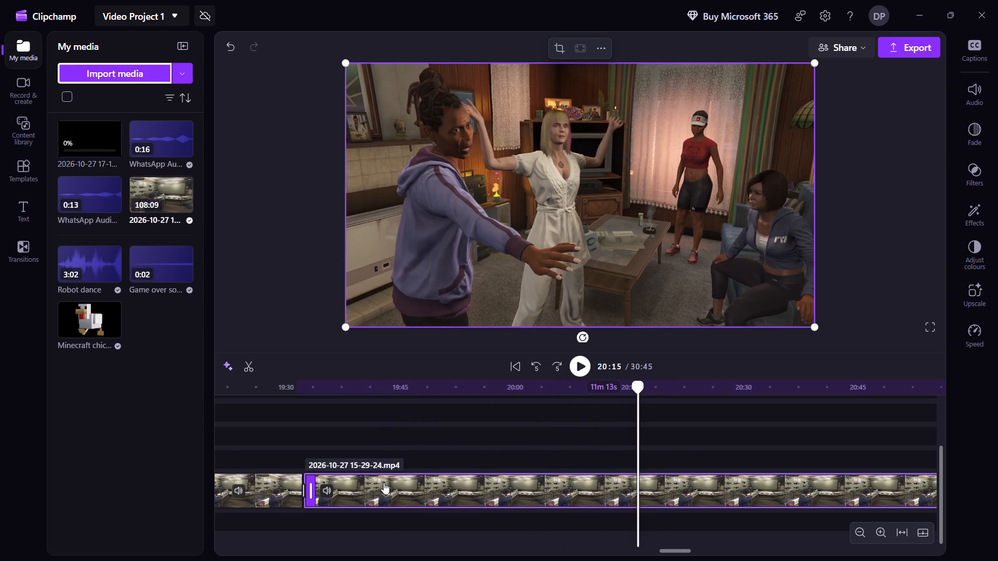
Skim the last gameplay clip through the front-yard cutscene, from 20:15 to about 20:54.
{"action": "key", "text": "Right"}
{"action": "key", "text": "Right"}
{"action": "key", "text": "Right"}
{"action": "key", "text": "Right"}
{"action": "key", "text": "Right"}
{"action": "key", "text": "Right"}
{"action": "key", "text": "Right"}
{"action": "key", "text": "Right"}
{"action": "key", "text": "Right"}
{"action": "key", "text": "Right"}
{"action": "key", "text": "Right"}
{"action": "key", "text": "Right"}
{"action": "key", "text": "Right"}
{"action": "key", "text": "Right"}
{"action": "key", "text": "Right"}
{"action": "key", "text": "Right"}
{"action": "key", "text": "Right"}
{"action": "key", "text": "Right"}
{"action": "key", "text": "Right"}
{"action": "key", "text": "Right"}
{"action": "key", "text": "Right"}
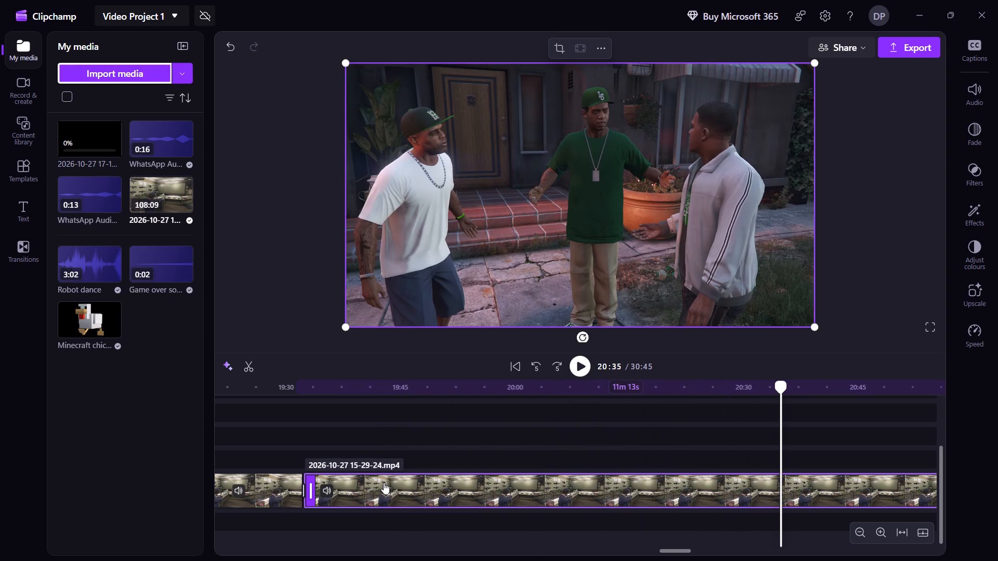
{"action": "key", "text": "Right"}
{"action": "key", "text": "Right"}
{"action": "key", "text": "Right"}
{"action": "key", "text": "Right"}
{"action": "key", "text": "Right"}
{"action": "key", "text": "Right"}
{"action": "key", "text": "Right"}
{"action": "key", "text": "Right"}
{"action": "key", "text": "Right"}
{"action": "key", "text": "Right"}
{"action": "key", "text": "Right"}
{"action": "key", "text": "Right"}
{"action": "key", "text": "Right"}
{"action": "key", "text": "Right"}
{"action": "key", "text": "Right"}
{"action": "key", "text": "Right"}
{"action": "key", "text": "Right"}
{"action": "key", "text": "Right"}
{"action": "key", "text": "Right"}
{"action": "key", "text": "Right"}
{"action": "key", "text": "Right"}
{"action": "key", "text": "Right"}
{"action": "key", "text": "Right"}
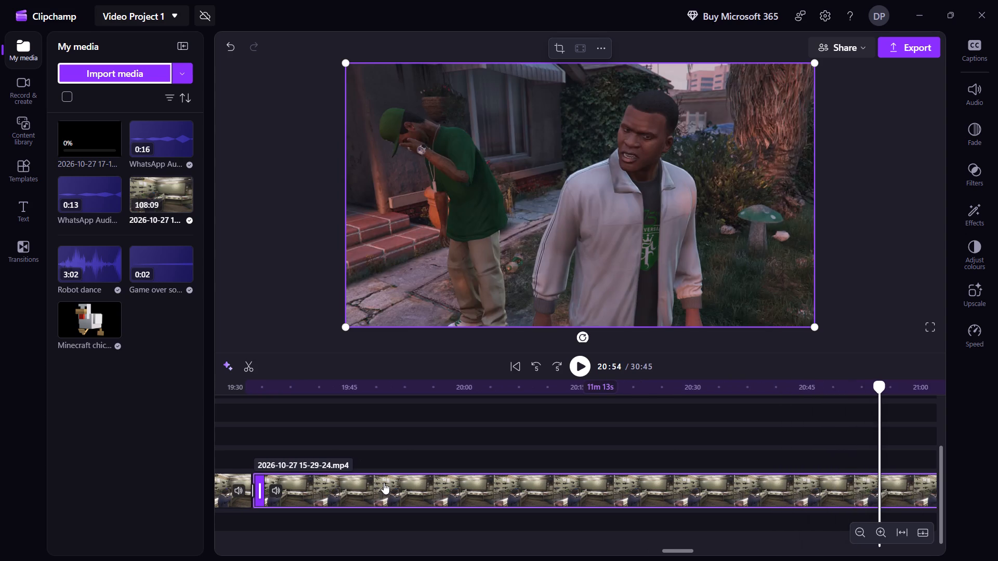
Continue skimming the front-yard conversation in the last gameplay clip, from 20:54 to about 21:39.
{"action": "key", "text": "Right"}
{"action": "key", "text": "Right"}
{"action": "key", "text": "Right"}
{"action": "key", "text": "Right"}
{"action": "key", "text": "Right"}
{"action": "key", "text": "Right"}
{"action": "key", "text": "Right"}
{"action": "key", "text": "Right"}
{"action": "key", "text": "Right"}
{"action": "key", "text": "Right"}
{"action": "key", "text": "Right"}
{"action": "key", "text": "Right"}
{"action": "key", "text": "Right"}
{"action": "key", "text": "Right"}
{"action": "key", "text": "Right"}
{"action": "key", "text": "Right"}
{"action": "key", "text": "Right"}
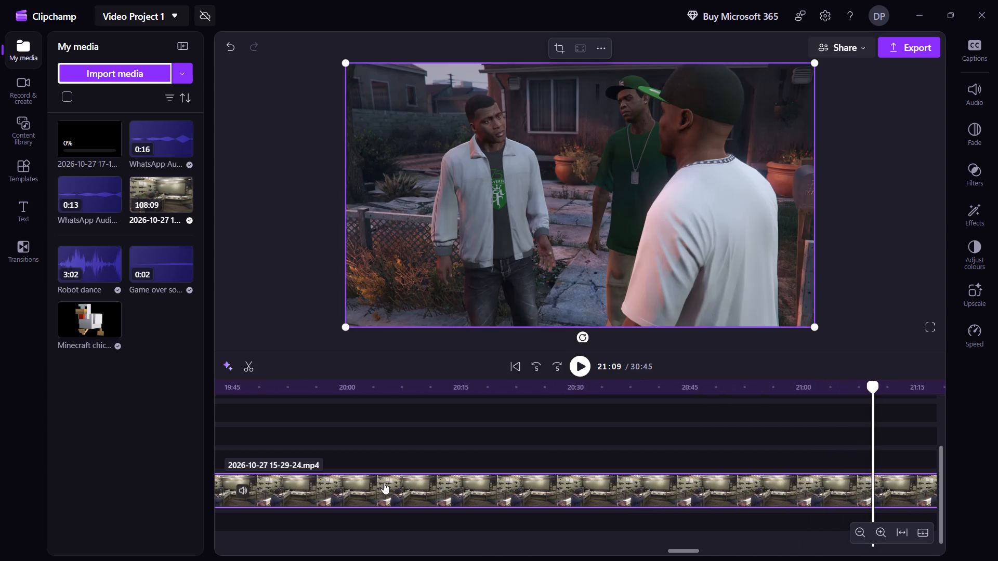
{"action": "key", "text": "Right"}
{"action": "key", "text": "Right"}
{"action": "key", "text": "Right"}
{"action": "key", "text": "Right"}
{"action": "key", "text": "Right"}
{"action": "key", "text": "Right"}
{"action": "key", "text": "Right"}
{"action": "key", "text": "Right"}
{"action": "key", "text": "Right"}
{"action": "key", "text": "Right"}
{"action": "key", "text": "Right"}
{"action": "key", "text": "Right"}
{"action": "key", "text": "Right"}
{"action": "key", "text": "Right"}
{"action": "key", "text": "Right"}
{"action": "key", "text": "Right"}
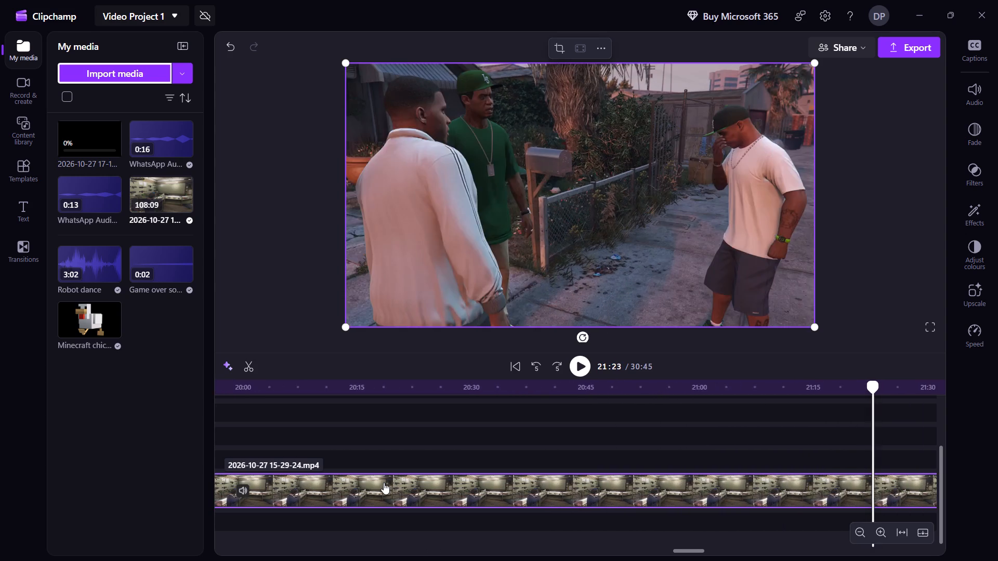
{"action": "key", "text": "Right"}
{"action": "key", "text": "Right"}
{"action": "key", "text": "Right"}
{"action": "key", "text": "Right"}
{"action": "key", "text": "Right"}
{"action": "key", "text": "Right"}
{"action": "key", "text": "Right"}
{"action": "key", "text": "Right"}
{"action": "key", "text": "Right"}
{"action": "key", "text": "Right"}
{"action": "key", "text": "Right"}
{"action": "key", "text": "Right"}
{"action": "key", "text": "Right"}
{"action": "key", "text": "Right"}
{"action": "key", "text": "Right"}
{"action": "key", "text": "Right"}
{"action": "key", "text": "Right"}
{"action": "key", "text": "Right"}
{"action": "key", "text": "Right"}
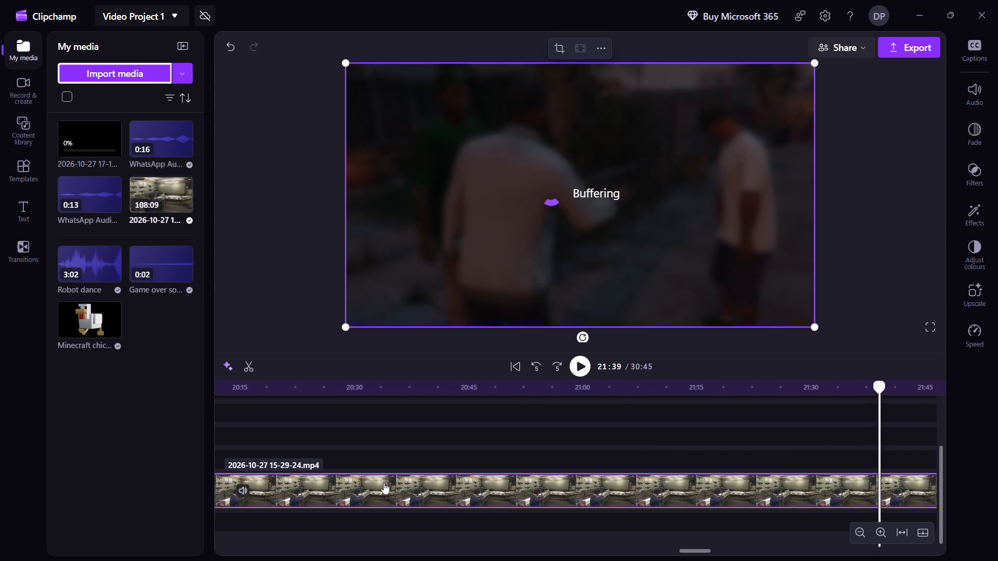
Skim the remainder of the front-yard cutscene in the last gameplay clip, from 21:39 to about 22:13.
{"action": "key", "text": "Right"}
{"action": "key", "text": "Right"}
{"action": "key", "text": "Right"}
{"action": "key", "text": "Right"}
{"action": "key", "text": "Right"}
{"action": "key", "text": "Right"}
{"action": "key", "text": "Right"}
{"action": "key", "text": "Right"}
{"action": "key", "text": "Right"}
{"action": "key", "text": "Right"}
{"action": "key", "text": "Right"}
{"action": "key", "text": "Right"}
{"action": "key", "text": "Right"}
{"action": "key", "text": "Right"}
{"action": "key", "text": "Right"}
{"action": "key", "text": "Right"}
{"action": "key", "text": "Right"}
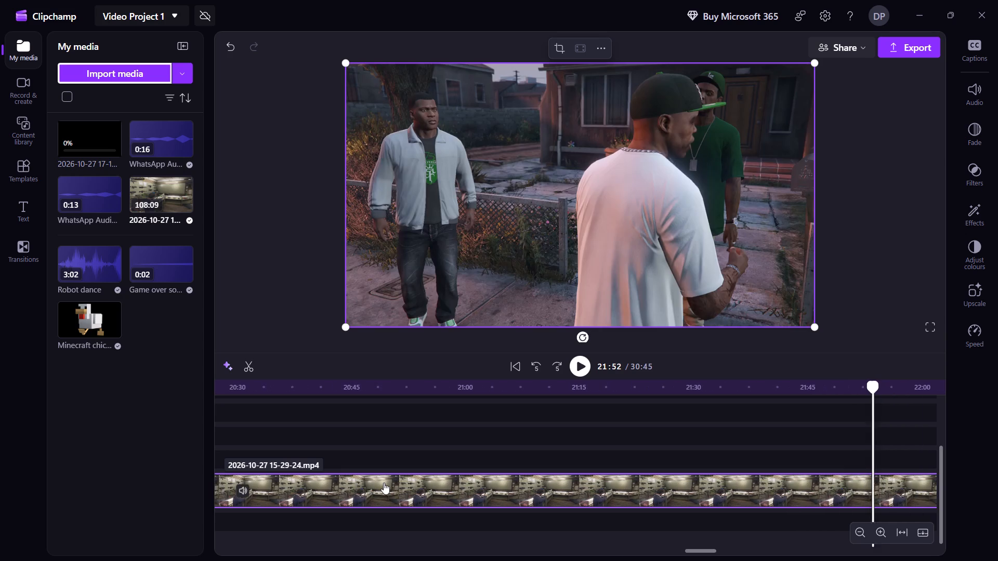
{"action": "key", "text": "Right"}
{"action": "key", "text": "Right"}
{"action": "key", "text": "Right"}
{"action": "key", "text": "Right"}
{"action": "key", "text": "Right"}
{"action": "key", "text": "Right"}
{"action": "key", "text": "Right"}
{"action": "key", "text": "Right"}
{"action": "key", "text": "Right"}
{"action": "key", "text": "Right"}
{"action": "key", "text": "Right"}
{"action": "key", "text": "Right"}
{"action": "key", "text": "Right"}
{"action": "key", "text": "Right"}
{"action": "key", "text": "Right"}
{"action": "key", "text": "Right"}
{"action": "key", "text": "Right"}
{"action": "key", "text": "Right"}
{"action": "key", "text": "Right"}
{"action": "key", "text": "Right"}
{"action": "key", "text": "Right"}
{"action": "key", "text": "Right"}
{"action": "key", "text": "Right"}
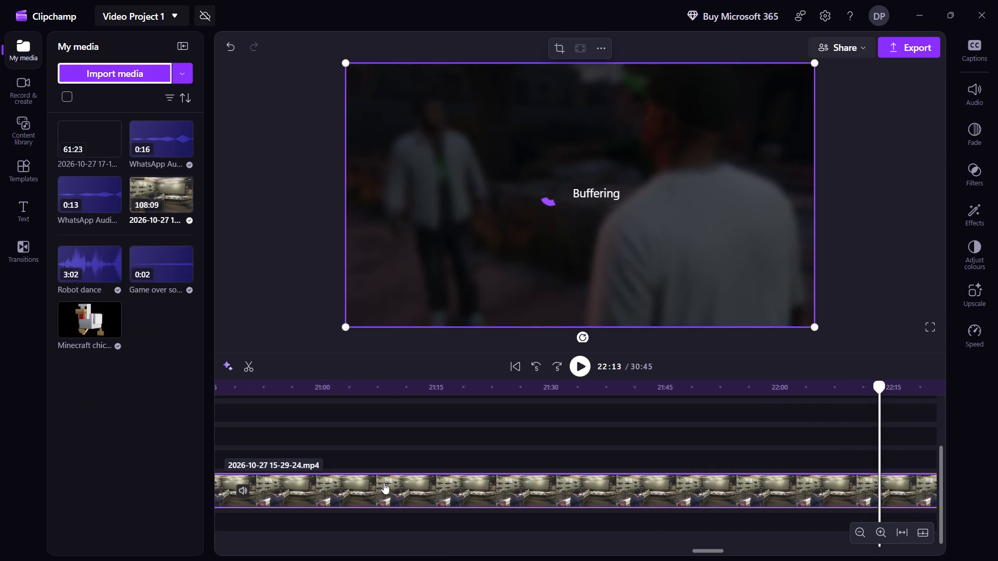
Split the last gameplay clip at 22:18, just after the character gets into the parked car, and delete everything after the split.
{"action": "key", "text": "Right"}
{"action": "key", "text": "Right"}
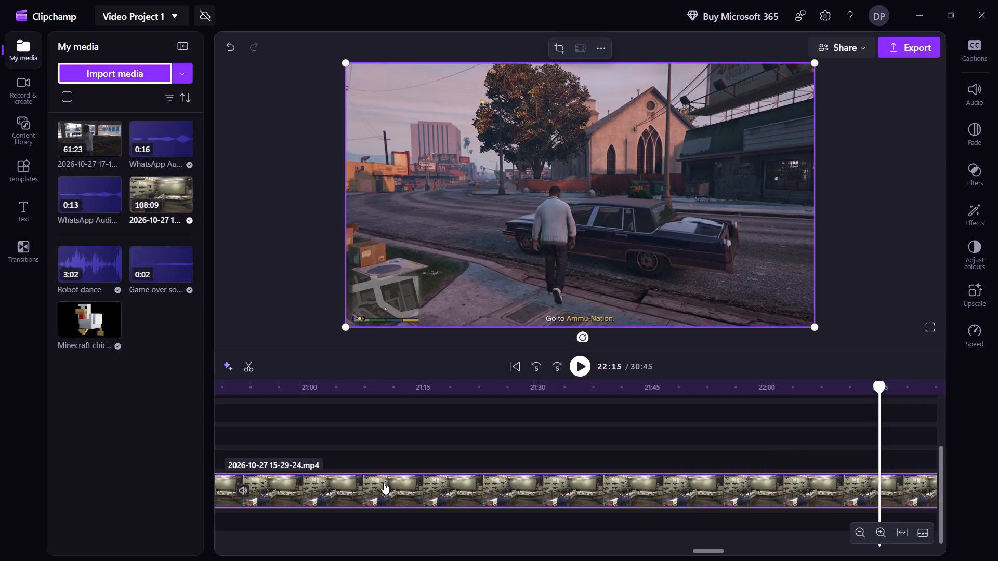
{"action": "key", "text": "space"}
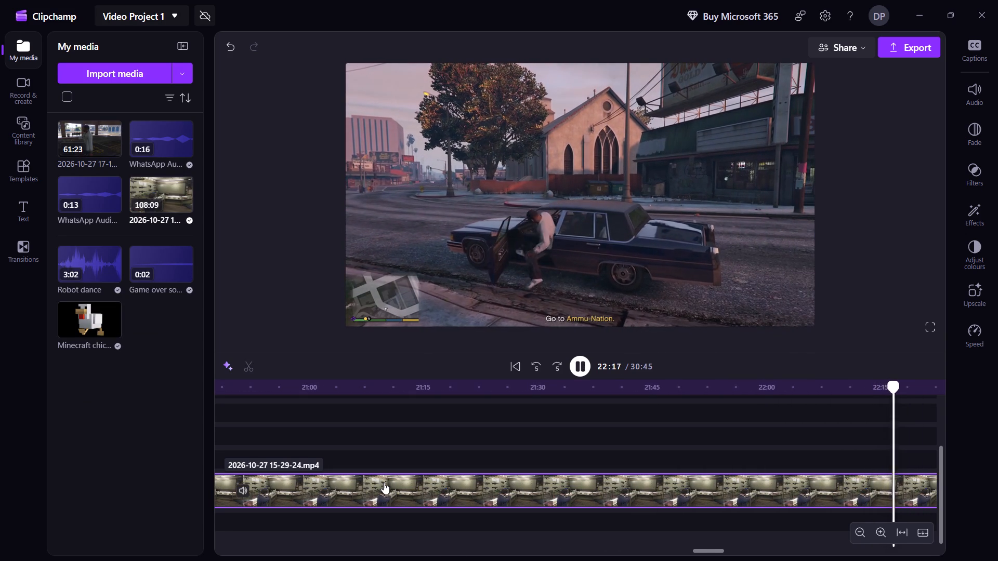
{"action": "key", "text": "space"}
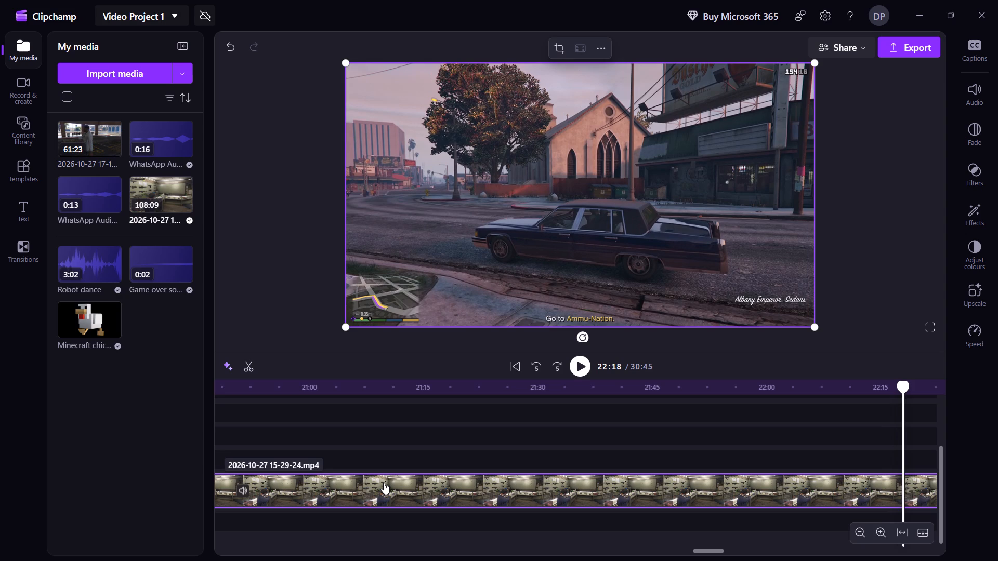
{"action": "key", "text": "s"}
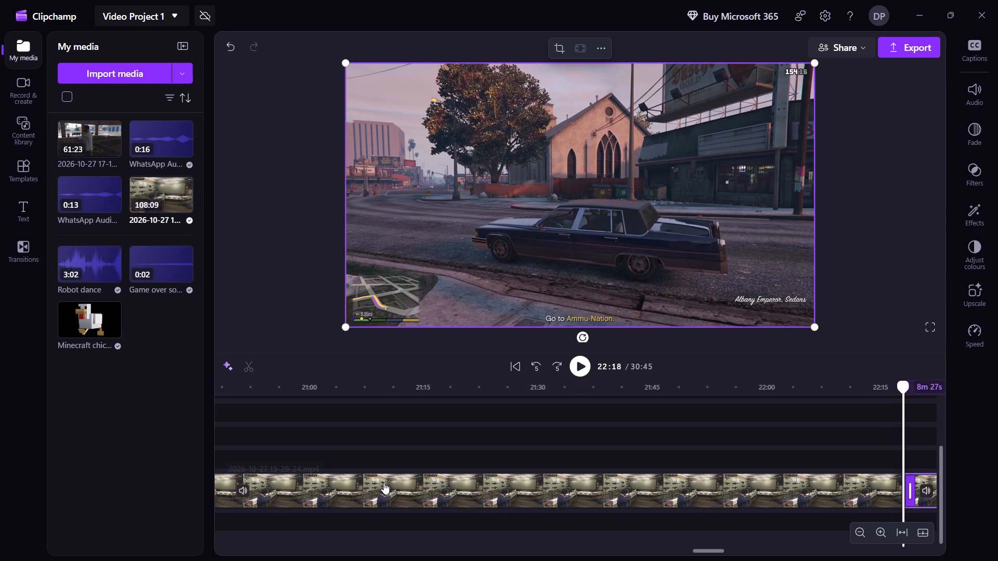
{"action": "scroll", "coordinate": [384, 483], "scroll_direction": "down", "scroll_amount": 4, "text": "shift"}
{"action": "left_click", "coordinate": [764, 495]}
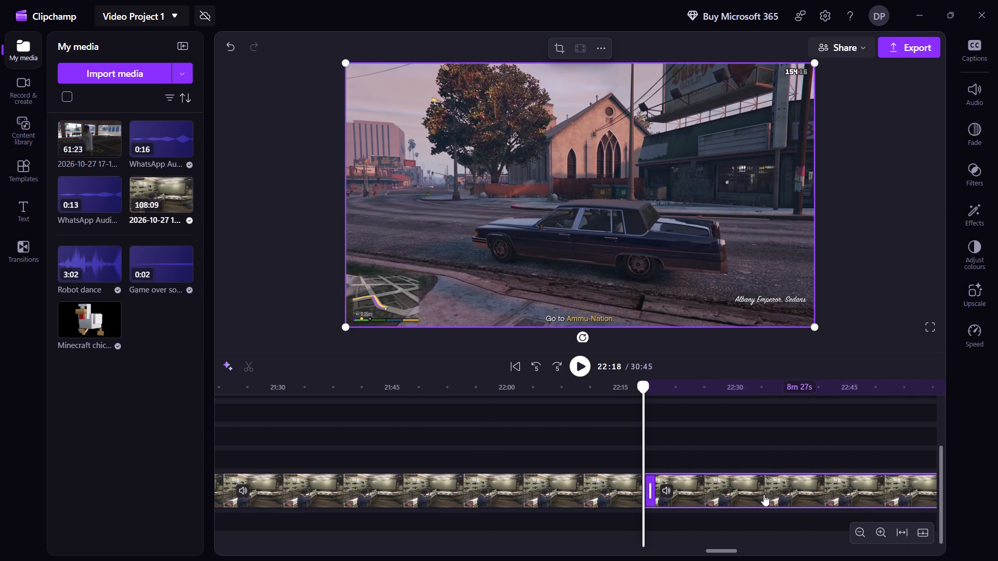
{"action": "right_click", "coordinate": [764, 495]}
{"action": "left_click", "coordinate": [814, 296]}
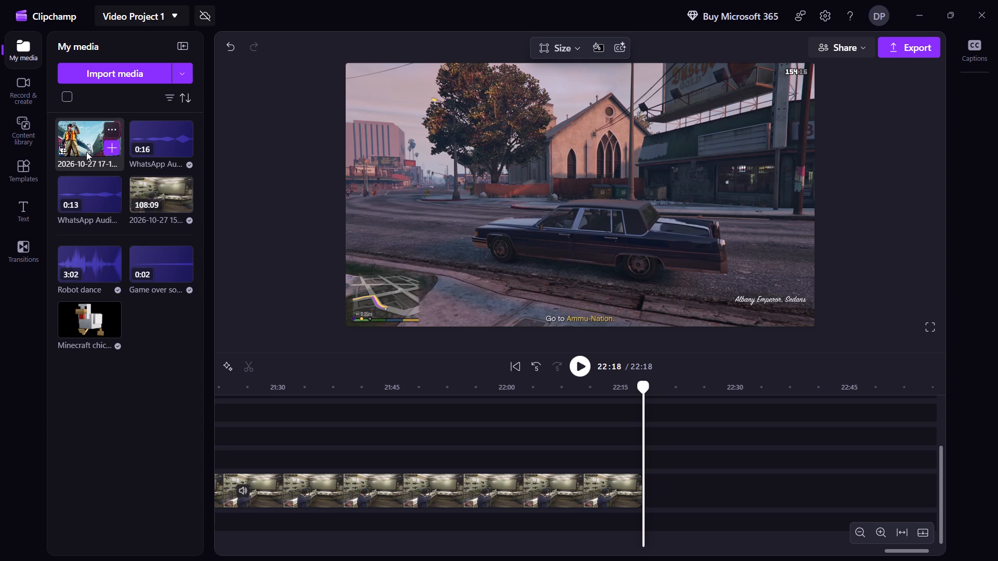
{"action": "left_click_drag", "start_coordinate": [76, 129], "coordinate": [696, 511]}
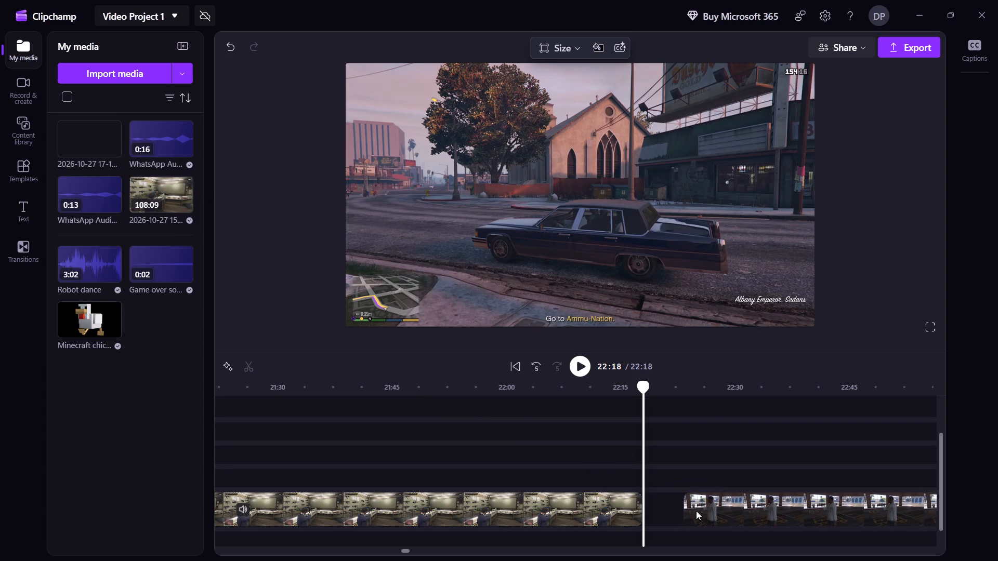
{"action": "left_click_drag", "start_coordinate": [696, 511], "coordinate": [663, 504]}
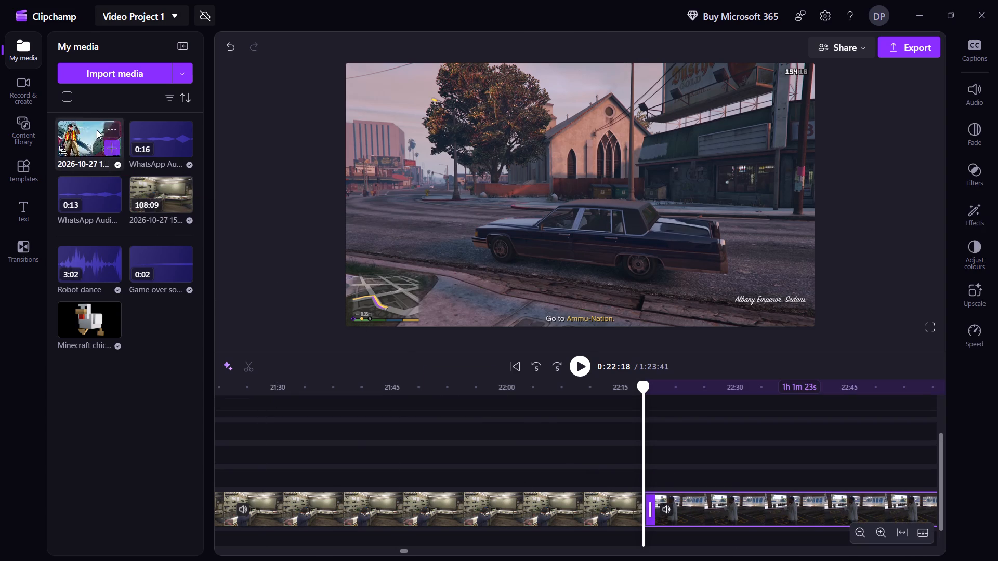
{"action": "scroll", "coordinate": [553, 421], "scroll_direction": "down", "scroll_amount": 1}
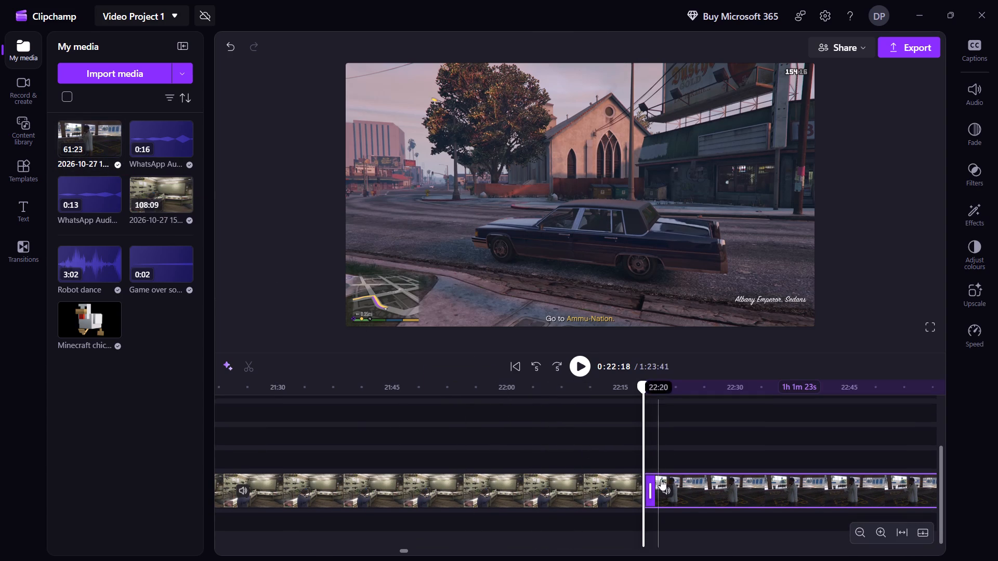
{"action": "key", "text": "space"}
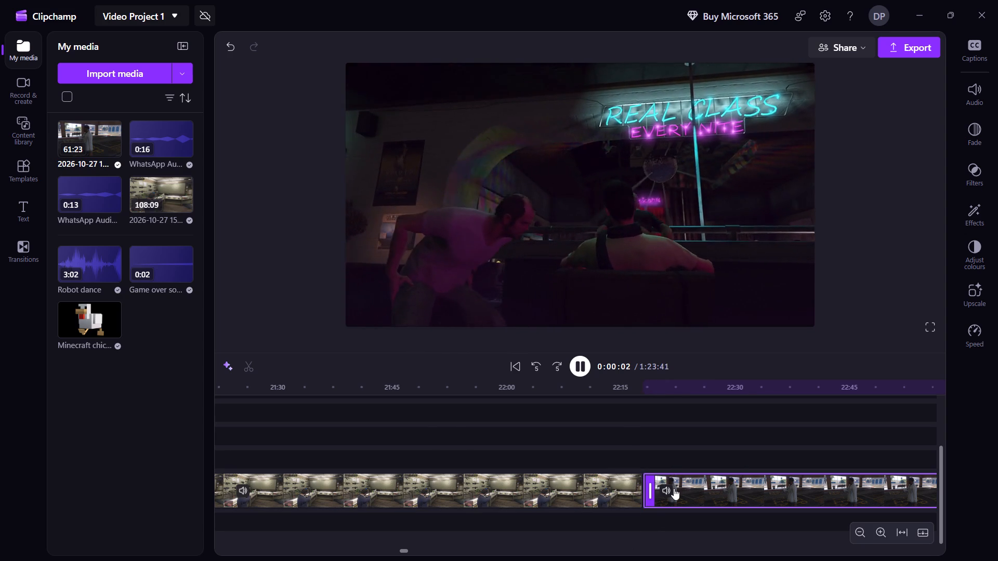
{"action": "double_click", "coordinate": [621, 492]}
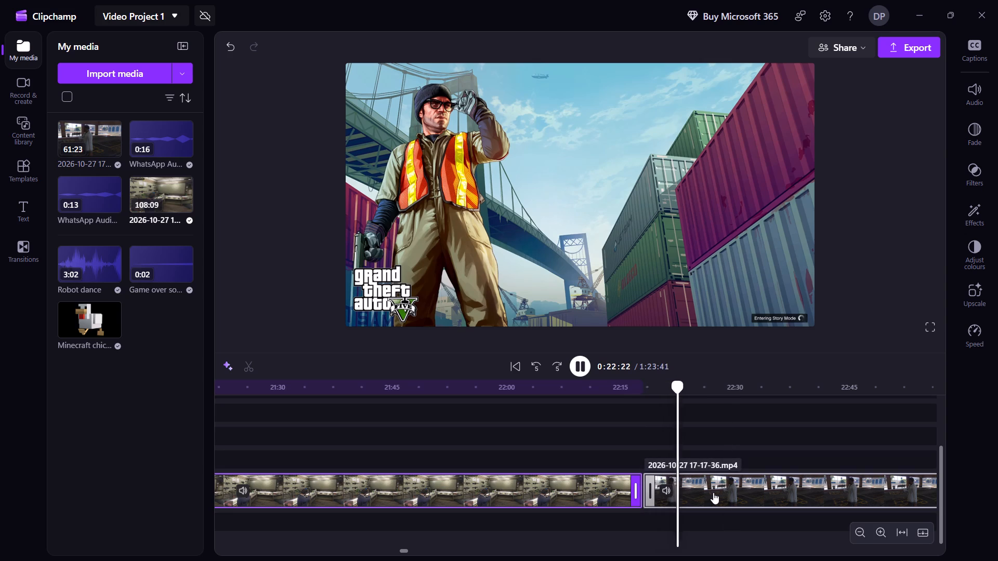
{"action": "key", "text": "shift+Right"}
{"action": "key", "text": "shift+Right"}
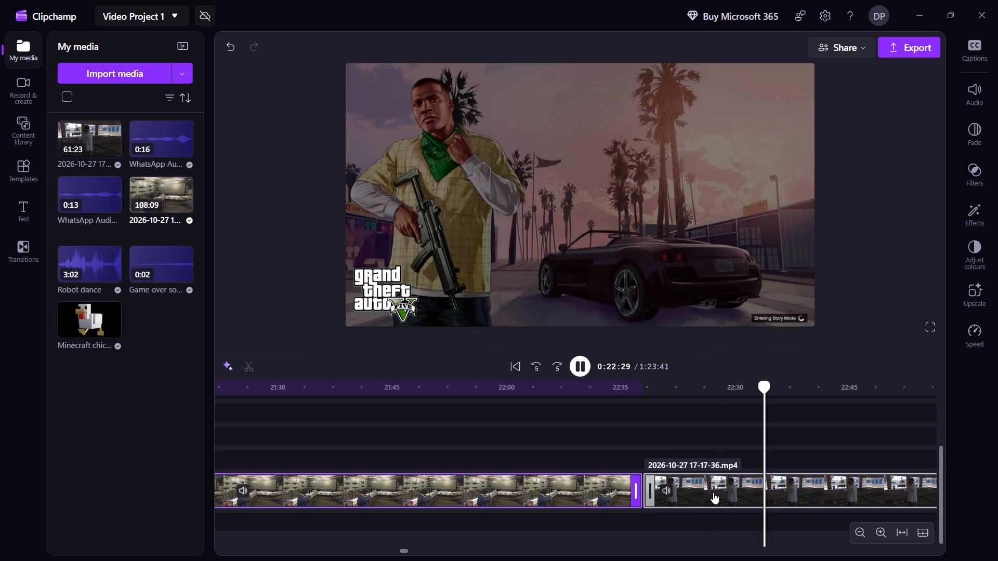
{"action": "key", "text": "shift+Right"}
{"action": "key", "text": "shift+Right"}
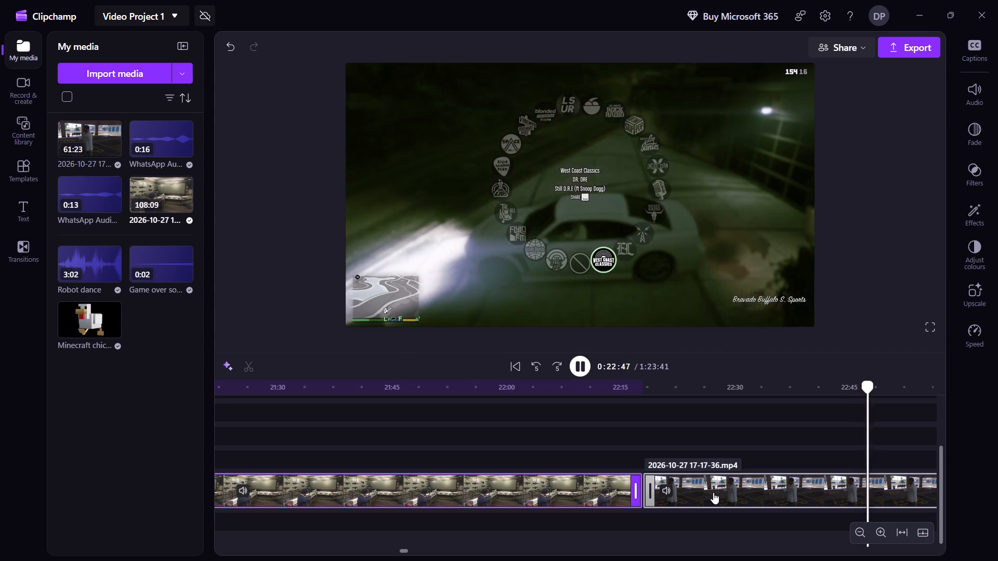
{"action": "key", "text": "shift+Right"}
{"action": "key", "text": "shift+Right"}
{"action": "key", "text": "shift+Right"}
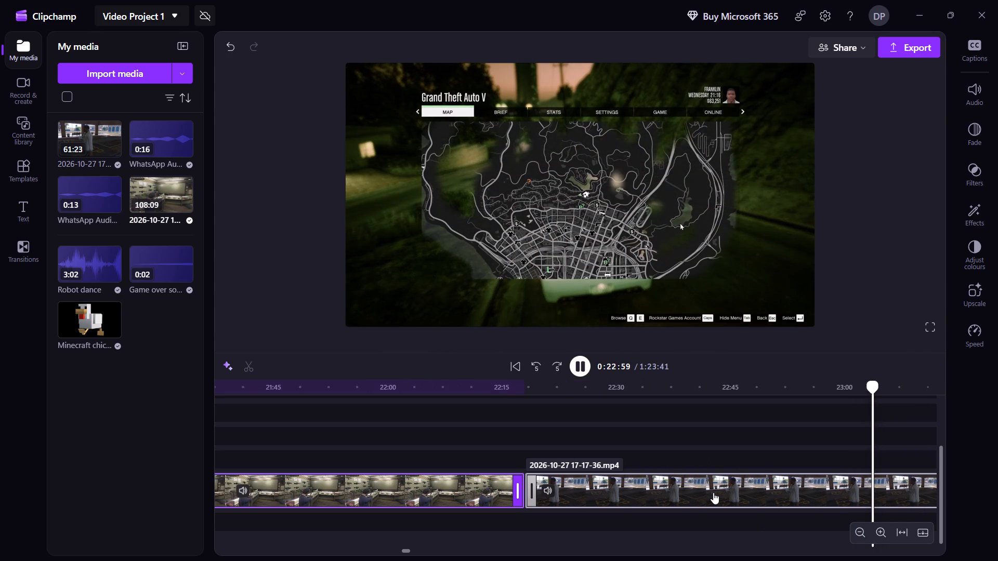
{"action": "key", "text": "shift+Right"}
{"action": "key", "text": "shift+Right"}
{"action": "key", "text": "shift+Right"}
{"action": "key", "text": "shift+Right"}
{"action": "key", "text": "shift+Right"}
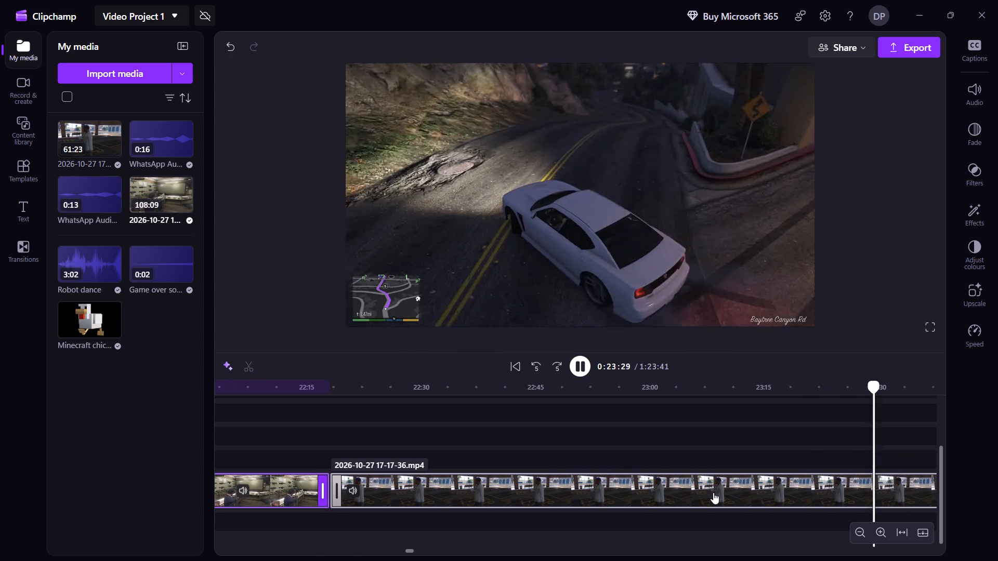
{"action": "key", "text": "shift+Right"}
{"action": "key", "text": "shift+Right"}
{"action": "key", "text": "shift+Right"}
{"action": "key", "text": "shift+Right"}
{"action": "key", "text": "shift+Right"}
{"action": "key", "text": "shift+Right"}
{"action": "key", "text": "shift+Right"}
{"action": "key", "text": "shift+Right"}
{"action": "key", "text": "shift+Right"}
{"action": "key", "text": "shift+Right"}
{"action": "key", "text": "shift+Right"}
{"action": "key", "text": "shift+Right"}
{"action": "key", "text": "shift+Right"}
{"action": "key", "text": "shift+Right"}
{"action": "key", "text": "shift+Right"}
{"action": "key", "text": "shift+Right"}
{"action": "key", "text": "shift+Right"}
{"action": "key", "text": "shift+Right"}
{"action": "key", "text": "shift+Right"}
{"action": "key", "text": "shift+Right"}
{"action": "key", "text": "shift+Right"}
{"action": "key", "text": "shift+Right"}
{"action": "key", "text": "shift+Right"}
{"action": "key", "text": "shift+Right"}
{"action": "key", "text": "shift+Right"}
{"action": "key", "text": "shift+Right"}
{"action": "key", "text": "shift+Right"}
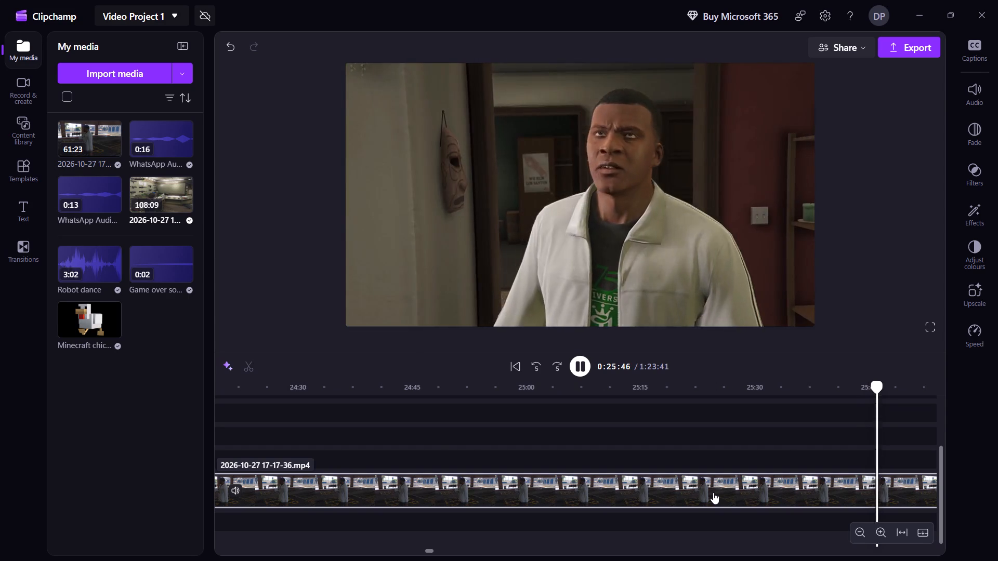
{"action": "key", "text": "shift+Right"}
{"action": "key", "text": "shift+Right"}
{"action": "key", "text": "shift+Right"}
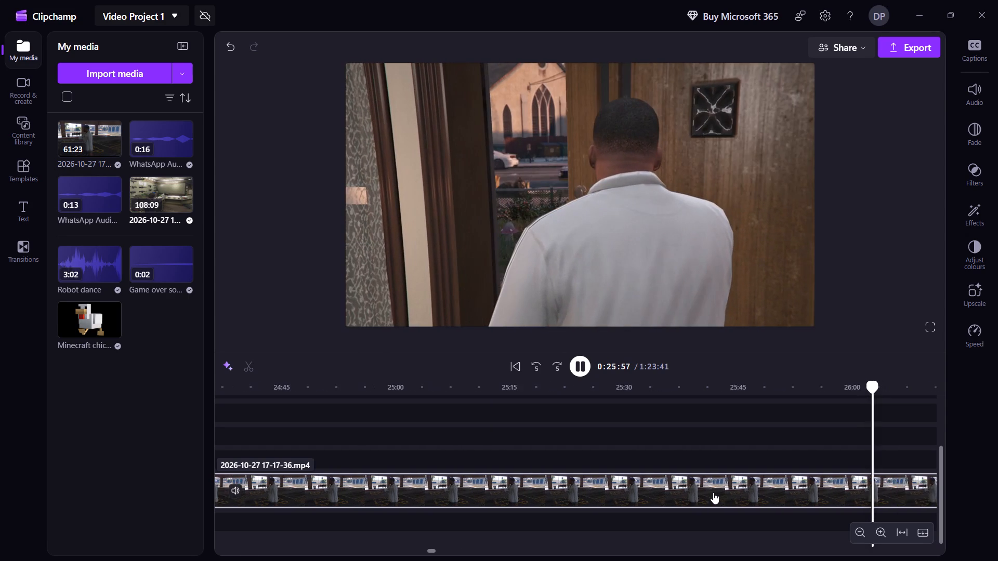
{"action": "key", "text": "shift+Right"}
{"action": "key", "text": "shift+Right"}
{"action": "key", "text": "shift+Right"}
{"action": "key", "text": "shift+Right"}
{"action": "key", "text": "shift+Right"}
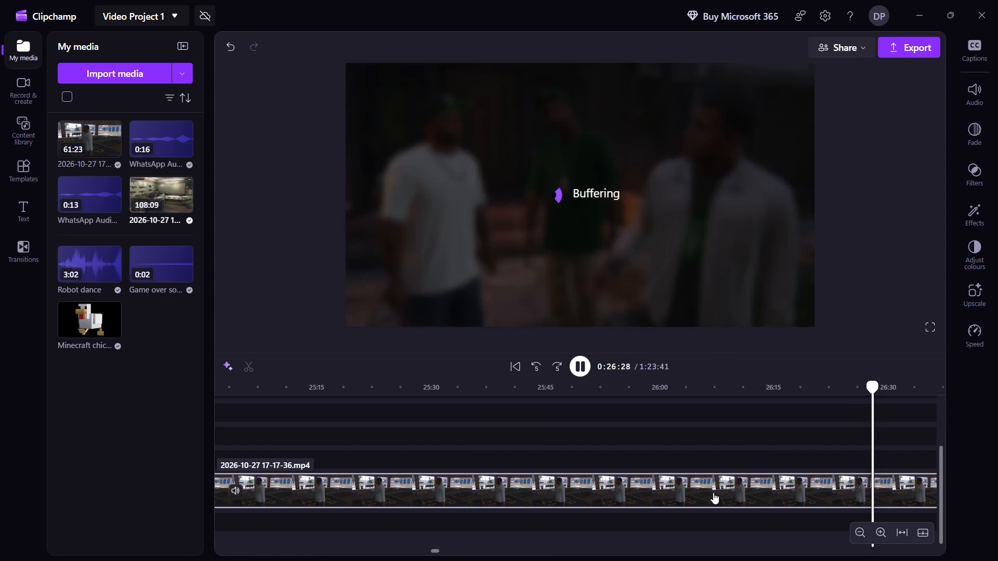
{"action": "key", "text": "shift+Right"}
{"action": "key", "text": "shift+Right"}
{"action": "key", "text": "shift+Right"}
{"action": "key", "text": "shift+Right"}
{"action": "key", "text": "shift+Right"}
{"action": "key", "text": "shift+Right"}
{"action": "key", "text": "shift+Right"}
{"action": "key", "text": "shift+Right"}
{"action": "key", "text": "shift+Right"}
{"action": "key", "text": "shift+Right"}
{"action": "key", "text": "shift+Right"}
{"action": "key", "text": "shift+Right"}
{"action": "key", "text": "shift+Right"}
{"action": "key", "text": "shift+Right"}
{"action": "key", "text": "shift+Right"}
{"action": "key", "text": "shift+Right"}
{"action": "key", "text": "shift+Right"}
{"action": "key", "text": "shift+Right"}
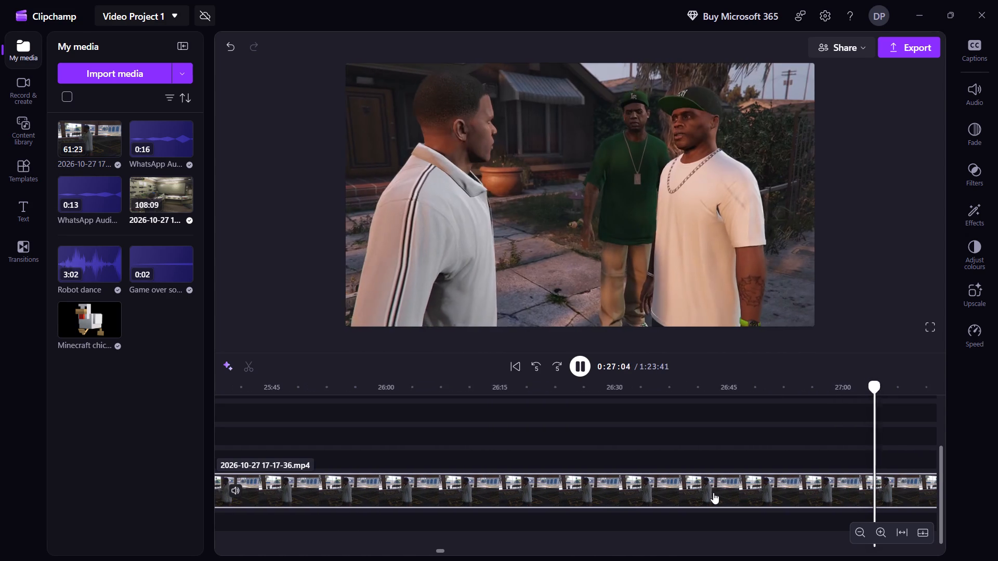
{"action": "key", "text": "shift+Right"}
{"action": "key", "text": "shift+Right"}
{"action": "key", "text": "shift+Right"}
{"action": "key", "text": "shift+Right"}
{"action": "key", "text": "shift+Right"}
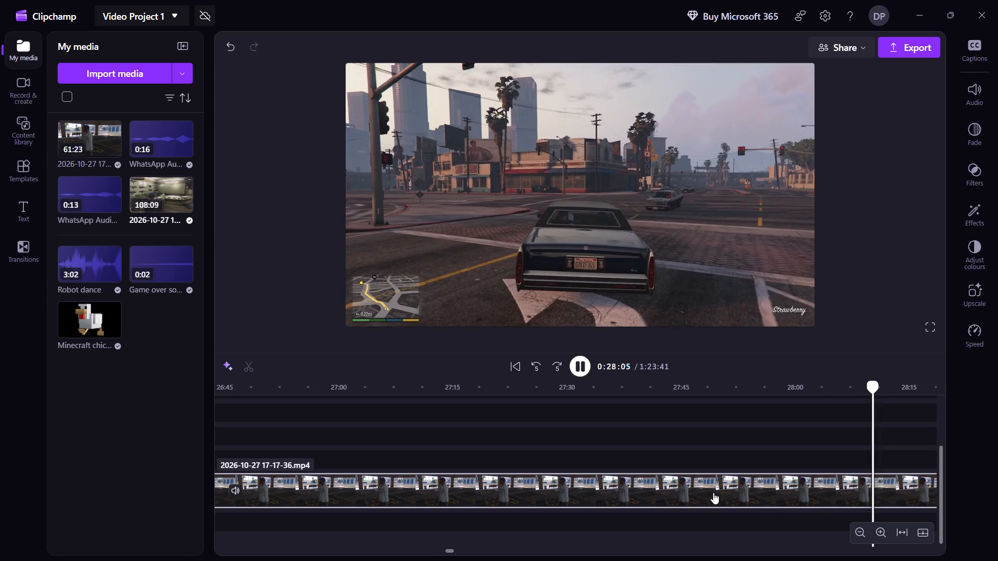
{"action": "key", "text": "shift+Left"}
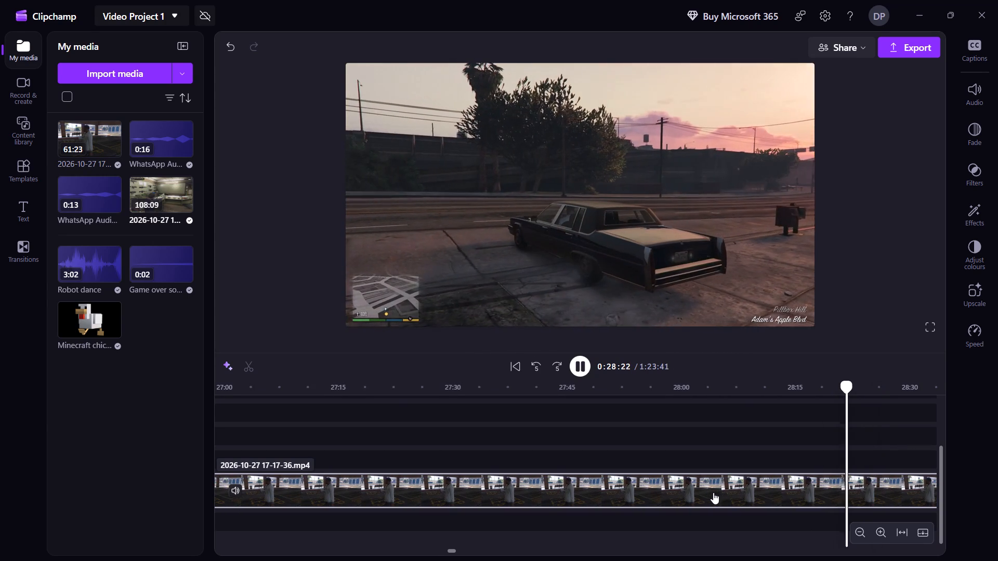
{"action": "key", "text": "space"}
{"action": "key", "text": "Left"}
{"action": "key", "text": "Left"}
{"action": "key", "text": "Left"}
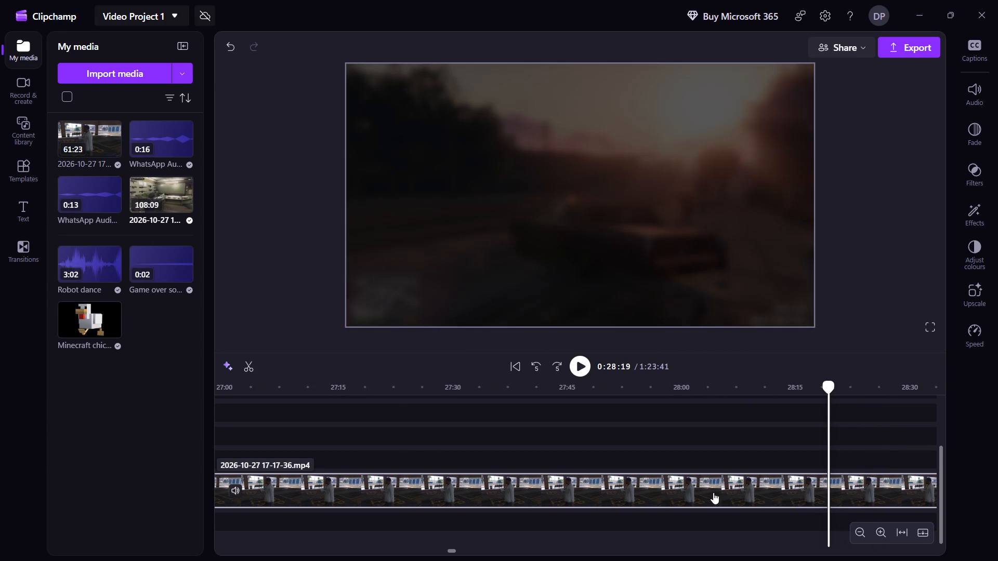
{"action": "key", "text": "space"}
{"action": "key", "text": "space"}
{"action": "type", "text": "s"}
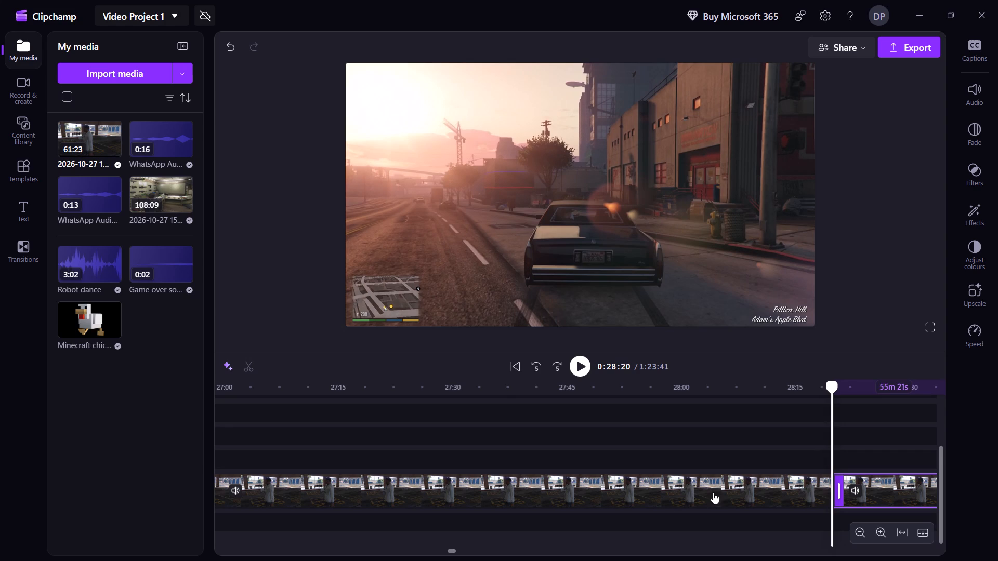
Delete the portion of the recording before the 28:20 split and close the gap it leaves on the video track.
{"action": "left_click", "coordinate": [827, 488]}
{"action": "left_click", "coordinate": [753, 492]}
{"action": "right_click", "coordinate": [753, 492]}
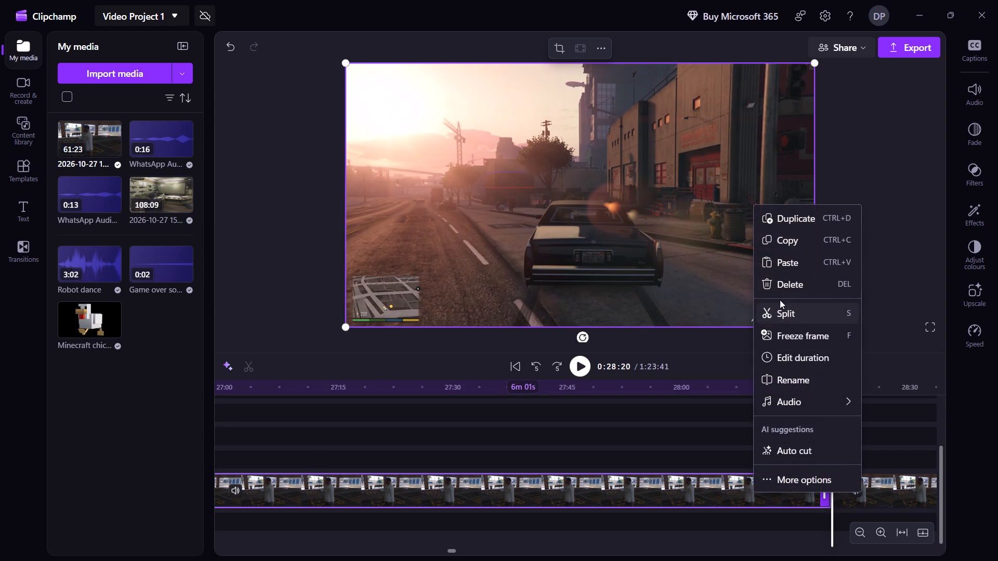
{"action": "left_click", "coordinate": [806, 287]}
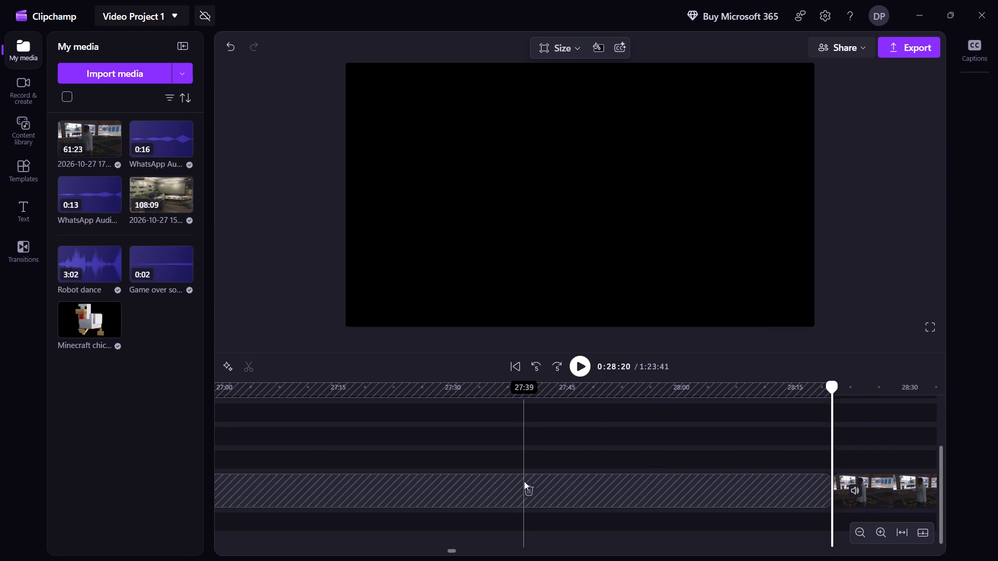
{"action": "left_click", "coordinate": [524, 486]}
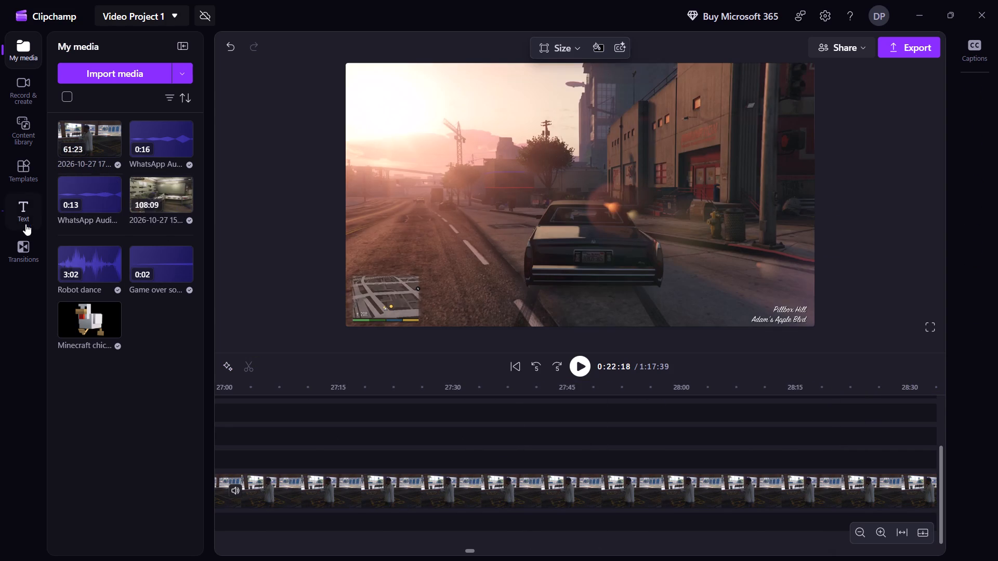
Add a Cross blur transition between the last gameplay clip and the new recording, at about 22:18.
{"action": "left_click", "coordinate": [22, 251]}
{"action": "key", "text": "Left"}
{"action": "key", "text": "Left"}
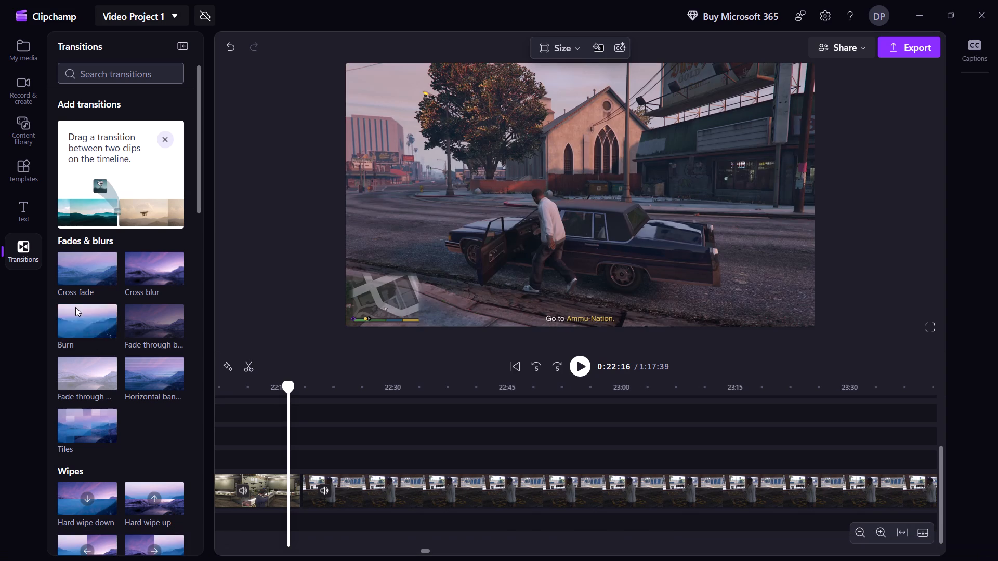
{"action": "left_click_drag", "start_coordinate": [137, 275], "coordinate": [301, 495]}
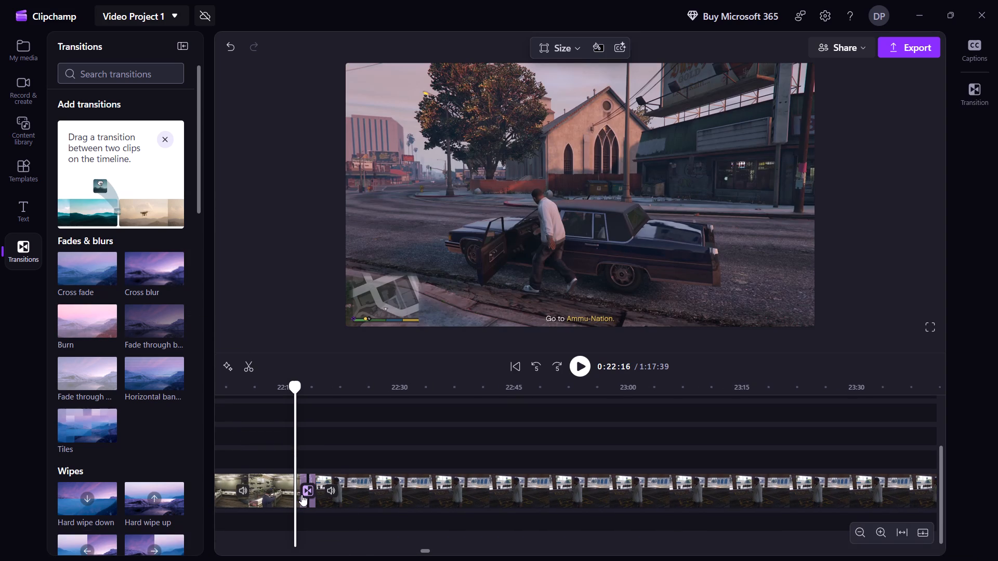
Play through the transition and Ammu-Nation visit, and split the recording at 23:32, once the character is back in the car.
{"action": "key", "text": "space"}
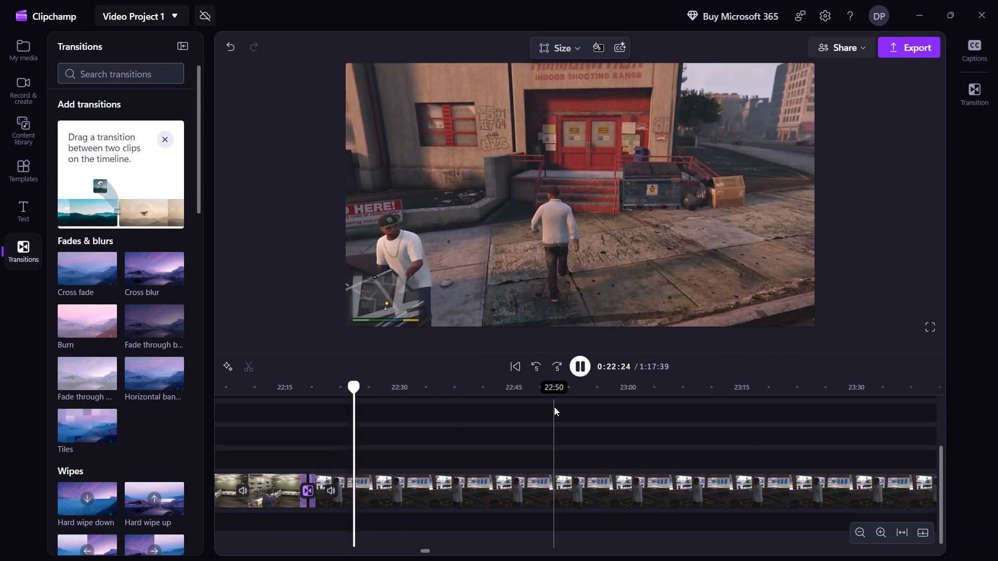
{"action": "key", "text": "shift+Right"}
{"action": "key", "text": "shift+Right"}
{"action": "key", "text": "shift+Right"}
{"action": "key", "text": "shift+Right"}
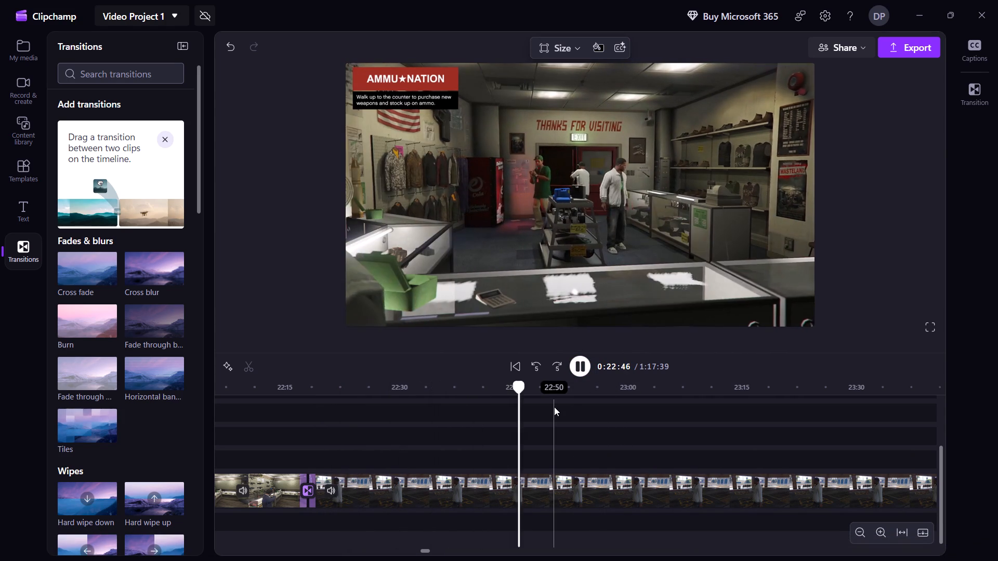
{"action": "key", "text": "shift+Right"}
{"action": "key", "text": "shift+Right"}
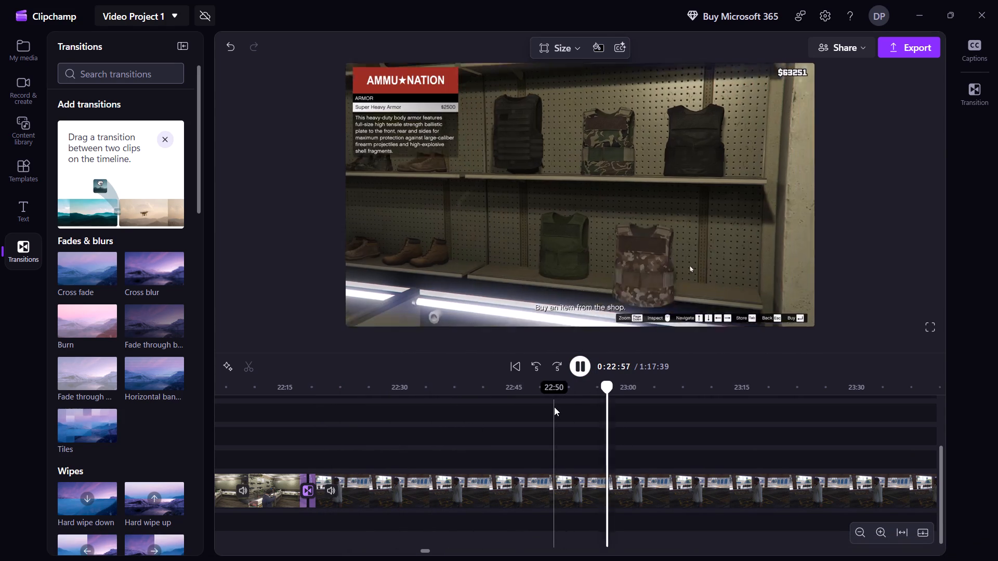
{"action": "key", "text": "shift+Right"}
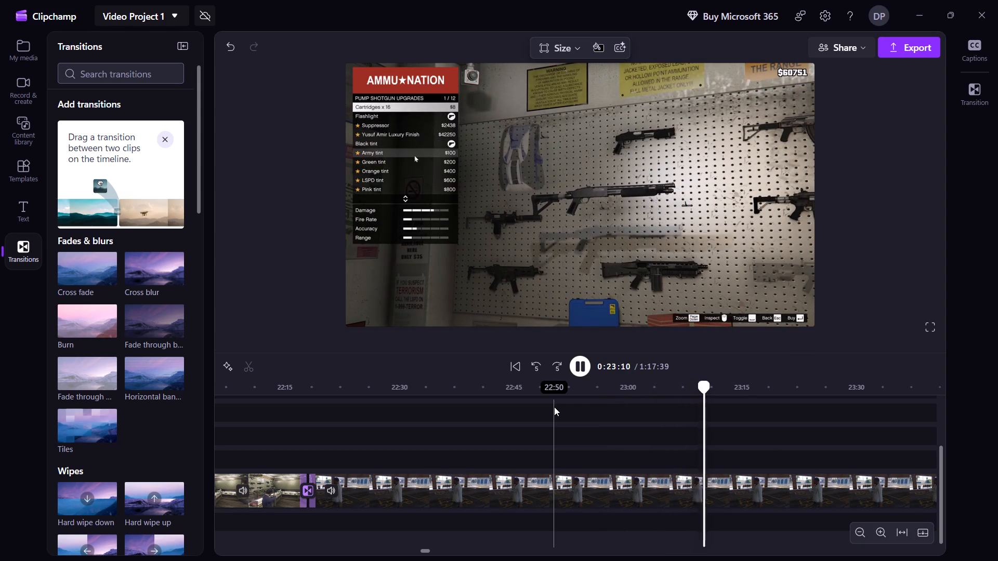
{"action": "key", "text": "shift+Right"}
{"action": "key", "text": "shift+Right"}
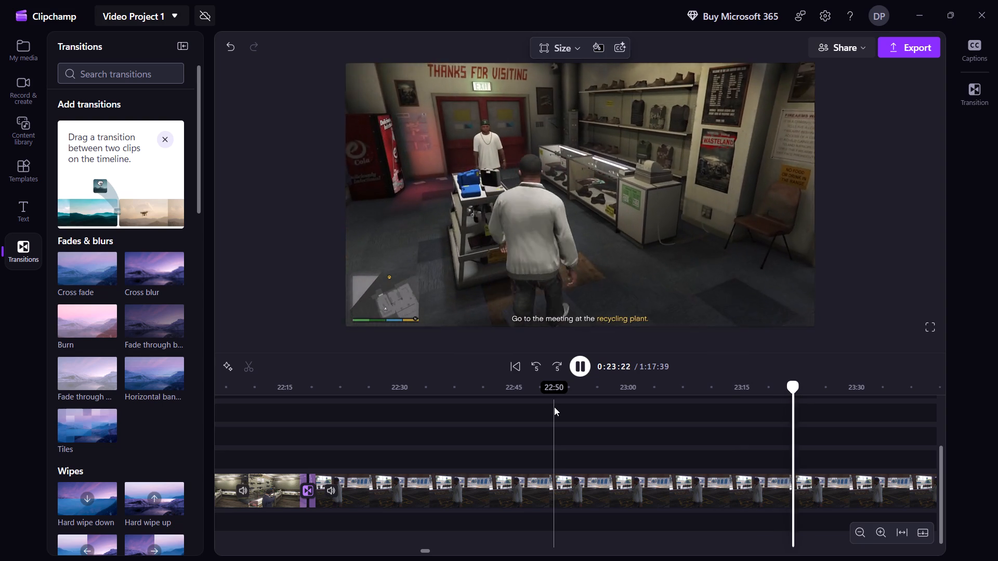
{"action": "key", "text": "shift+Right"}
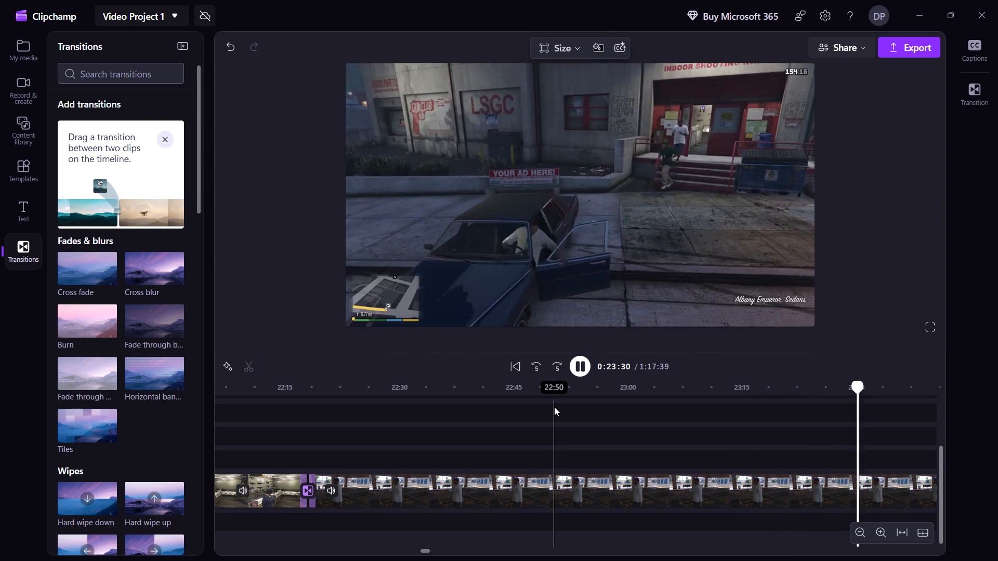
{"action": "key", "text": "s"}
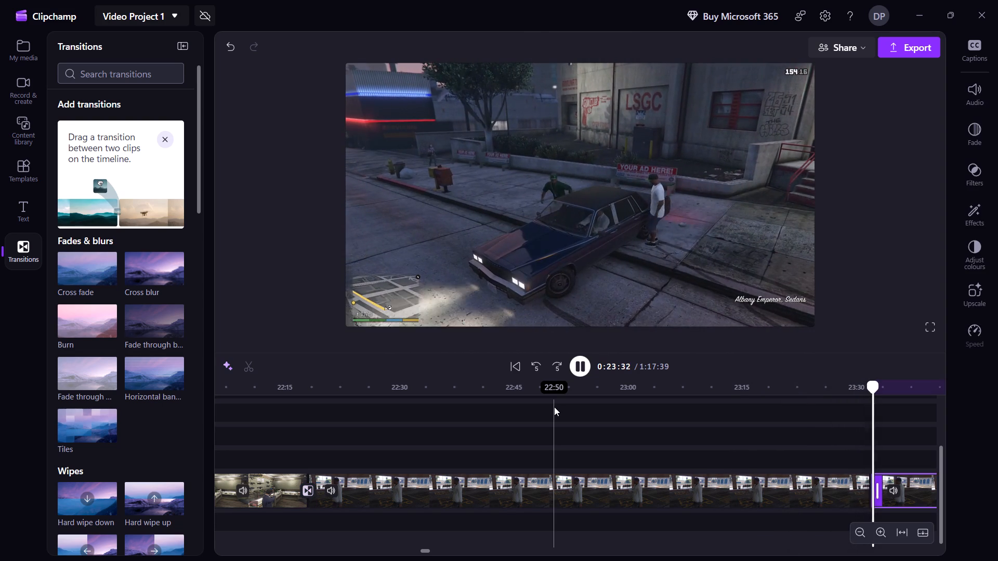
Skim the drive to the recycling plant and the start of its indoor cutscene, from 23:32 to about 24:55.
{"action": "key", "text": "shift+Right"}
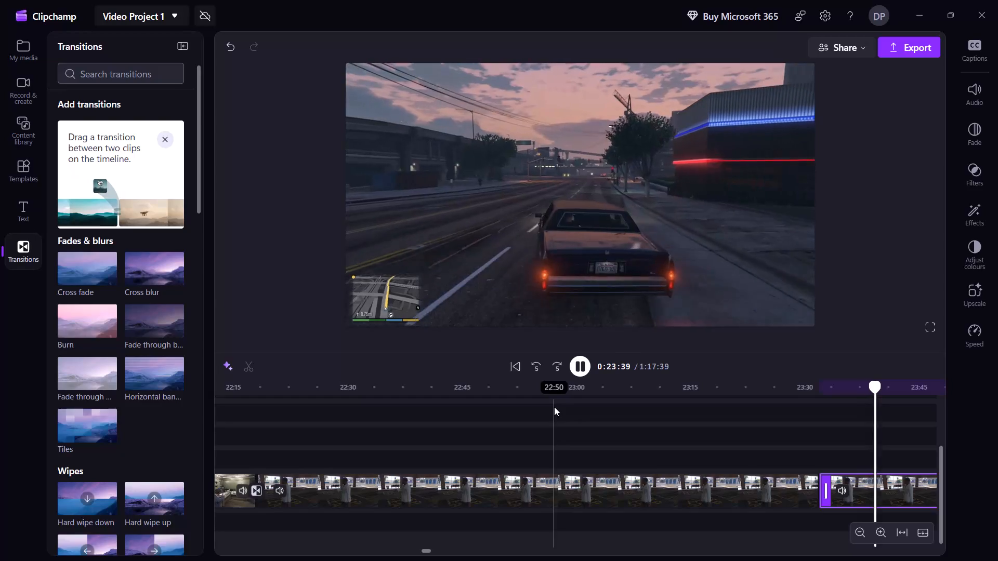
{"action": "key", "text": "shift+Right"}
{"action": "key", "text": "shift+Right"}
{"action": "key", "text": "shift+Right"}
{"action": "key", "text": "shift+Right"}
{"action": "key", "text": "shift+Right"}
{"action": "key", "text": "shift+Right"}
{"action": "key", "text": "shift+Right"}
{"action": "key", "text": "shift+Right"}
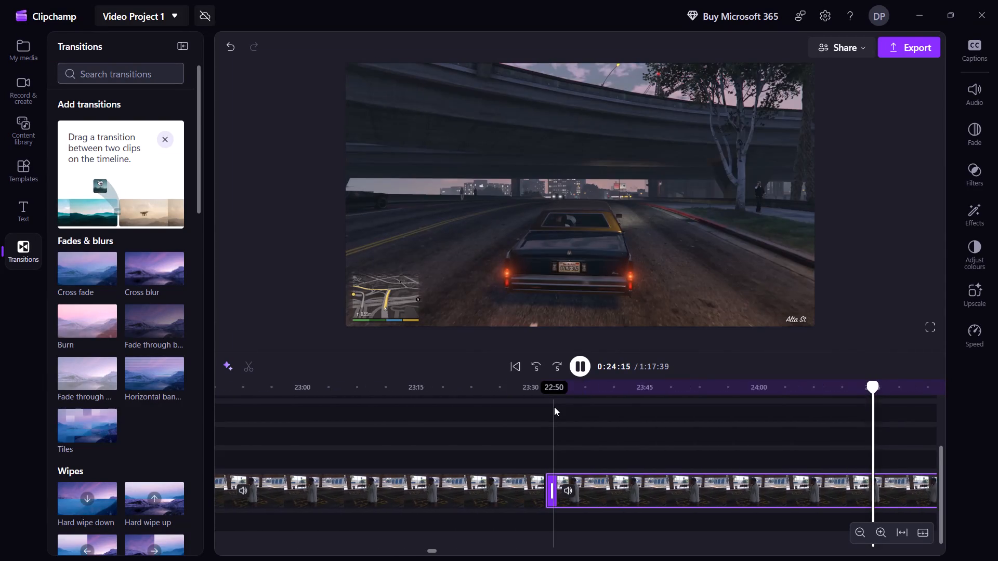
{"action": "key", "text": "shift+Right"}
{"action": "key", "text": "shift+Right"}
{"action": "key", "text": "shift+Right"}
{"action": "key", "text": "shift+Right"}
{"action": "key", "text": "shift+Right"}
{"action": "key", "text": "shift+Right"}
{"action": "key", "text": "shift+Right"}
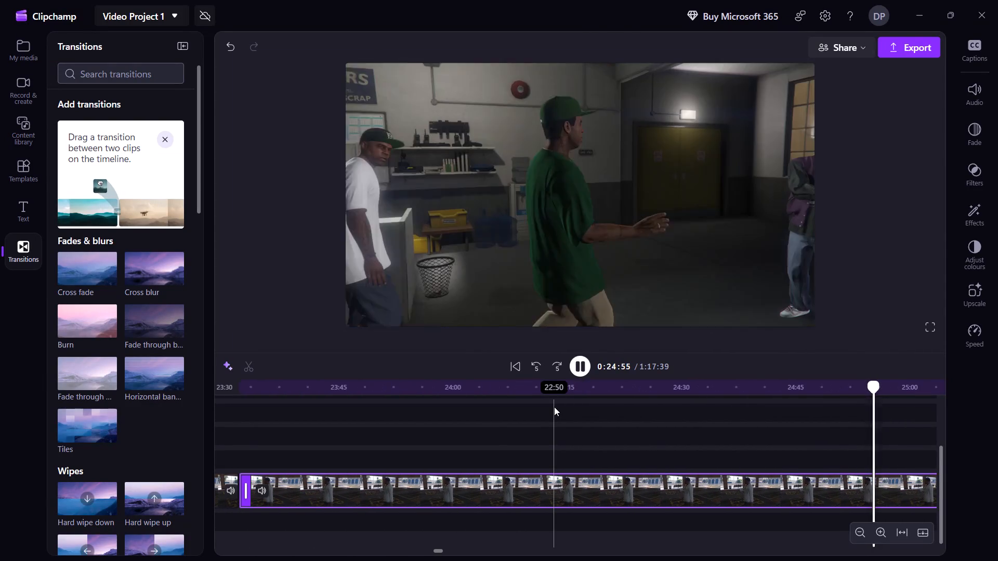
Go back to the arrival at the recycling plant and split the recording at 24:37, as the car pulls in.
{"action": "key", "text": "shift+Left"}
{"action": "key", "text": "shift+Left"}
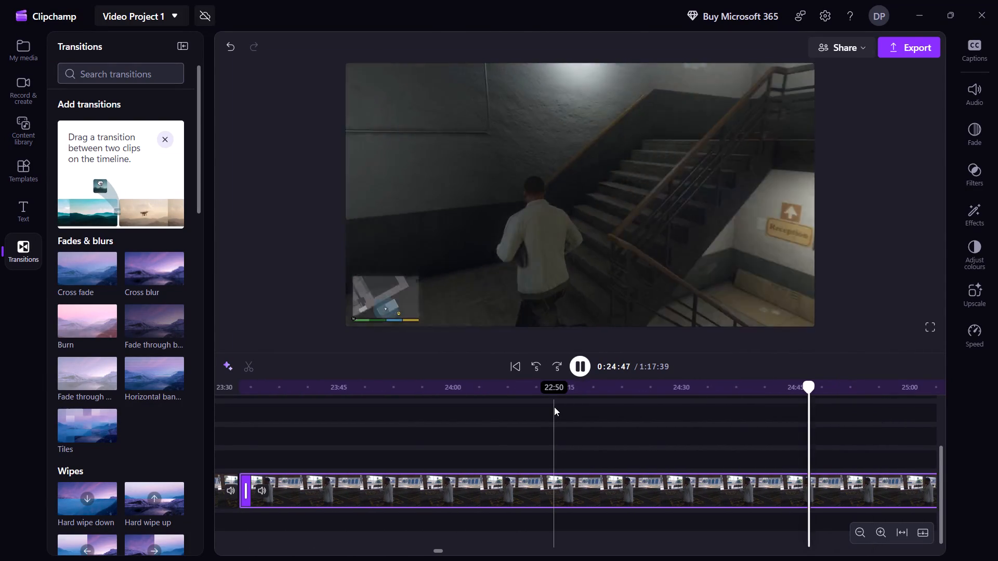
{"action": "key", "text": "shift+Left"}
{"action": "key", "text": "shift+Left"}
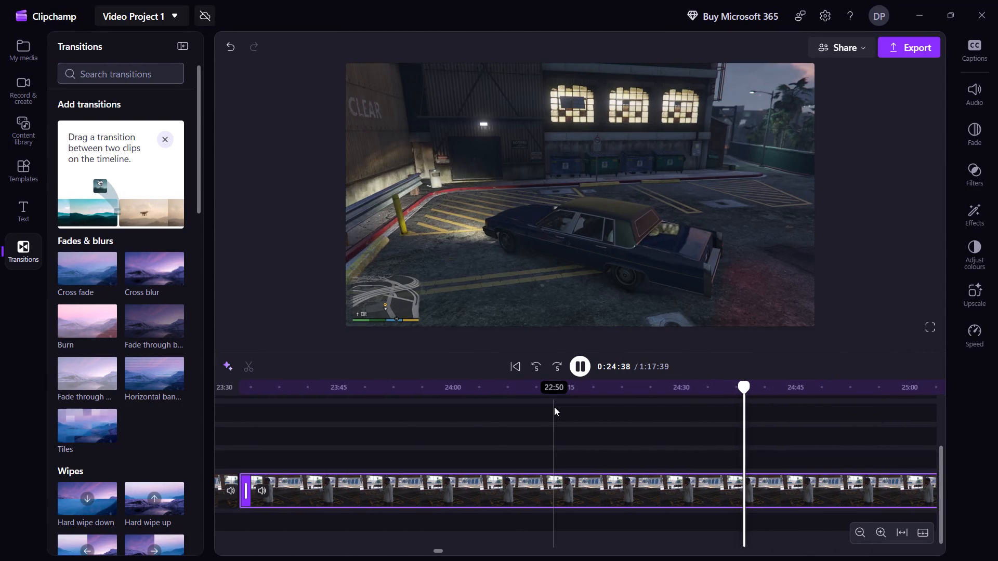
{"action": "key", "text": "space"}
{"action": "key", "text": "Left"}
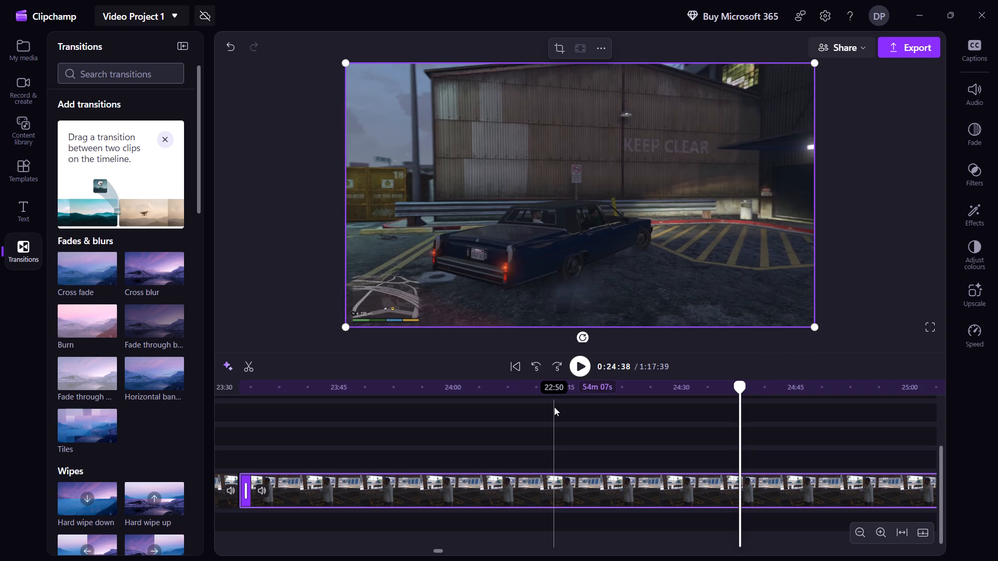
{"action": "key", "text": "Left"}
{"action": "key", "text": "s"}
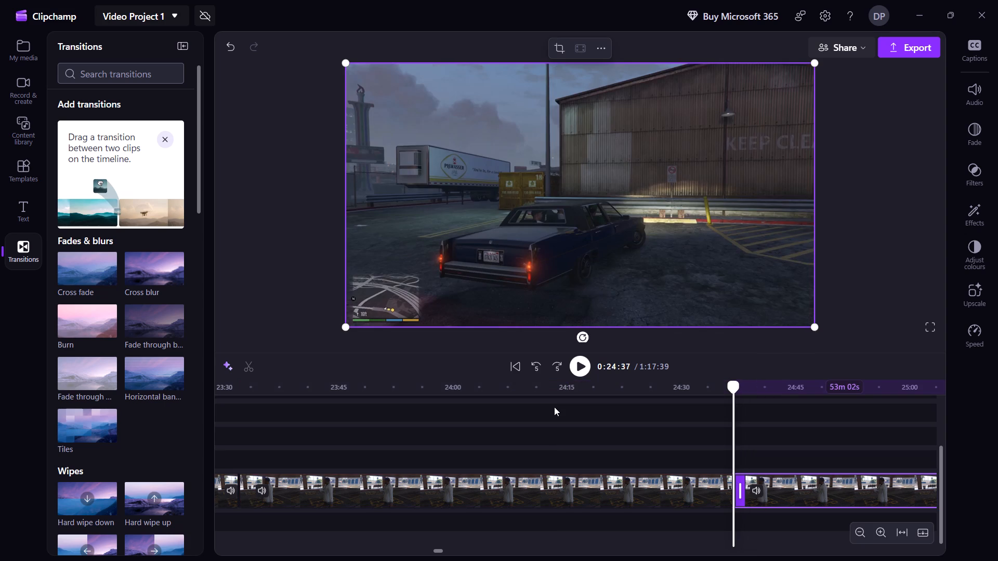
Delete the drive segment of the recording between 23:32 and 24:37 and close the gap it leaves.
{"action": "left_click", "coordinate": [611, 497]}
{"action": "right_click", "coordinate": [611, 497]}
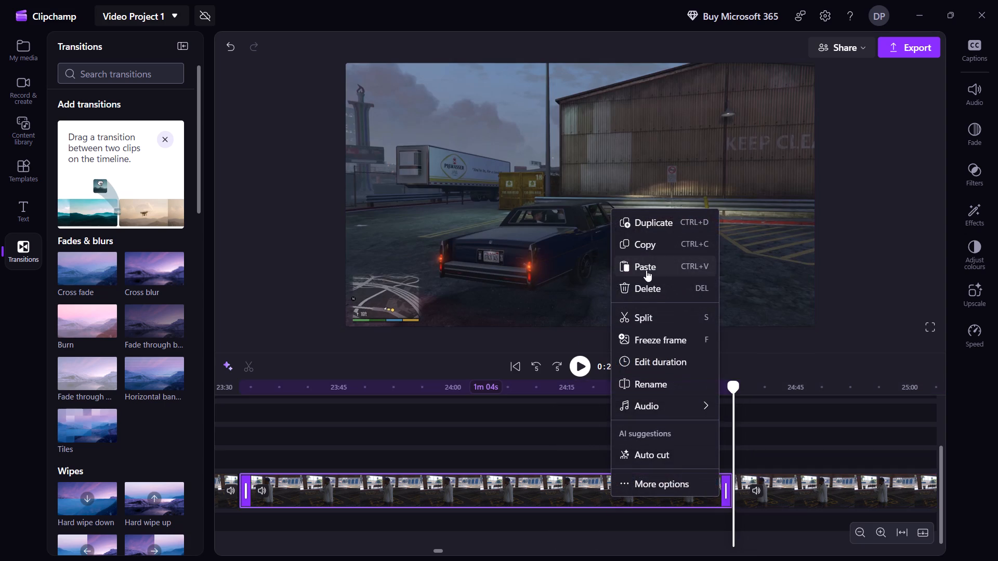
{"action": "left_click", "coordinate": [652, 298]}
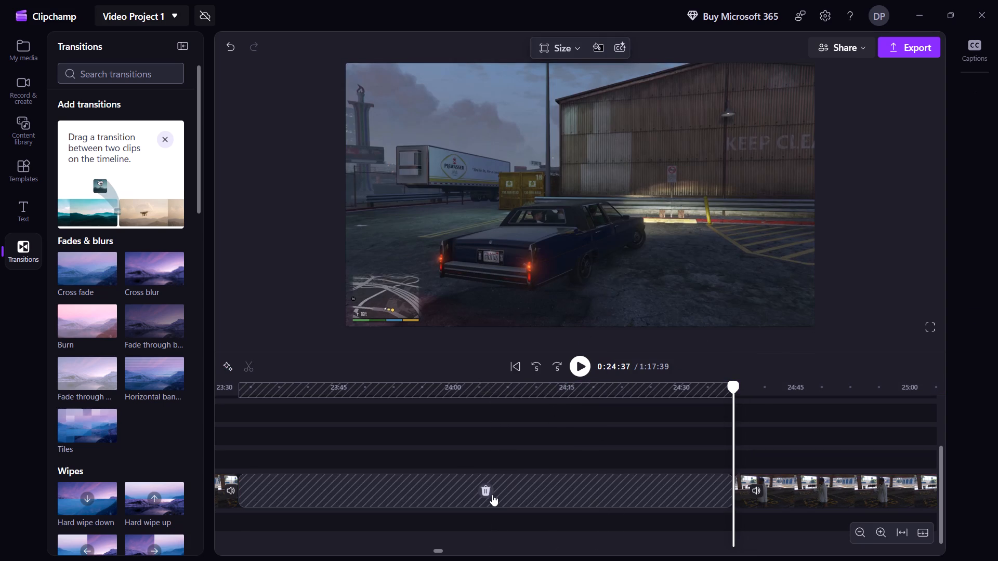
{"action": "left_click", "coordinate": [492, 495]}
Add a Cross blur transition at the 23:32 cut, between the Ammu-Nation footage and the recycling plant arrival.
{"action": "key", "text": "Left"}
{"action": "key", "text": "Left"}
{"action": "key", "text": "Left"}
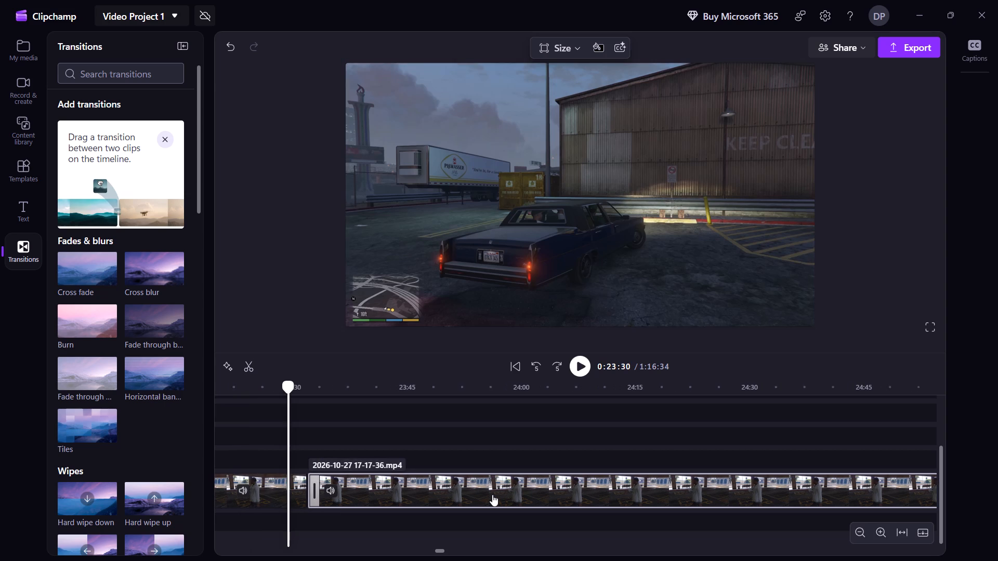
{"action": "left_click_drag", "start_coordinate": [154, 279], "coordinate": [243, 415]}
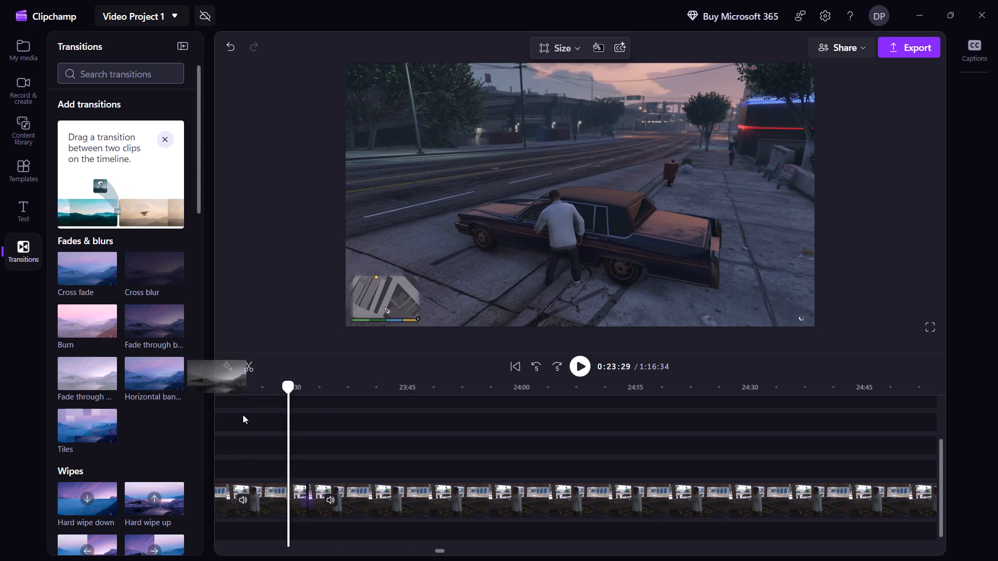
{"action": "left_click_drag", "start_coordinate": [243, 415], "coordinate": [318, 518]}
Play through the new transition and skim the recycling plant's indoor cutscene, up to about 24:27.
{"action": "key", "text": "space"}
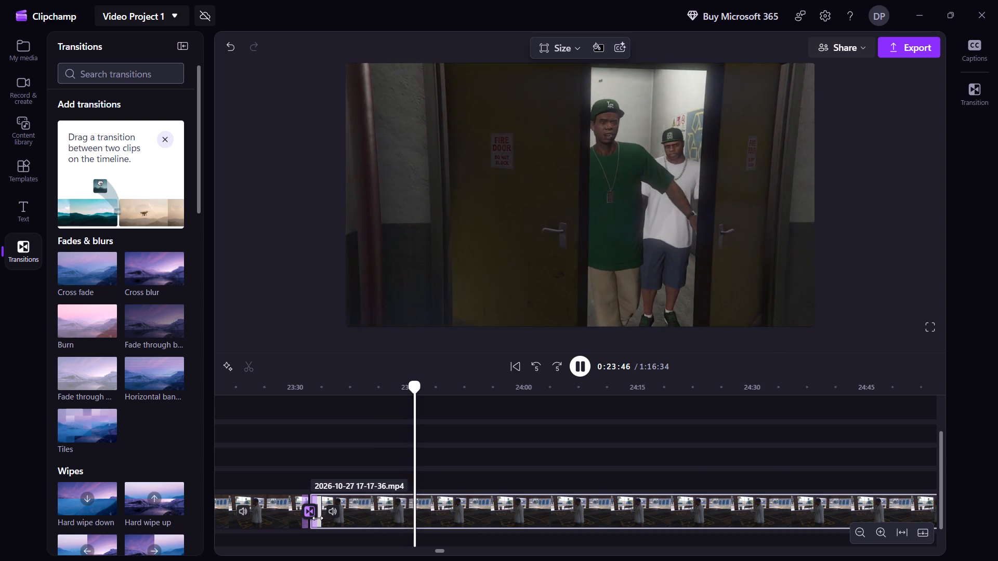
{"action": "key", "text": "Right"}
{"action": "key", "text": "shift+Right"}
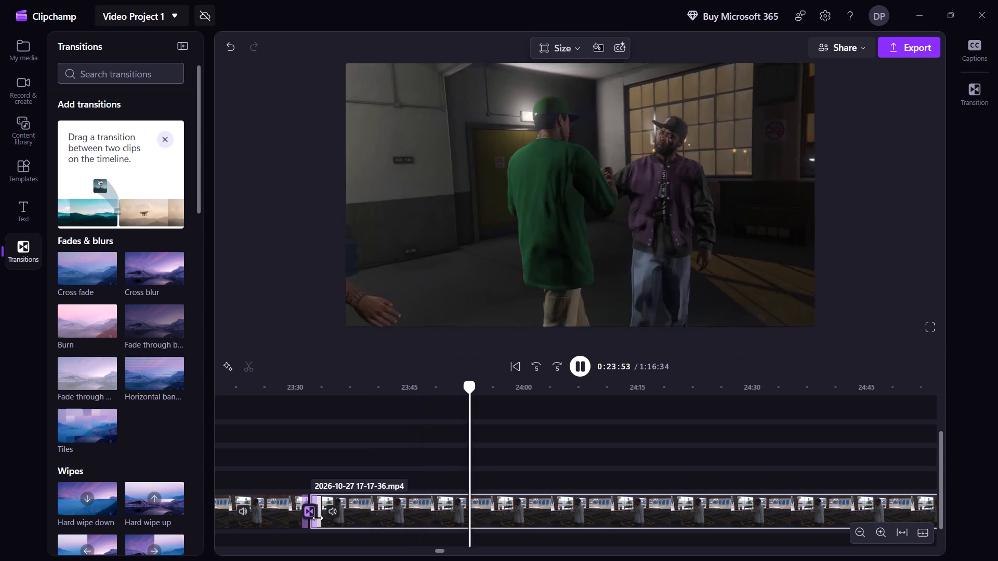
{"action": "key", "text": "shift+Right"}
{"action": "key", "text": "shift+Right"}
{"action": "key", "text": "shift+Right"}
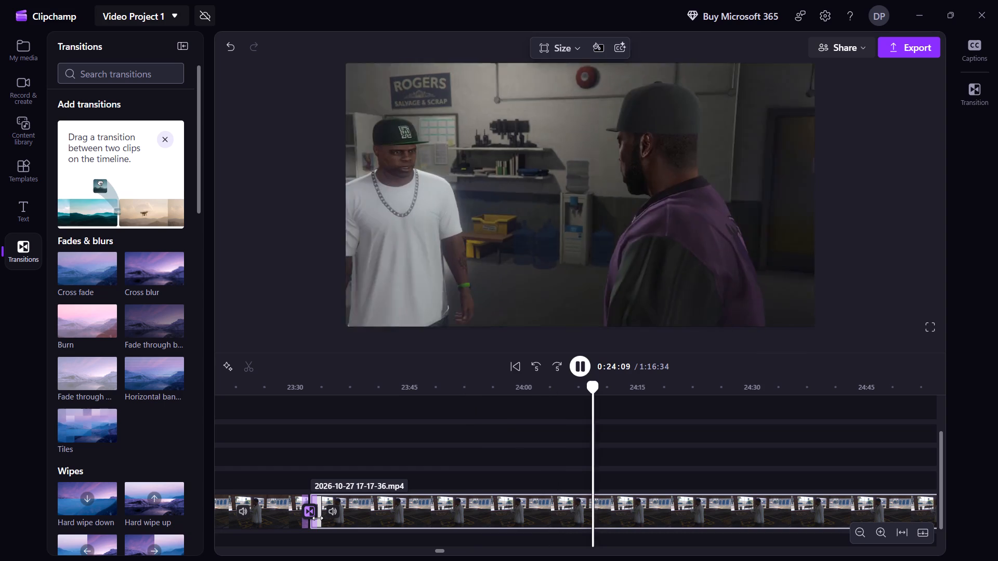
{"action": "key", "text": "shift+Right"}
{"action": "key", "text": "shift+Right"}
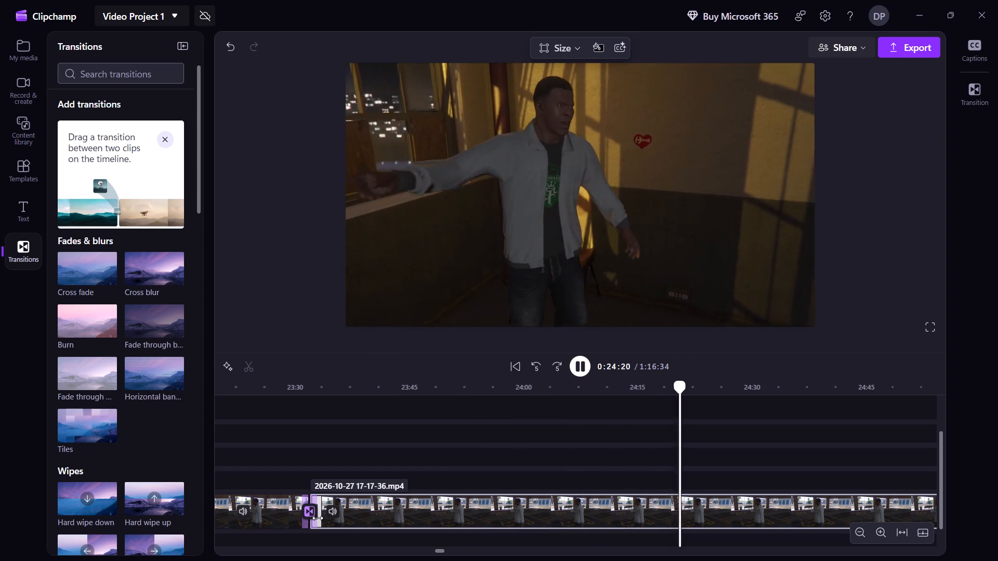
{"action": "key", "text": "shift+Right"}
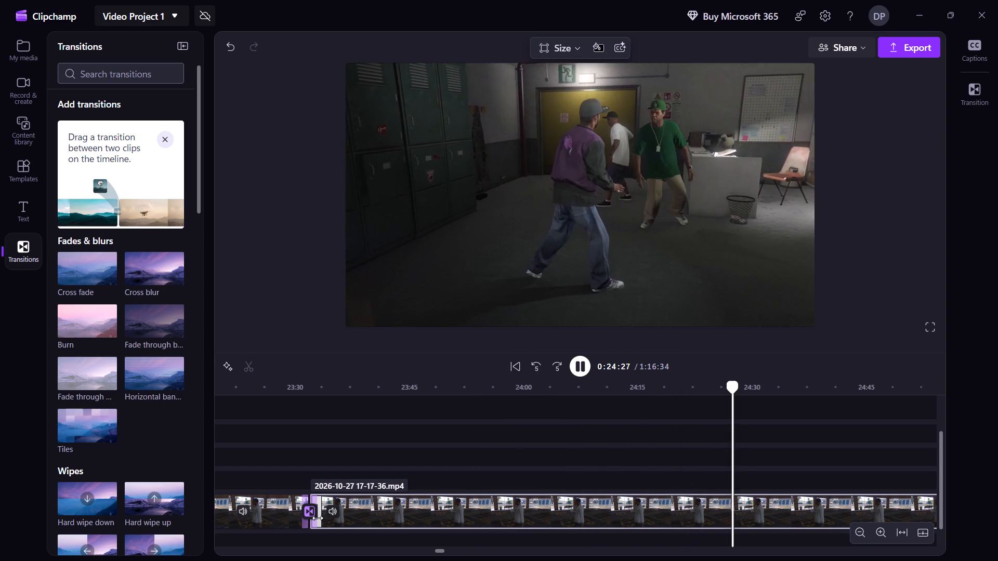
Skim the shootout and escape through the recycling plant, from about 24:27 to 26:04.
{"action": "key", "text": "shift+Right"}
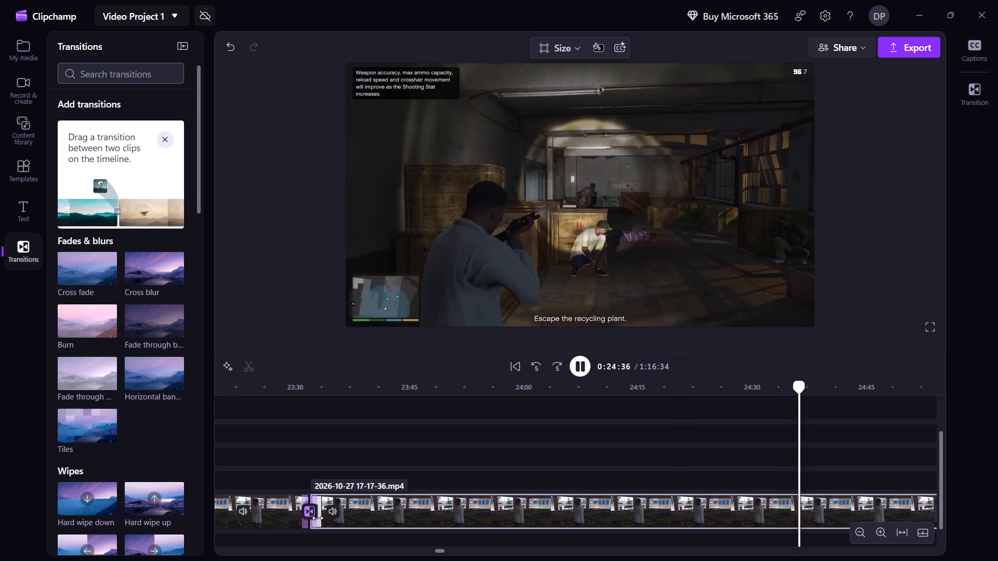
{"action": "key", "text": "shift+Right"}
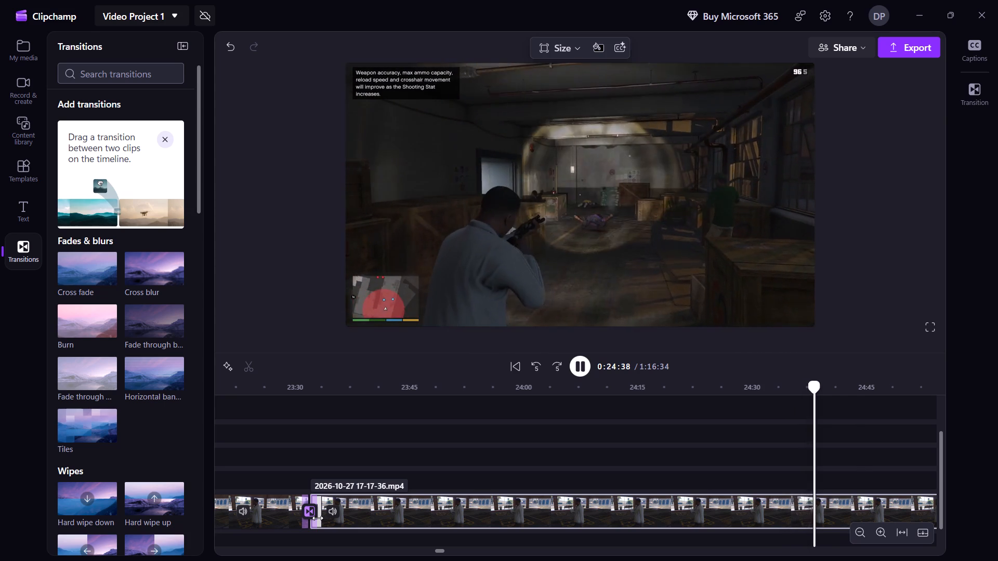
{"action": "key", "text": "shift+Right"}
{"action": "key", "text": "shift+Right"}
{"action": "key", "text": "shift+Right"}
{"action": "key", "text": "shift+Right"}
{"action": "key", "text": "shift+Right"}
{"action": "key", "text": "shift+Right"}
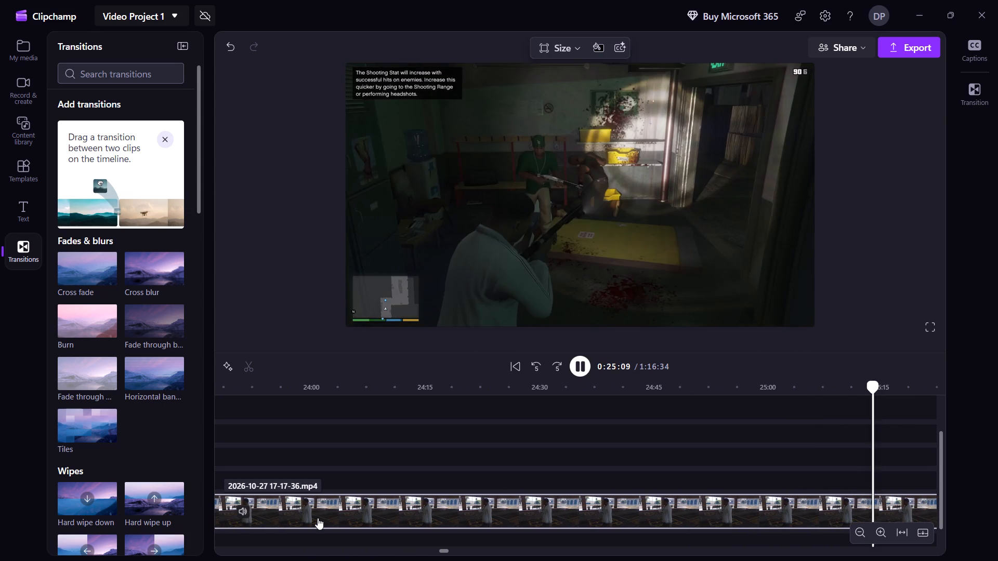
{"action": "key", "text": "shift+Right"}
{"action": "key", "text": "shift+Right"}
{"action": "key", "text": "shift+Right"}
{"action": "key", "text": "shift+Right"}
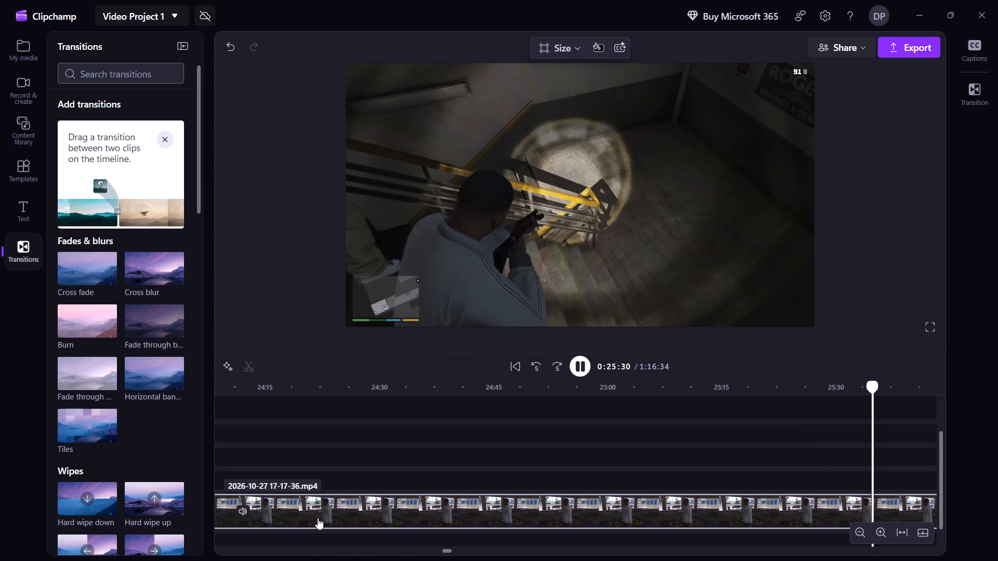
{"action": "key", "text": "shift+Right"}
{"action": "key", "text": "shift+Right"}
{"action": "key", "text": "shift+Right"}
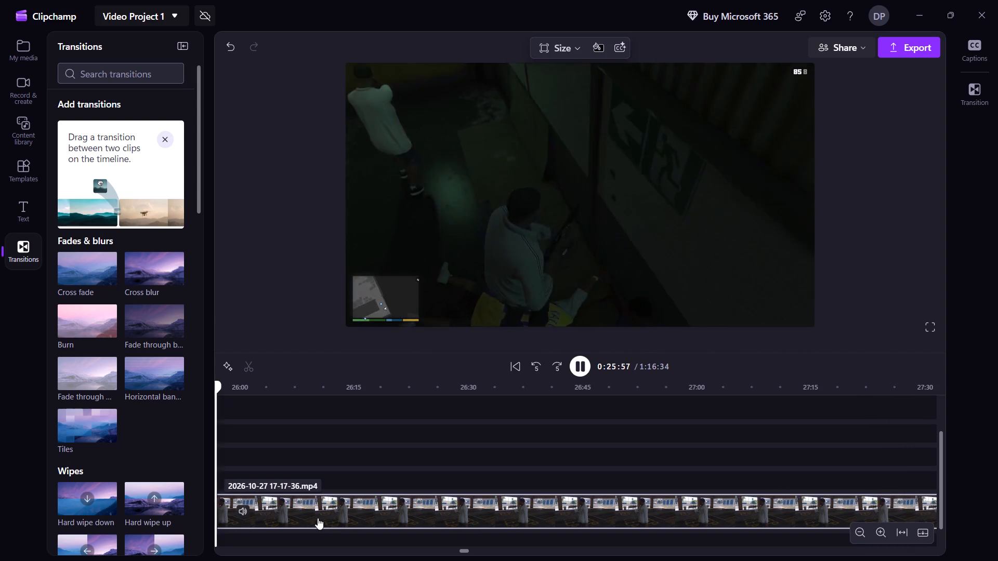
{"action": "key", "text": "shift+Right"}
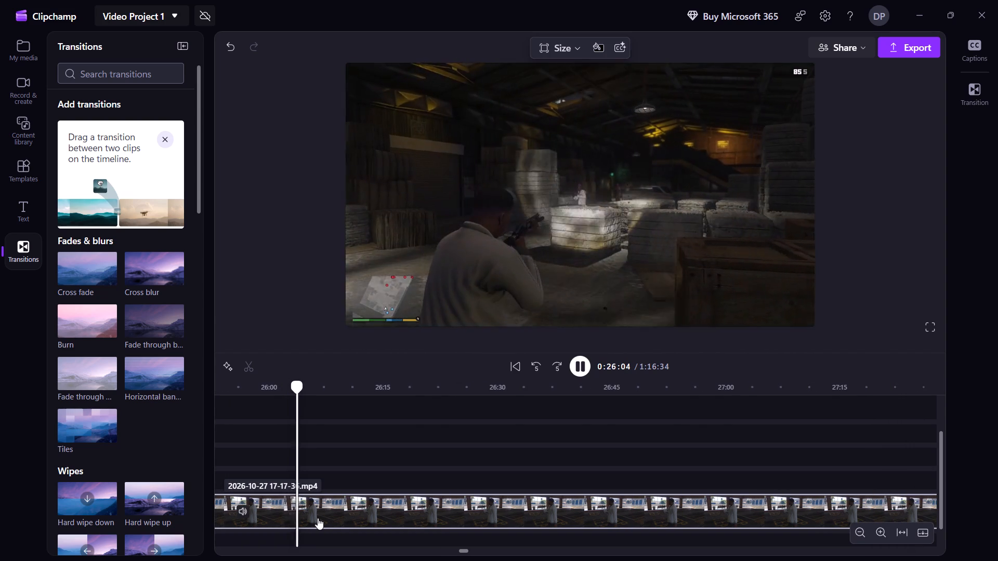
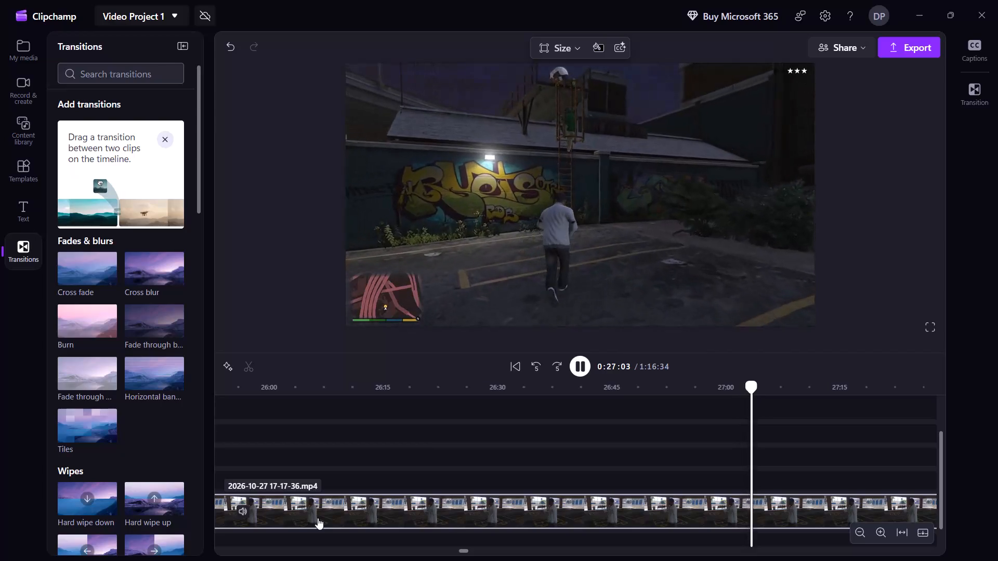
Split the recording at about 27:48, just as the getaway car sets off to lose the cops.
{"action": "key", "text": "shift+Right"}
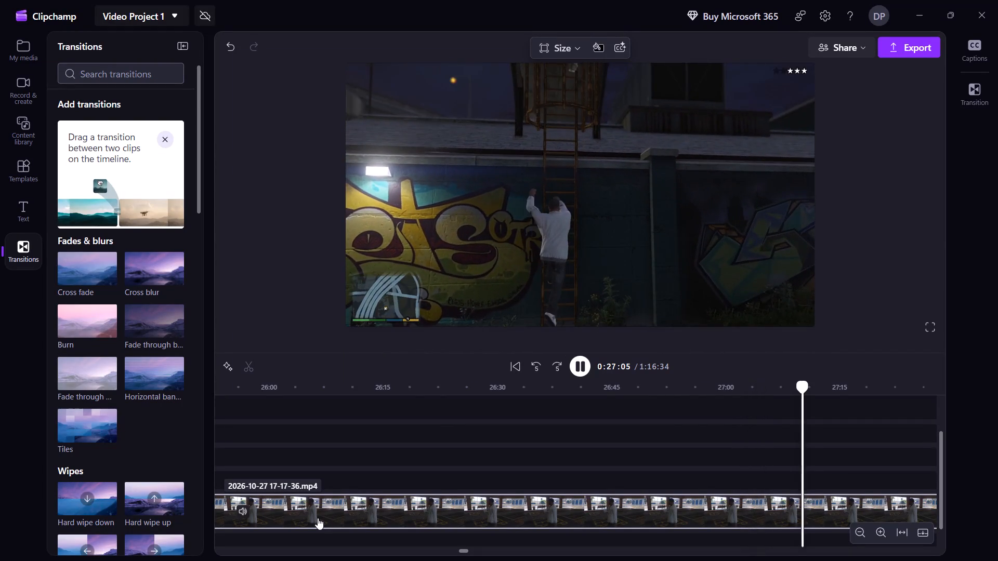
{"action": "key", "text": "shift+Right"}
{"action": "key", "text": "shift+Right"}
{"action": "key", "text": "shift+Right"}
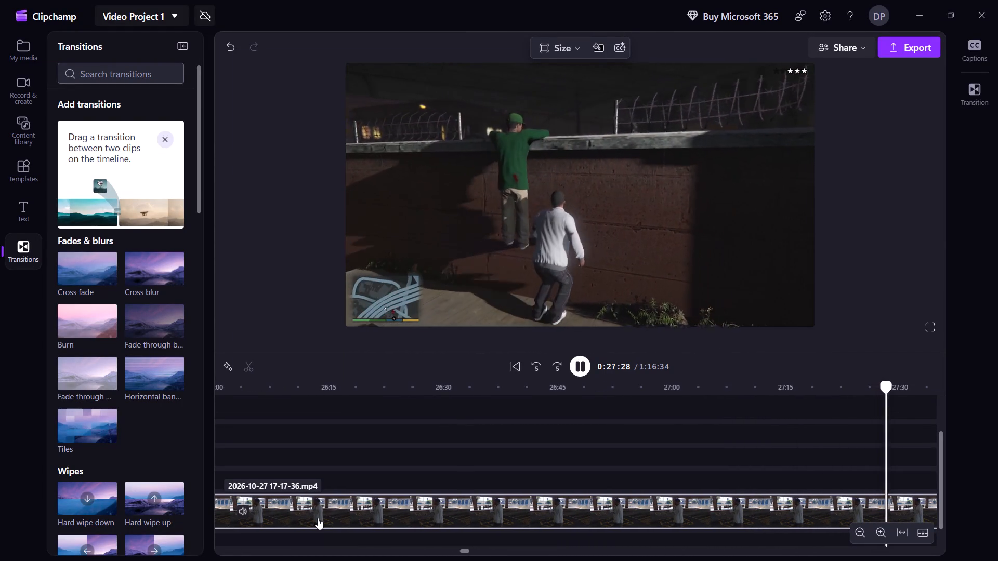
{"action": "key", "text": "shift+Right"}
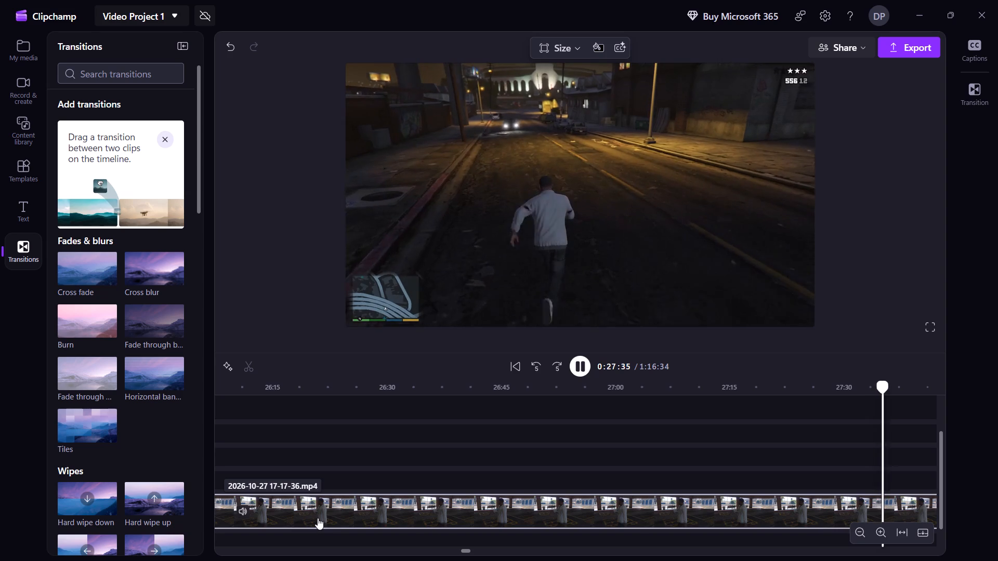
{"action": "key", "text": "shift+Right"}
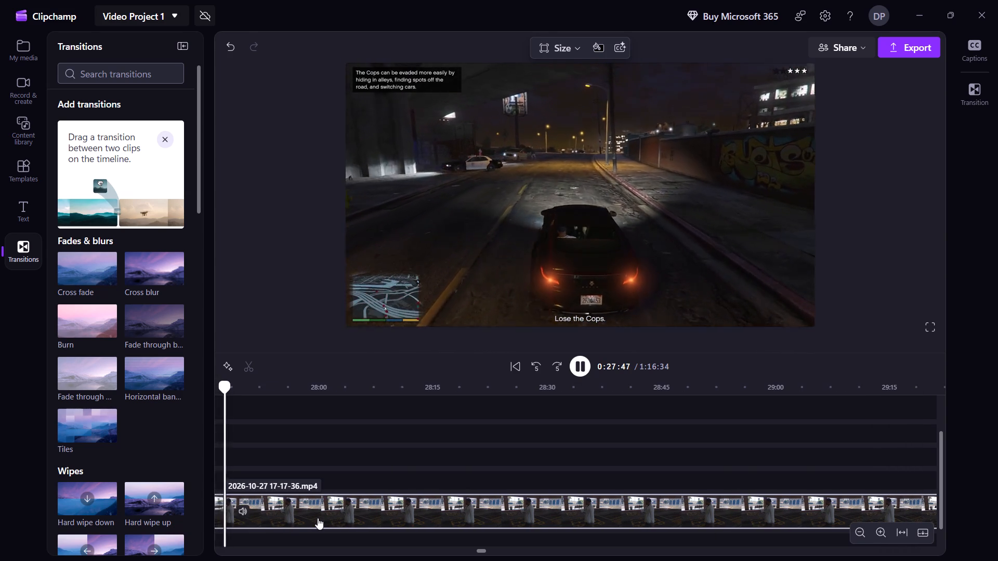
{"action": "key", "text": "s"}
Skim the police getaway and the drive back to Franklin's house, from about 27:48 to 29:54.
{"action": "key", "text": "shift+Right"}
{"action": "key", "text": "shift+Right"}
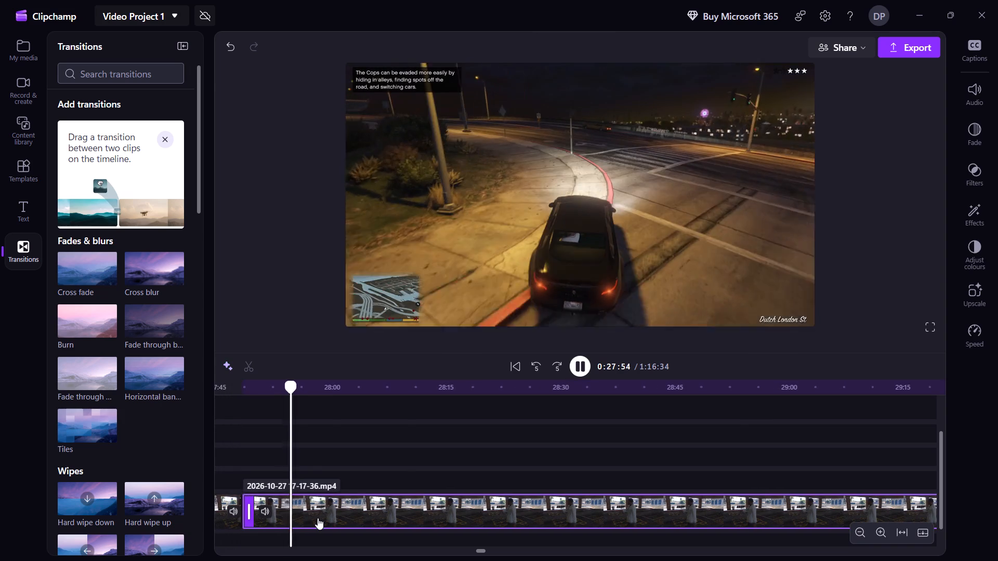
{"action": "key", "text": "shift+Right"}
{"action": "key", "text": "shift+Right"}
{"action": "key", "text": "shift+Right"}
{"action": "key", "text": "shift+Right"}
{"action": "key", "text": "shift+Right"}
{"action": "key", "text": "shift+Right"}
{"action": "key", "text": "shift+Right"}
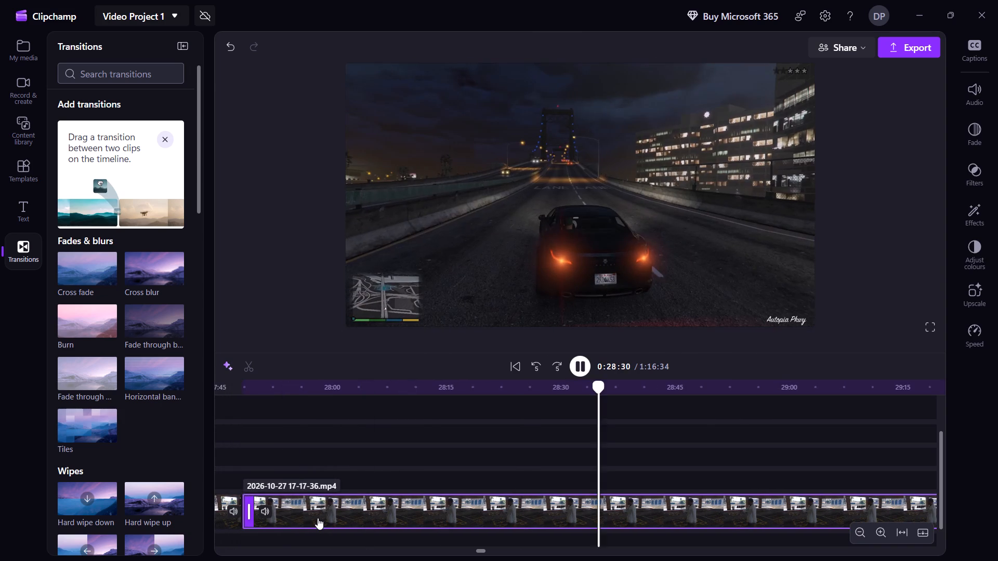
{"action": "key", "text": "shift+Right"}
{"action": "key", "text": "shift+Right"}
{"action": "key", "text": "shift+Right"}
{"action": "key", "text": "shift+Right"}
{"action": "key", "text": "shift+Right"}
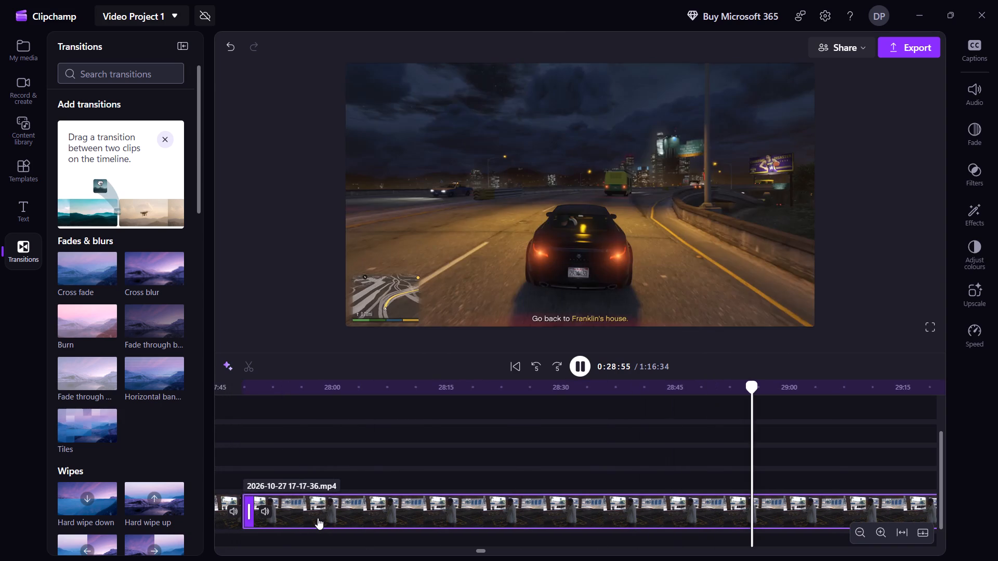
{"action": "key", "text": "shift+Right"}
{"action": "key", "text": "shift+Right"}
{"action": "key", "text": "shift+Right"}
{"action": "key", "text": "shift+Right"}
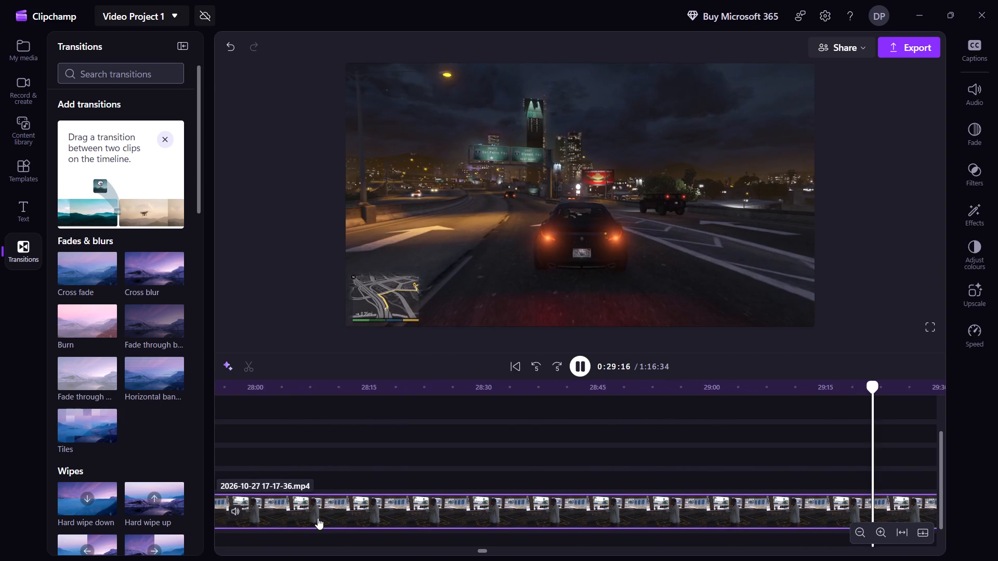
{"action": "key", "text": "shift+Right"}
{"action": "key", "text": "shift+Right"}
{"action": "key", "text": "shift+Right"}
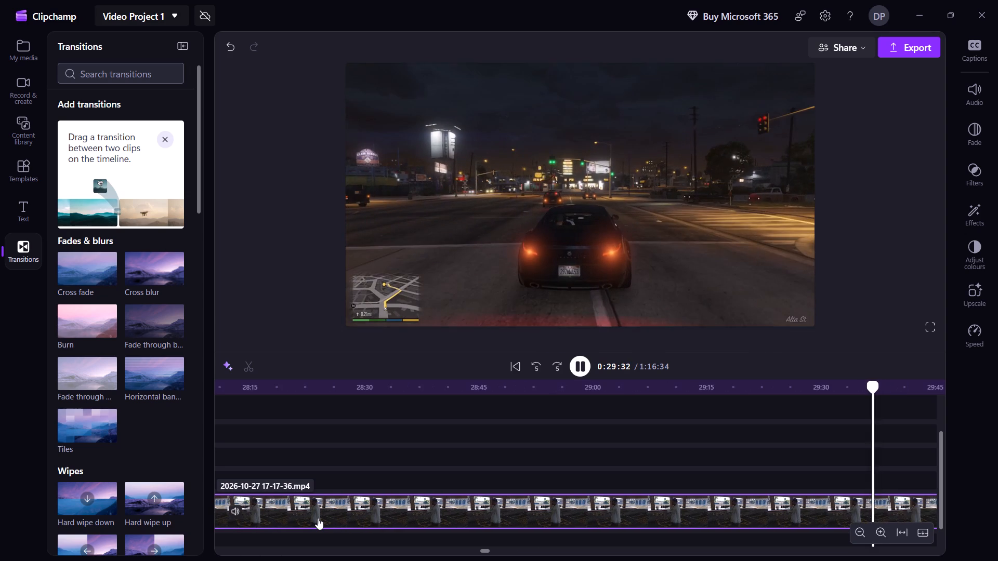
{"action": "key", "text": "shift+Right"}
{"action": "key", "text": "shift+Right"}
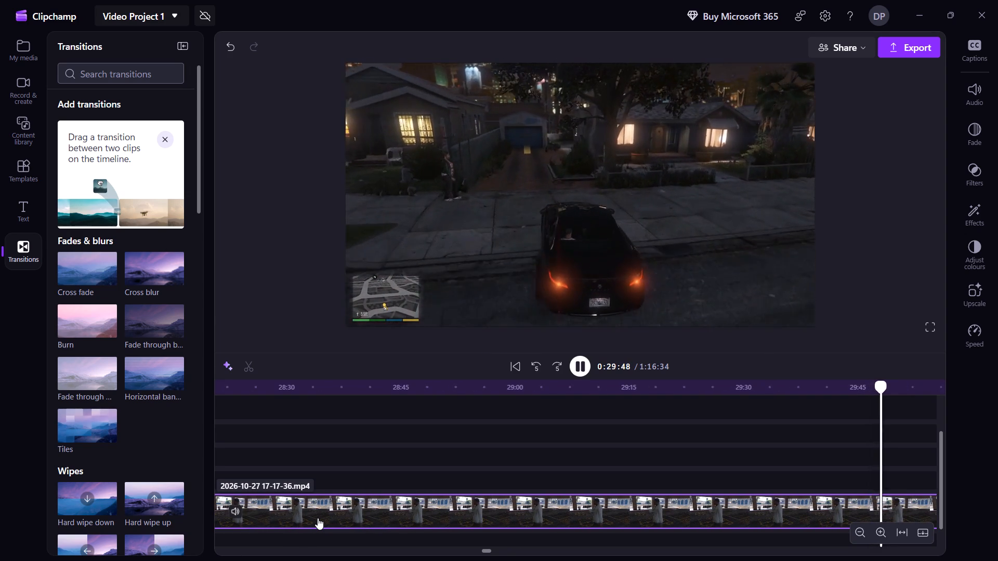
{"action": "key", "text": "shift+Right"}
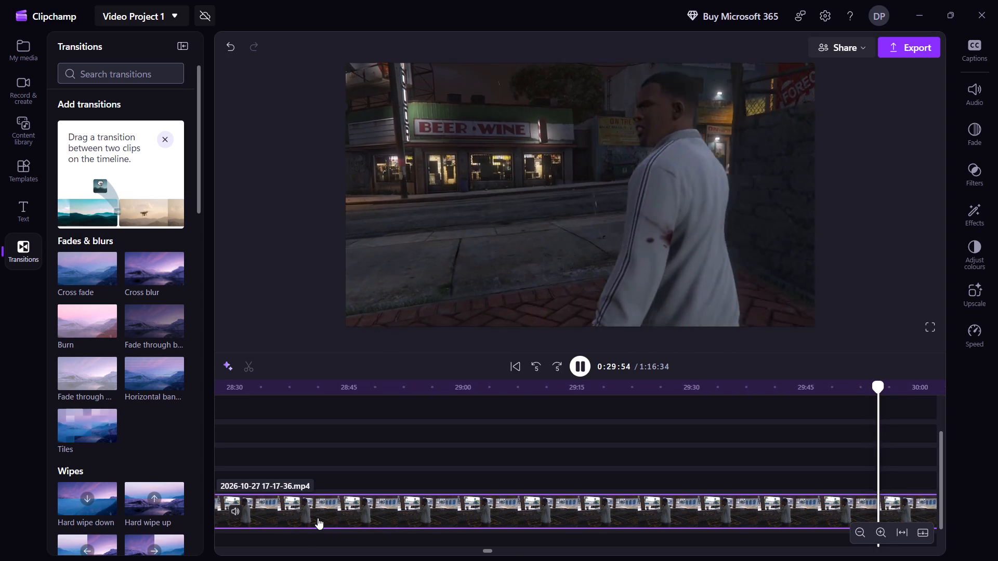
Split the recording at about 29:47, where the car pulls up at Franklin's driveway.
{"action": "key", "text": "shift+Left"}
{"action": "key", "text": "shift+Left"}
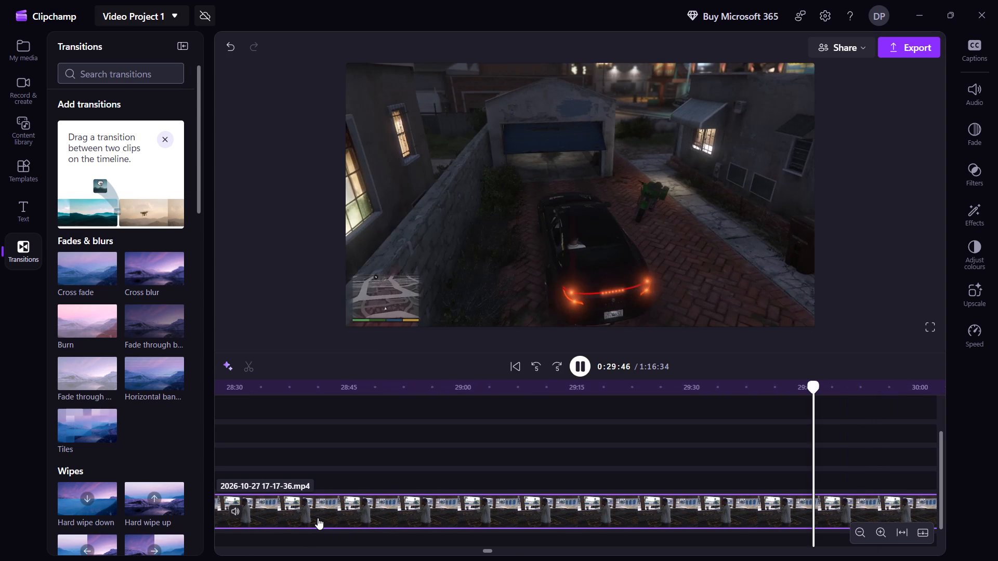
{"action": "key", "text": "space"}
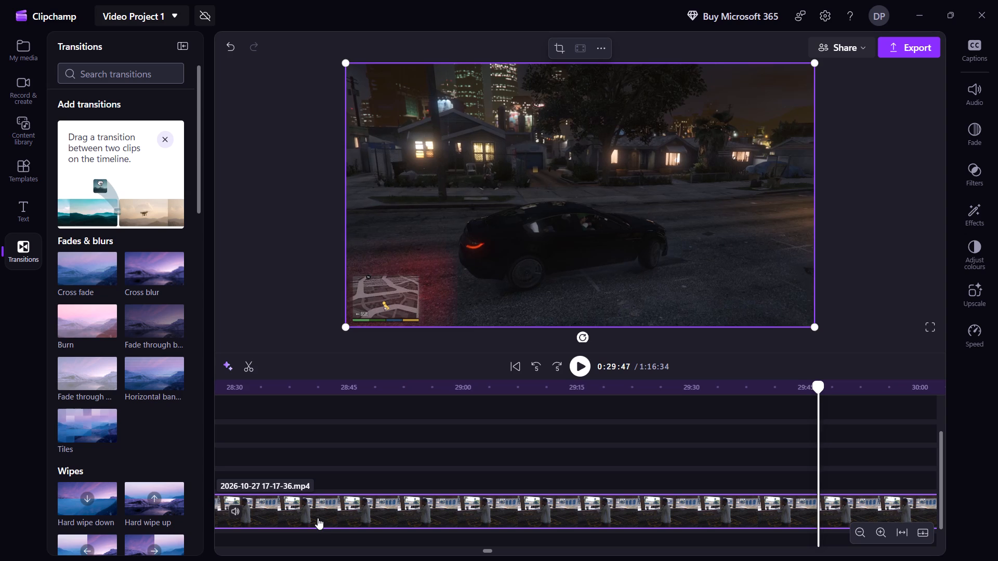
{"action": "key", "text": "space"}
{"action": "key", "text": "space"}
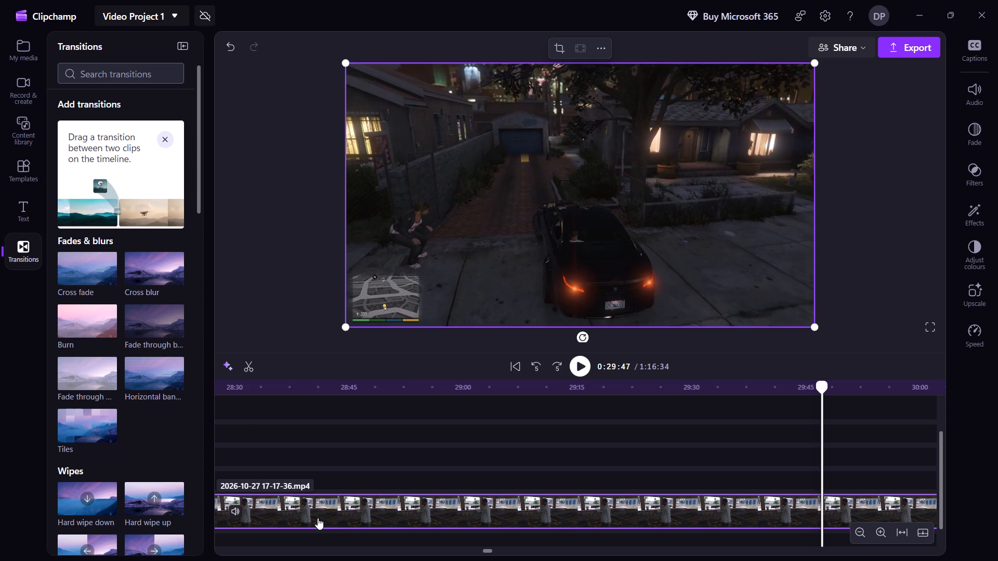
{"action": "key", "text": "s"}
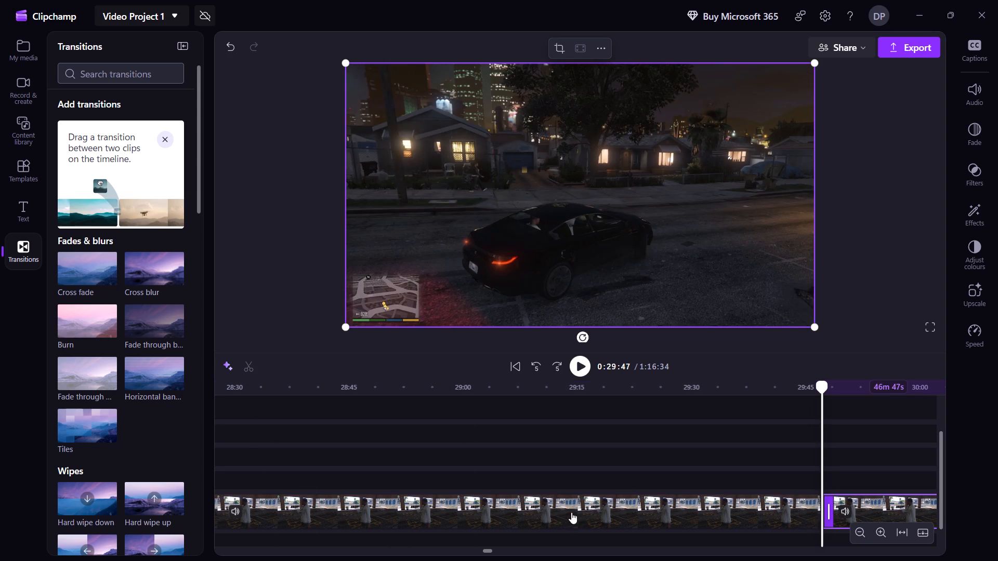
Delete the getaway drive segment between 27:48 and 29:47 and close the gap it leaves.
{"action": "left_click", "coordinate": [621, 505]}
{"action": "right_click", "coordinate": [621, 505]}
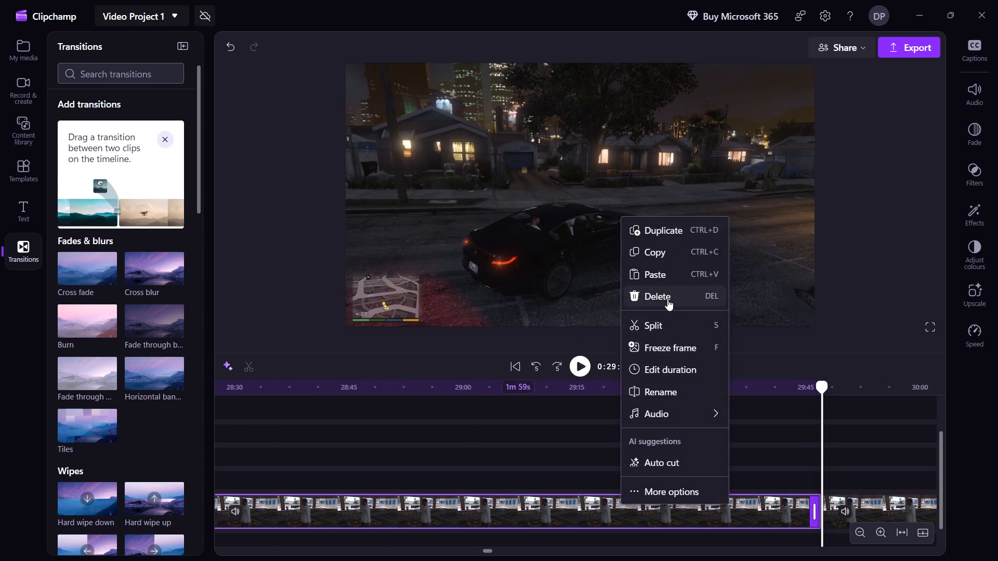
{"action": "left_click", "coordinate": [667, 299]}
{"action": "left_click", "coordinate": [525, 516]}
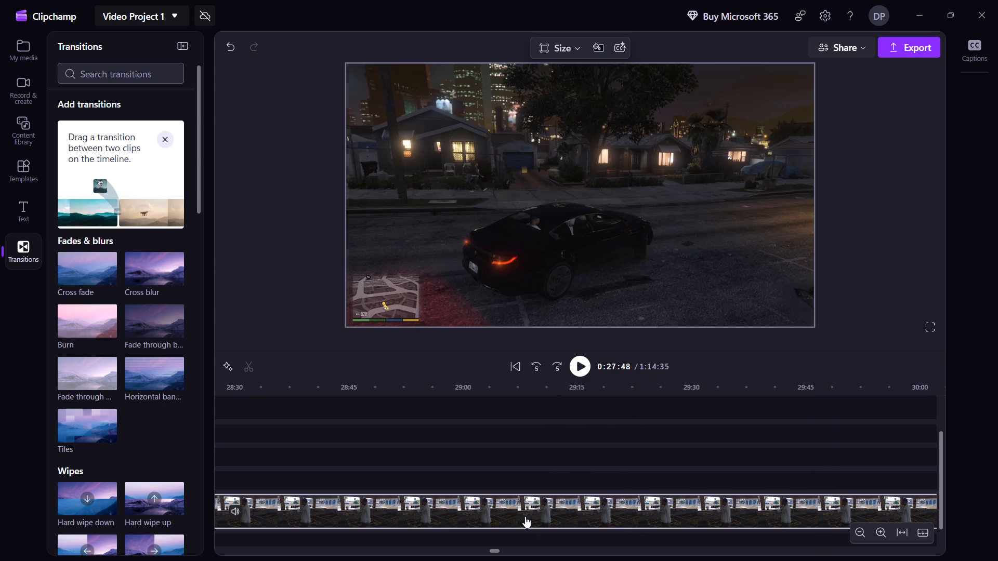
Add a Cross blur transition at the 27:48 cut, between the getaway start and the arrival at Franklin's house.
{"action": "key", "text": "Left"}
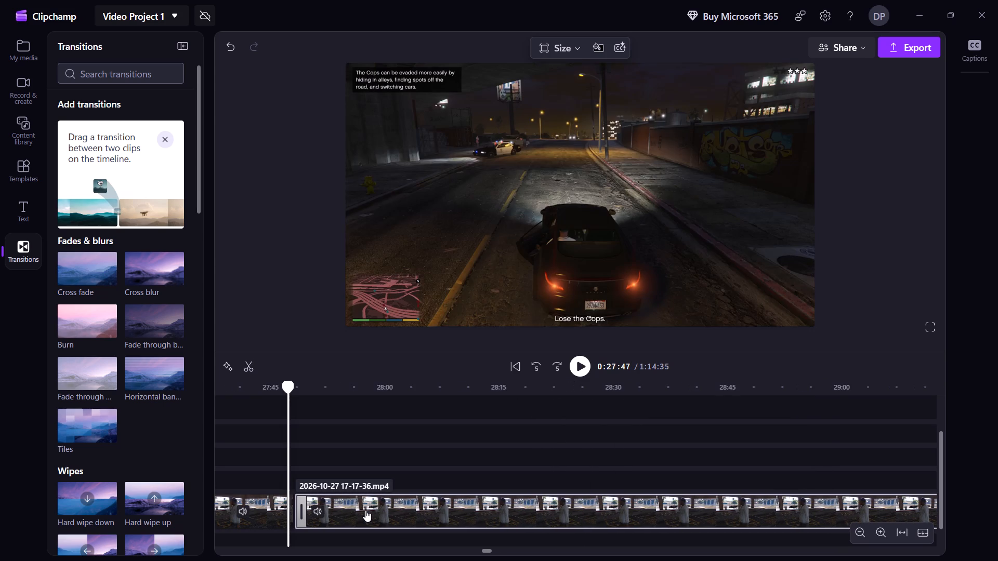
{"action": "left_click_drag", "start_coordinate": [132, 269], "coordinate": [286, 560]}
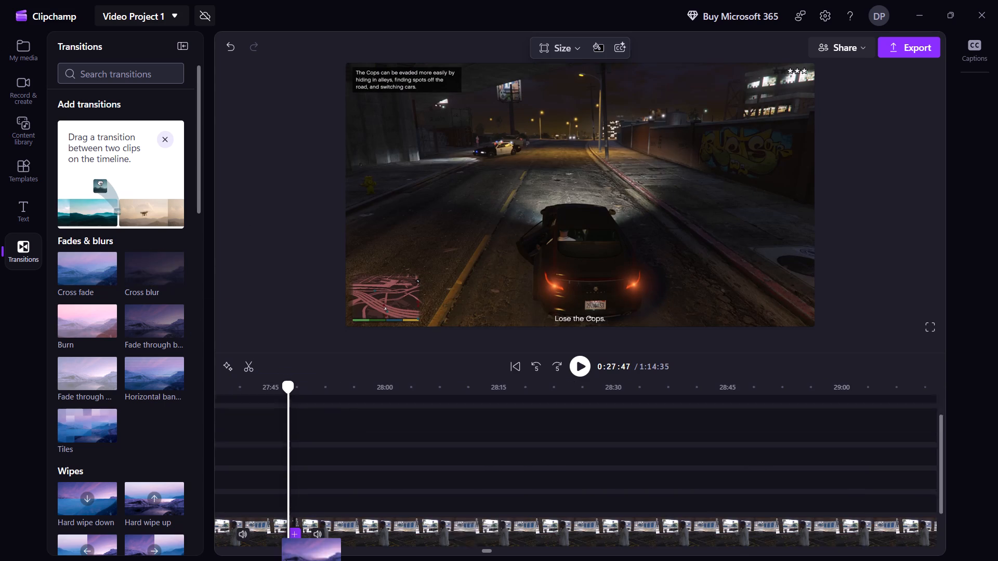
{"action": "left_click_drag", "start_coordinate": [286, 560], "coordinate": [294, 499]}
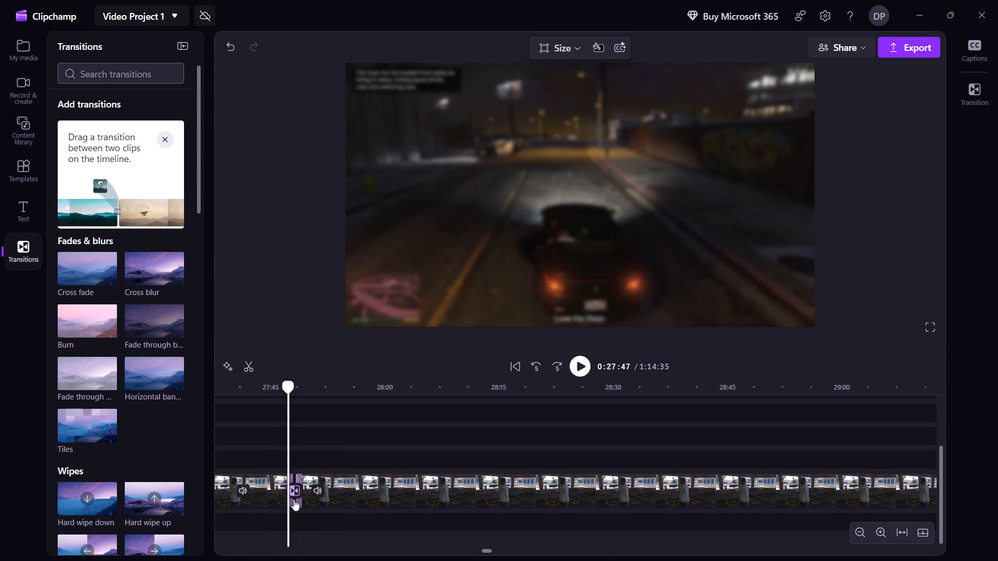
Play through the new transition and split the recording at about 28:16, after The Long Stretch mission-passed screen.
{"action": "key", "text": "Left"}
{"action": "key", "text": "Left"}
{"action": "key", "text": "space"}
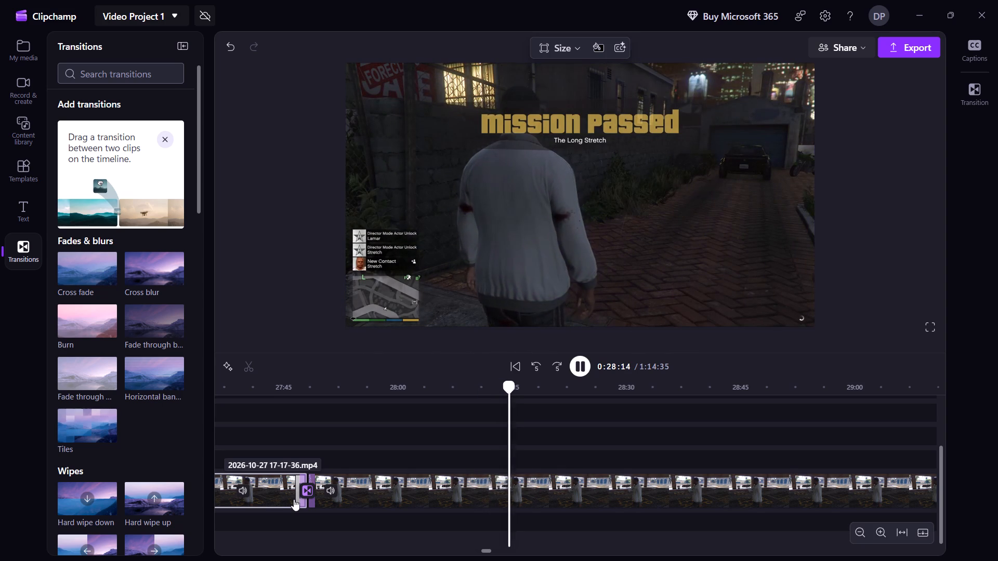
{"action": "key", "text": "s"}
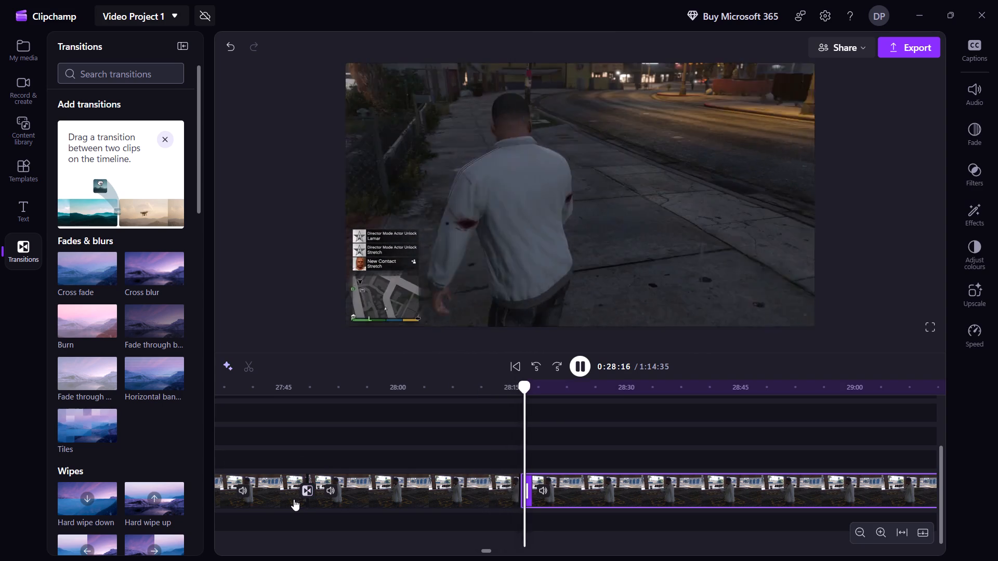
Skim the street run, the house interior and the map view, from about 28:16 to 29:22.
{"action": "key", "text": "shift+Right"}
{"action": "key", "text": "shift+Right"}
{"action": "key", "text": "shift+Right"}
{"action": "key", "text": "shift+Right"}
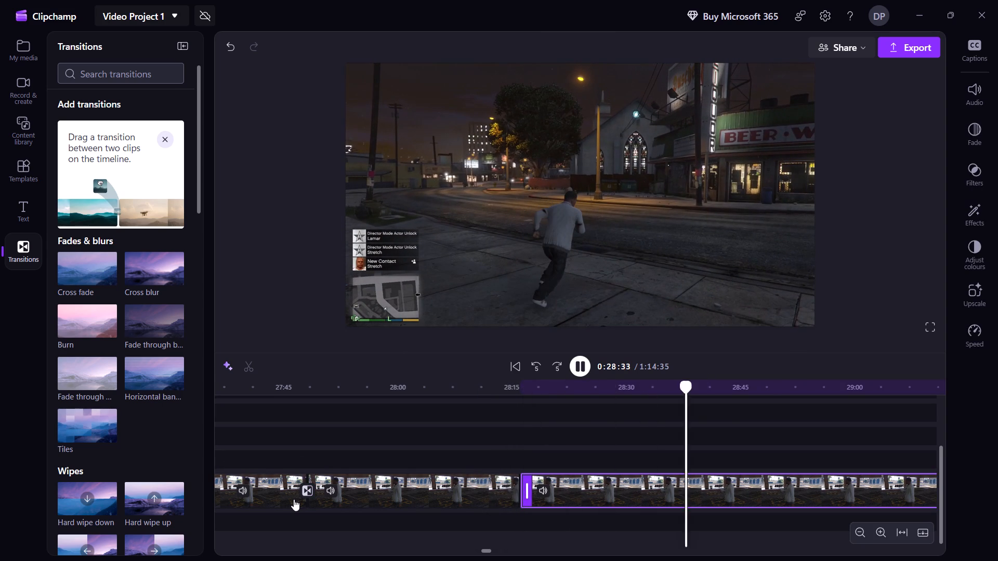
{"action": "key", "text": "shift+Right"}
{"action": "key", "text": "shift+Right"}
{"action": "key", "text": "shift+Right"}
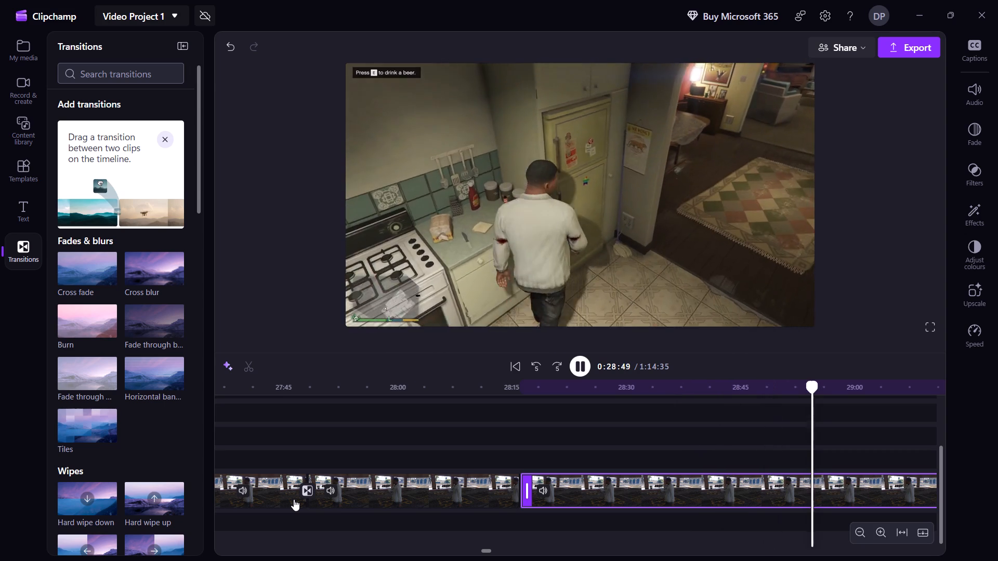
{"action": "key", "text": "shift+Right"}
{"action": "key", "text": "shift+Right"}
{"action": "key", "text": "shift+Right"}
{"action": "key", "text": "shift+Right"}
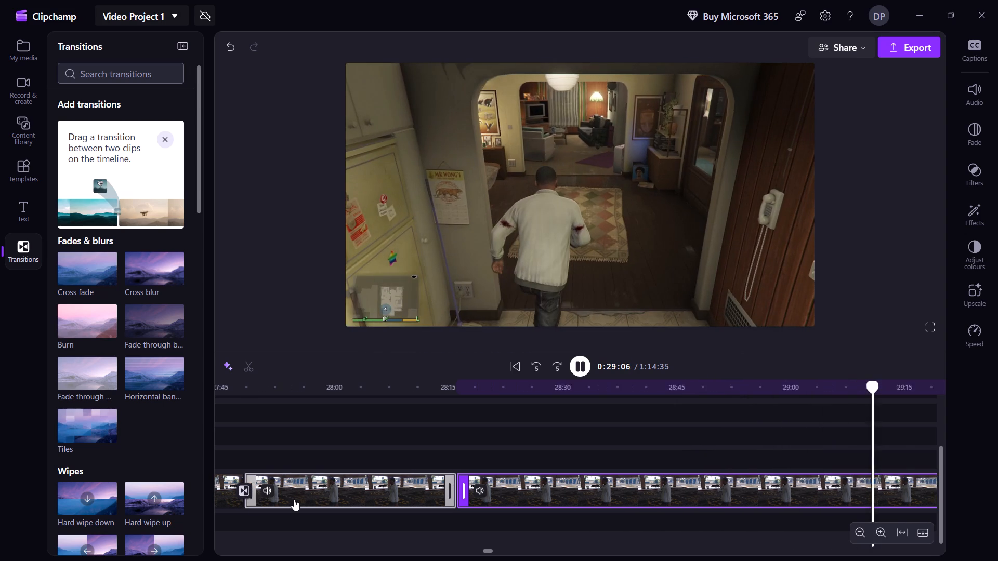
{"action": "key", "text": "shift+Right"}
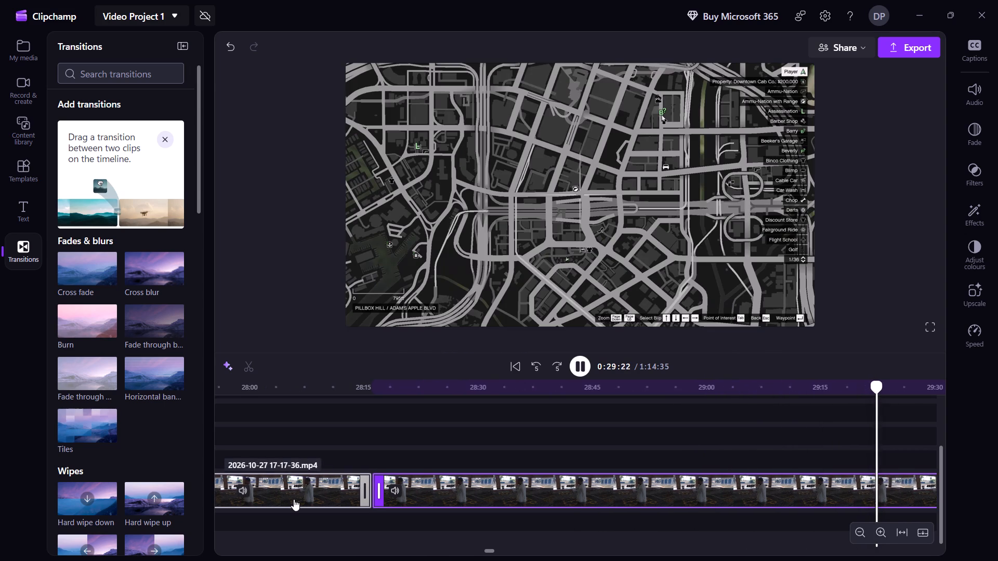
Skim the first part of the motorcycle ride, up to Premium Deluxe Motorsport at about 30:32.
{"action": "key", "text": "shift+Right"}
{"action": "key", "text": "shift+Right"}
{"action": "key", "text": "shift+Right"}
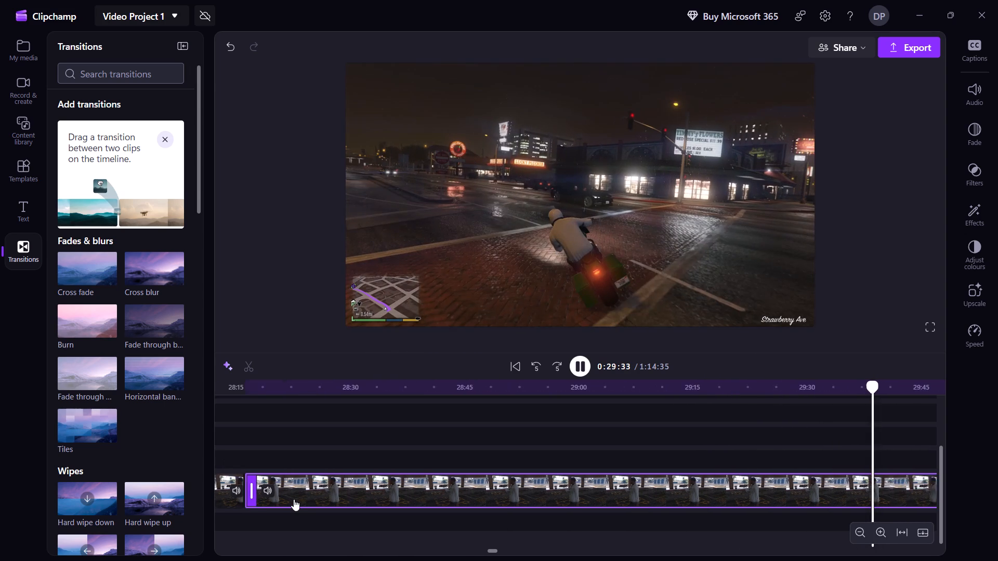
{"action": "key", "text": "shift+Right"}
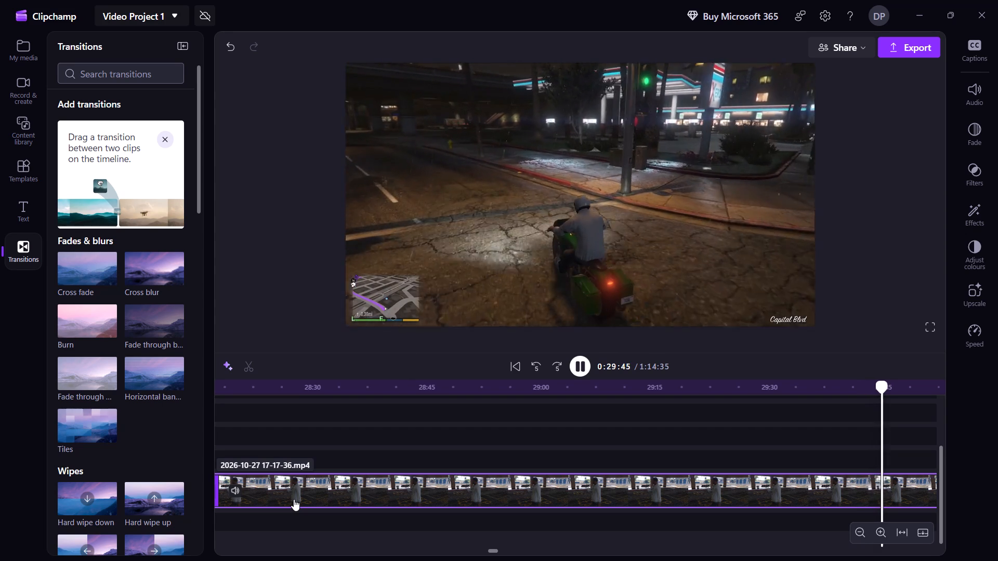
{"action": "key", "text": "shift+Right"}
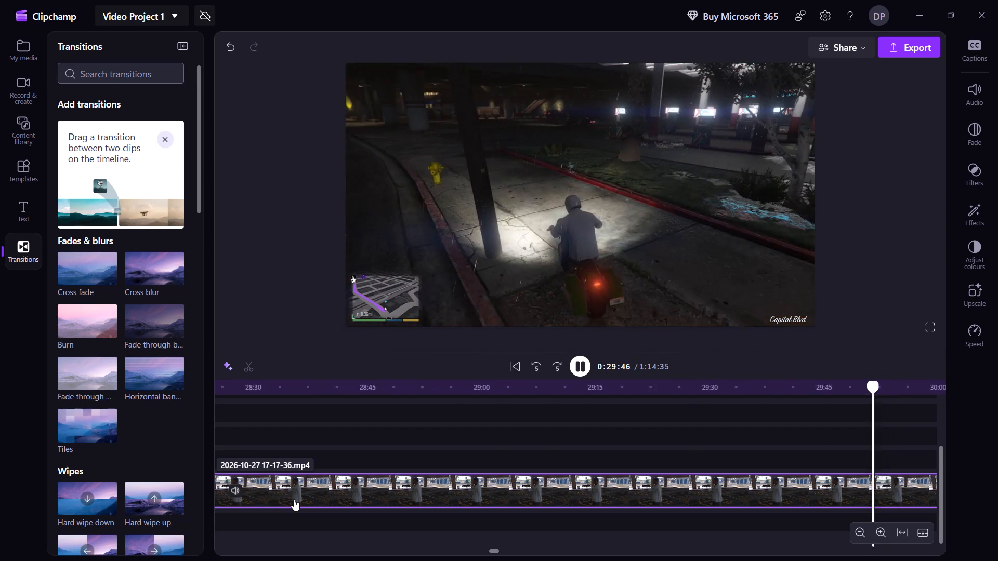
{"action": "key", "text": "shift+Right"}
{"action": "key", "text": "shift+Right"}
{"action": "key", "text": "shift+Right"}
{"action": "key", "text": "shift+Right"}
{"action": "key", "text": "shift+Right"}
{"action": "key", "text": "shift+Right"}
{"action": "key", "text": "shift+Right"}
{"action": "key", "text": "shift+Right"}
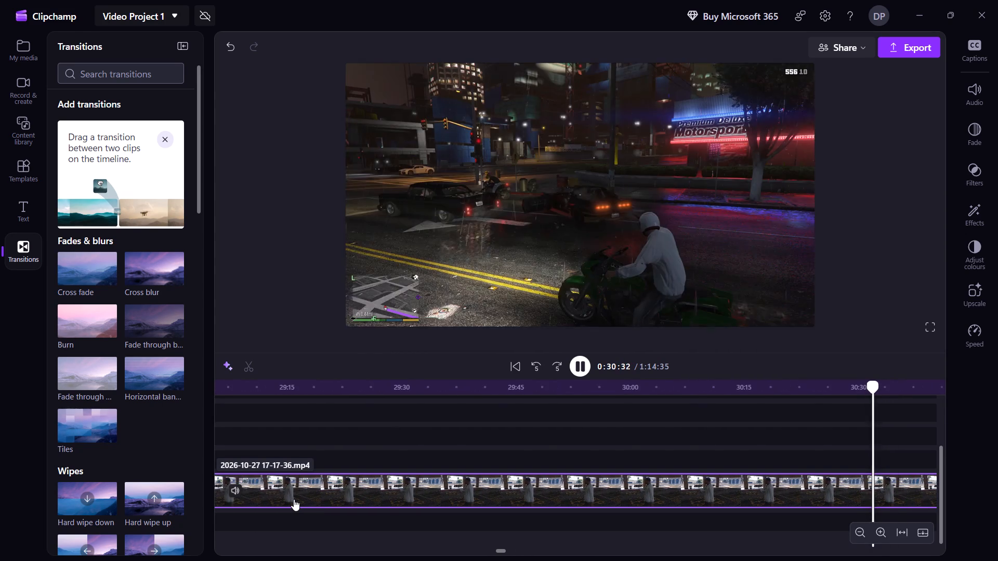
Skim the rest of the motorcycle ride through the city, from about 30:32 to Textile City at 31:35.
{"action": "key", "text": "shift+Right"}
{"action": "key", "text": "shift+Right"}
{"action": "key", "text": "shift+Right"}
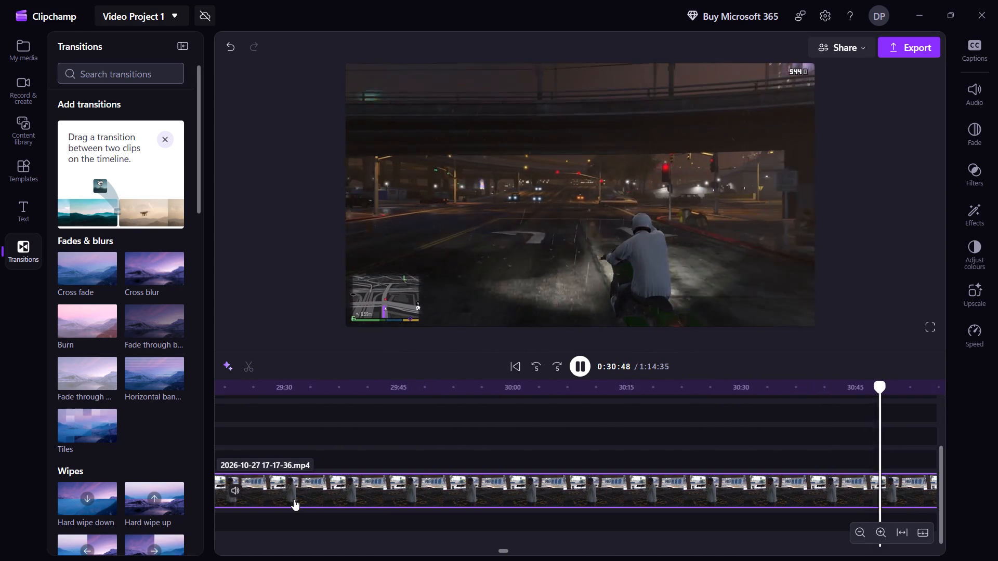
{"action": "key", "text": "shift+Right"}
{"action": "key", "text": "shift+Right"}
{"action": "key", "text": "shift+Right"}
{"action": "key", "text": "shift+Right"}
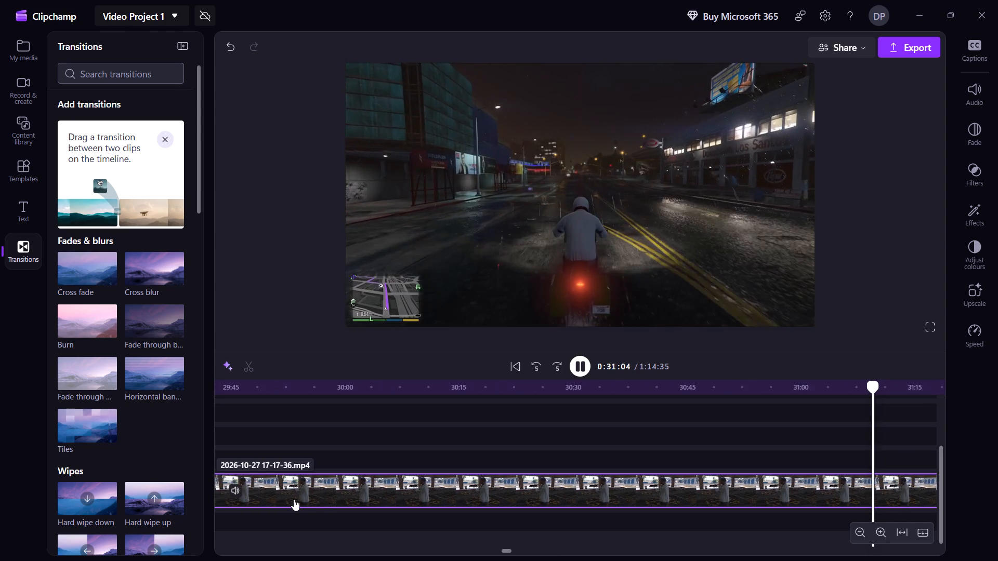
{"action": "key", "text": "shift+Right"}
{"action": "key", "text": "shift+Right"}
{"action": "key", "text": "shift+Right"}
{"action": "key", "text": "shift+Right"}
{"action": "key", "text": "shift+Right"}
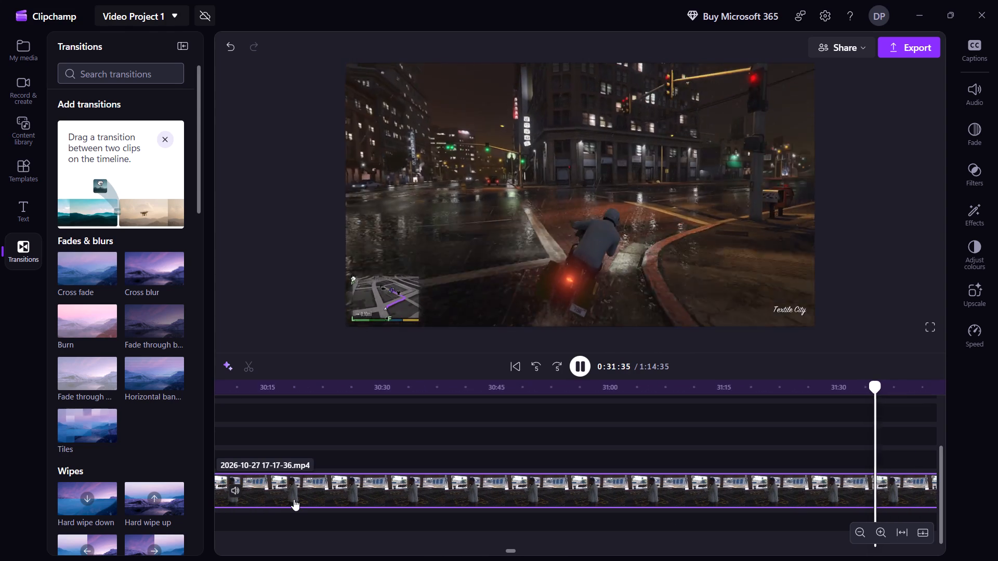
Skim the arrival at Sinners Passage and the start of the Grass Roots - Franklin cutscene, from about 31:35 to 32:11.
{"action": "key", "text": "shift+Right"}
{"action": "key", "text": "shift+Right"}
{"action": "key", "text": "shift+Right"}
{"action": "key", "text": "shift+Right"}
{"action": "key", "text": "shift+Right"}
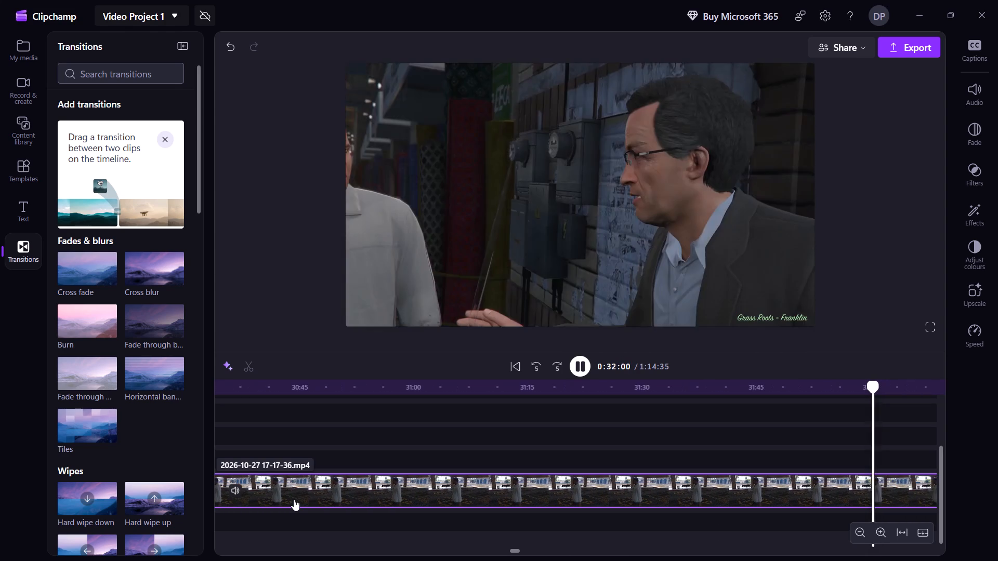
{"action": "key", "text": "shift+Right"}
{"action": "key", "text": "shift+Right"}
{"action": "key", "text": "shift+Right"}
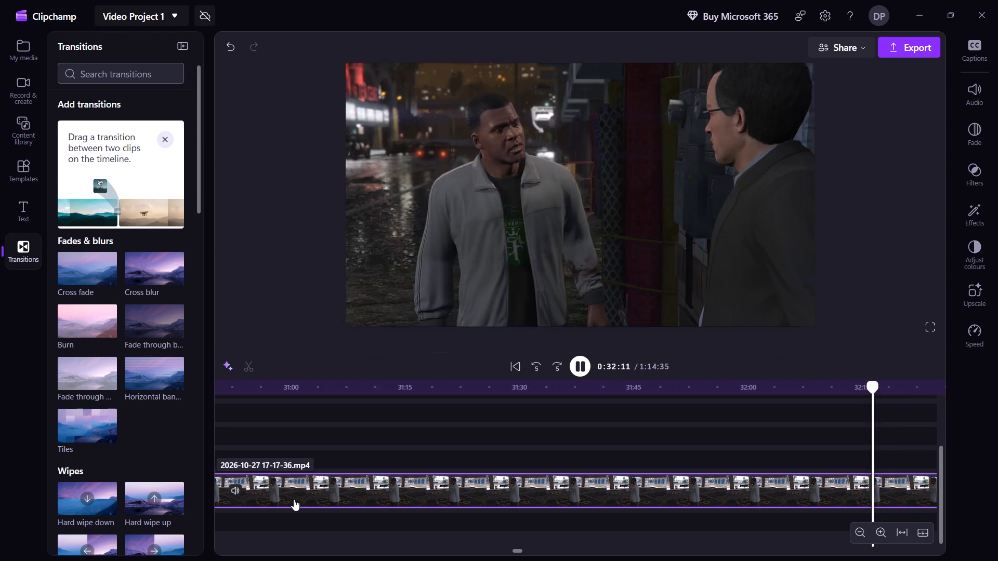
Locate the moment just before the Grass Roots - Franklin cutscene and split the recording at about 31:45.
{"action": "key", "text": "shift+Left"}
{"action": "key", "text": "shift+Left"}
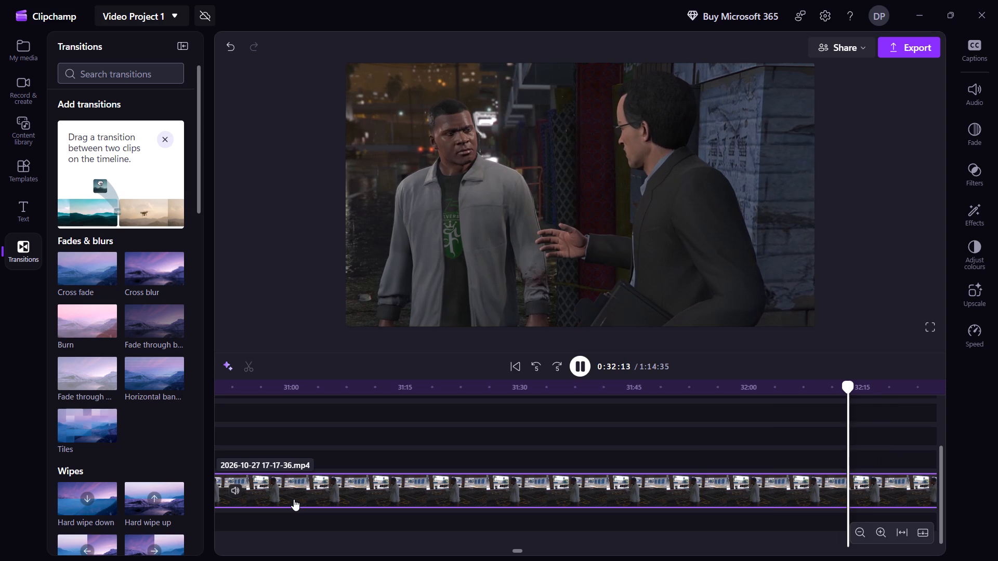
{"action": "key", "text": "shift+Left"}
{"action": "key", "text": "shift+Left"}
{"action": "key", "text": "shift+Left"}
{"action": "key", "text": "shift+Right"}
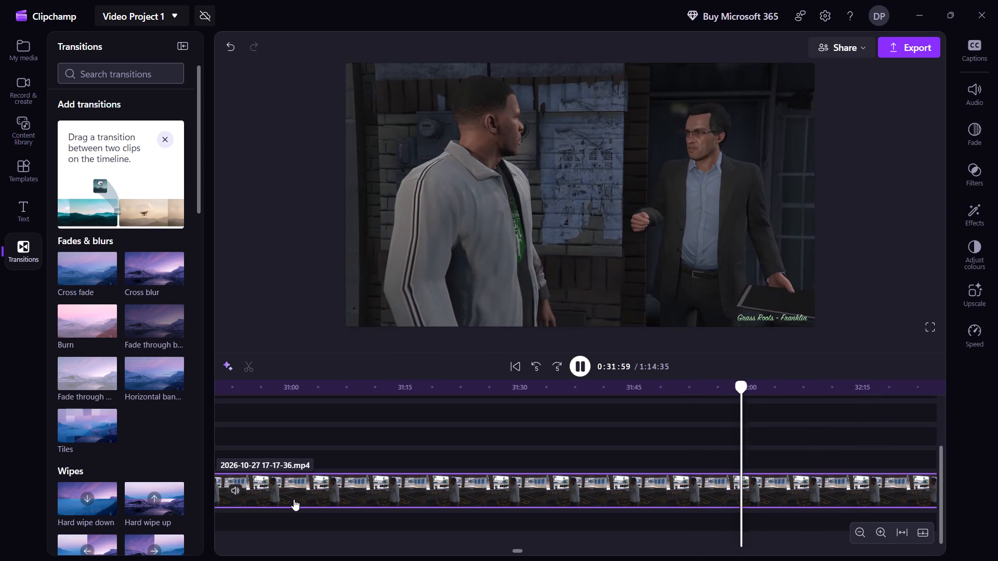
{"action": "key", "text": "shift+Right"}
{"action": "key", "text": "shift+Left"}
{"action": "key", "text": "shift+Left"}
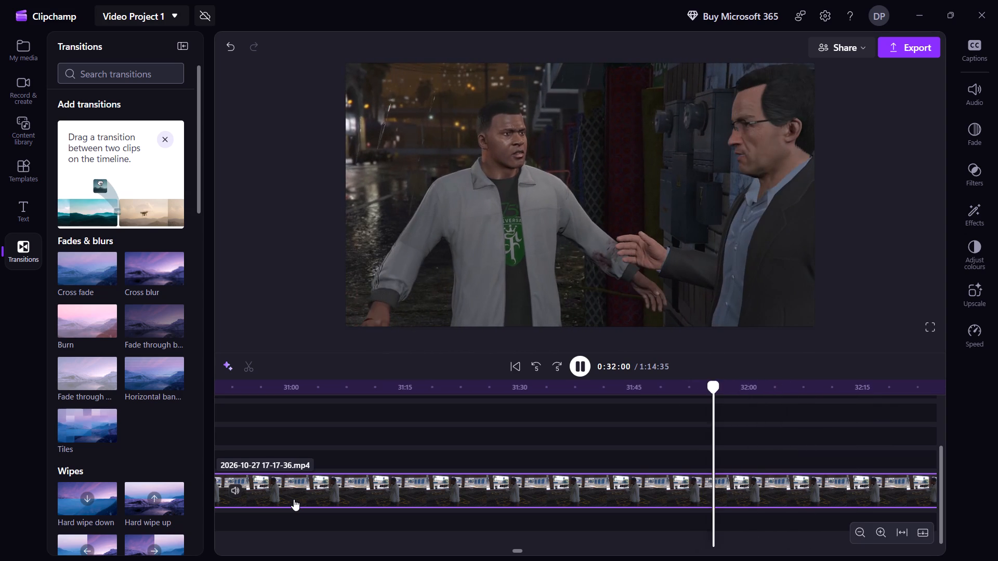
{"action": "key", "text": "shift+Left"}
{"action": "key", "text": "shift+Left"}
{"action": "key", "text": "shift+Left"}
{"action": "key", "text": "shift+Left"}
{"action": "key", "text": "shift+Right"}
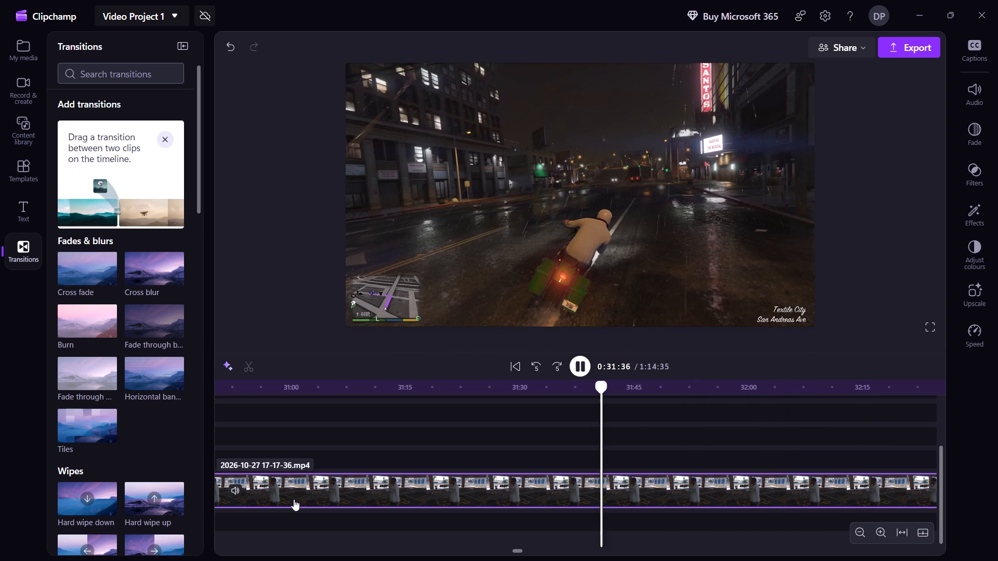
{"action": "key", "text": "shift+Right"}
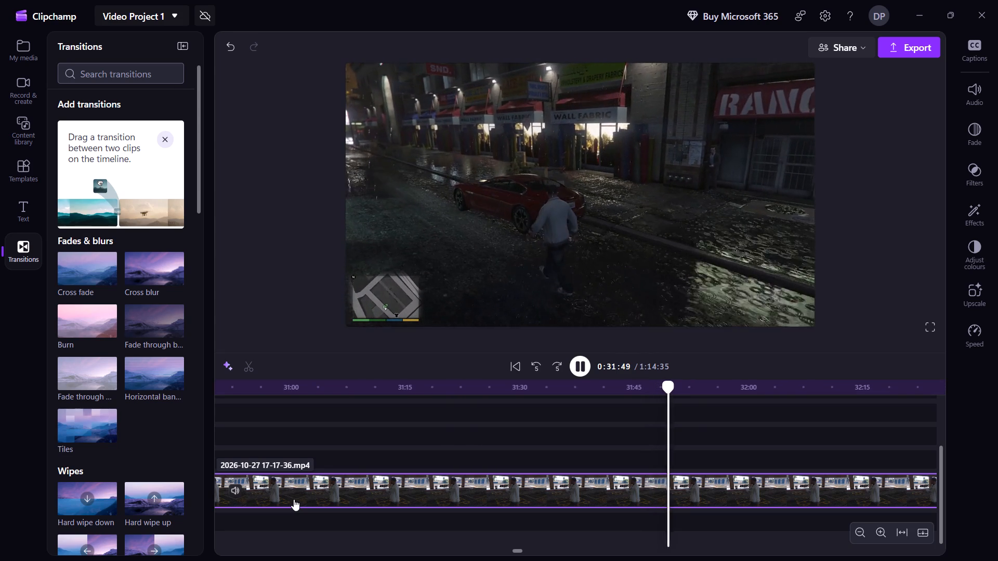
{"action": "key", "text": "shift+Left"}
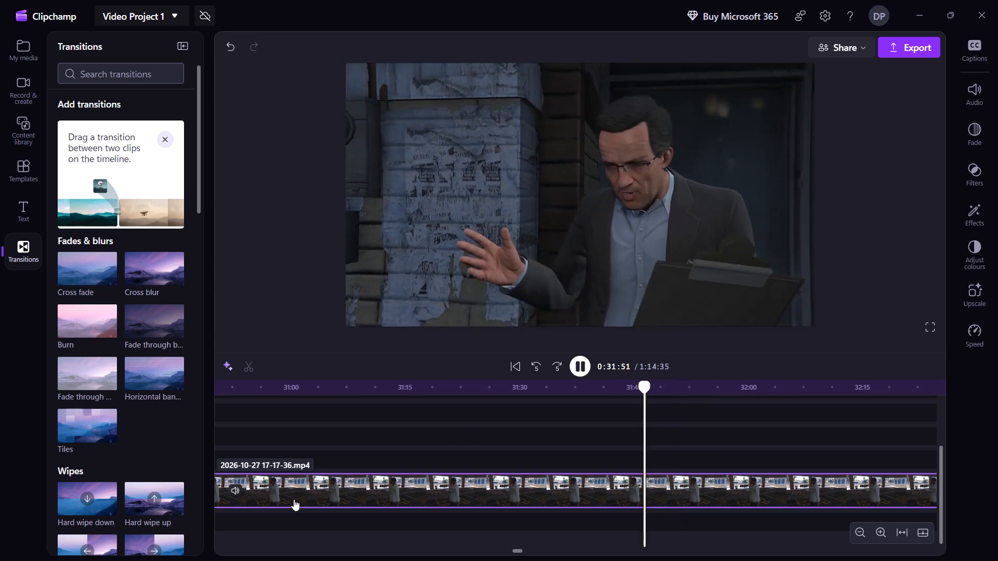
{"action": "key", "text": "shift+Left"}
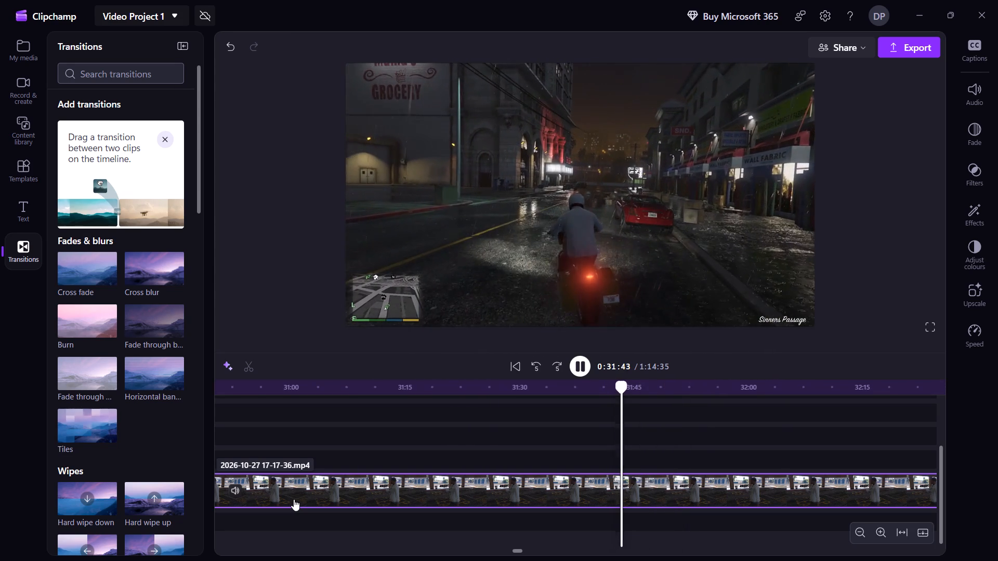
{"action": "key", "text": "s"}
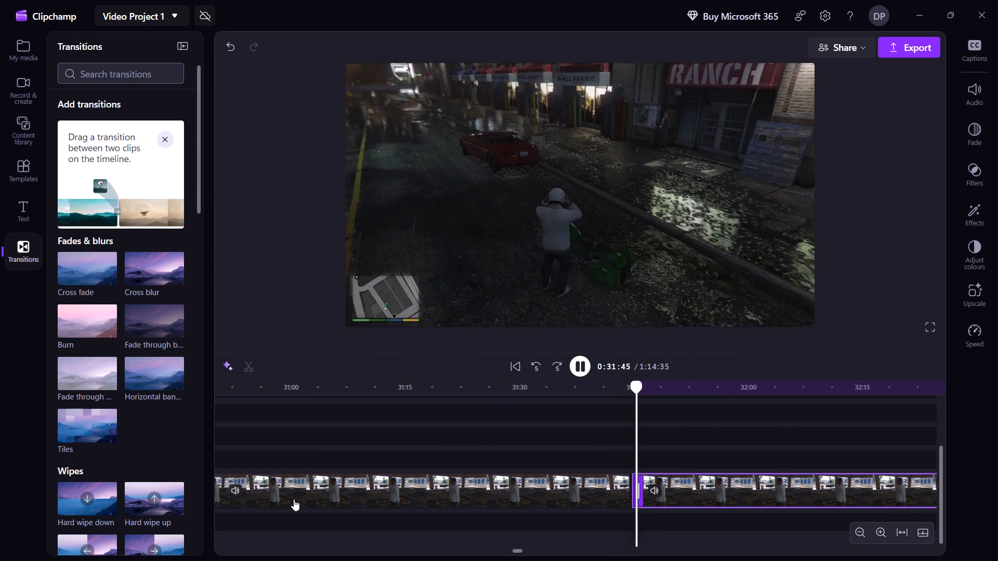
Delete the street-run and motorcycle-ride clip before the split and close the gap it leaves.
{"action": "left_click", "coordinate": [419, 489]}
{"action": "right_click", "coordinate": [419, 489]}
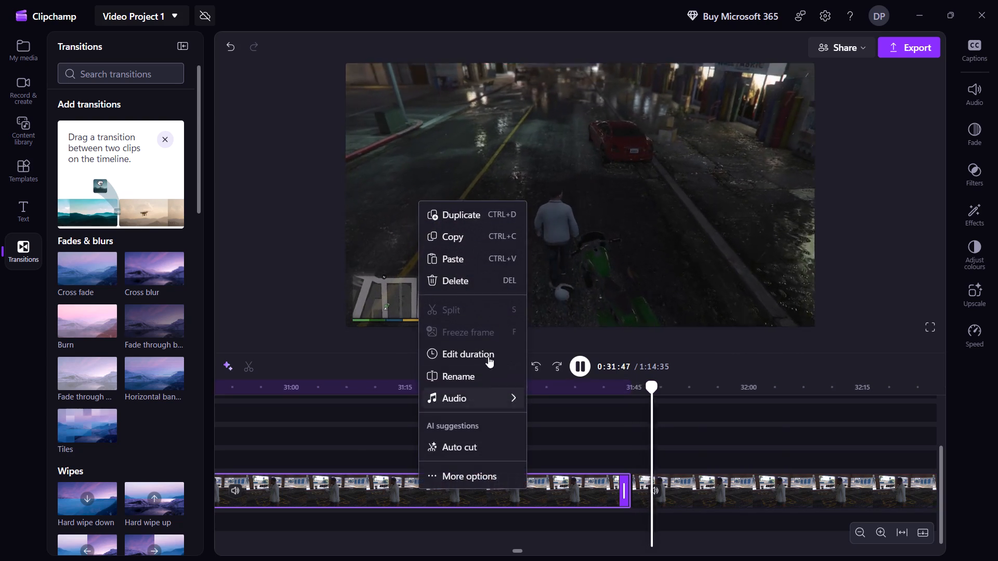
{"action": "left_click", "coordinate": [496, 289]}
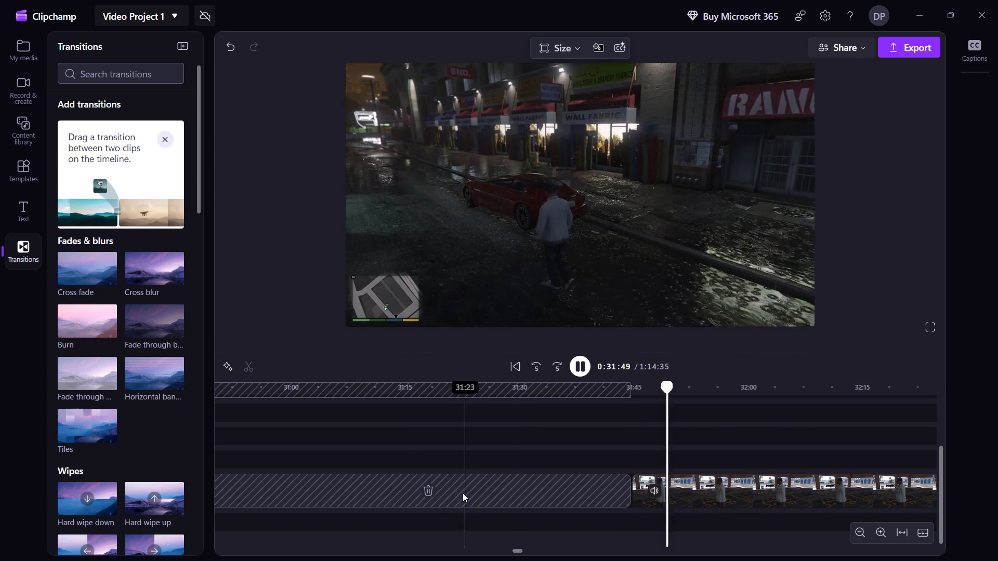
{"action": "left_click", "coordinate": [432, 493]}
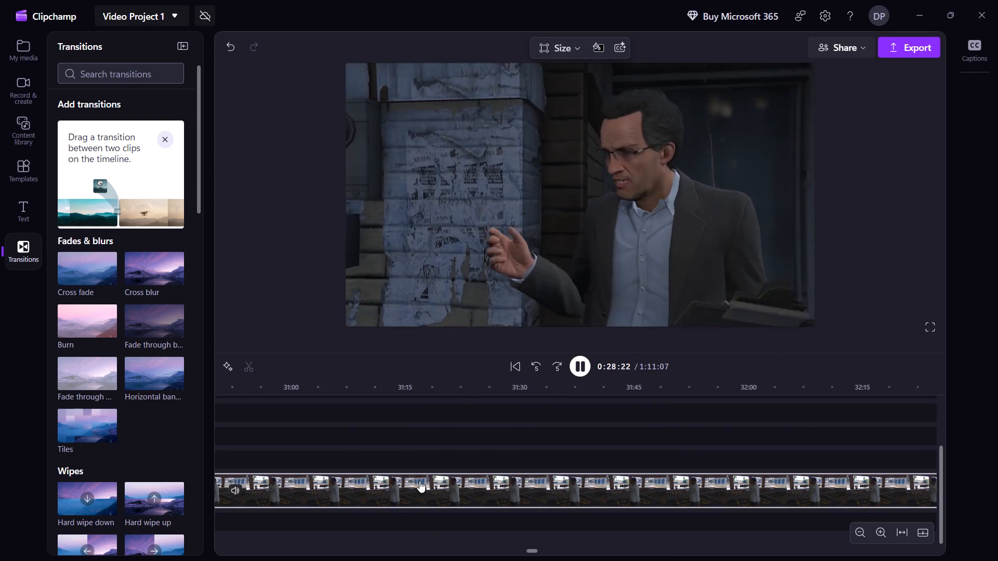
Add a Cross blur transition at the cut between the two clips at about 28:16.
{"action": "key", "text": "space"}
{"action": "key", "text": "Left"}
{"action": "key", "text": "Left"}
{"action": "key", "text": "Left"}
{"action": "key", "text": "Left"}
{"action": "key", "text": "Left"}
{"action": "key", "text": "Left"}
{"action": "key", "text": "Left"}
{"action": "key", "text": "Left"}
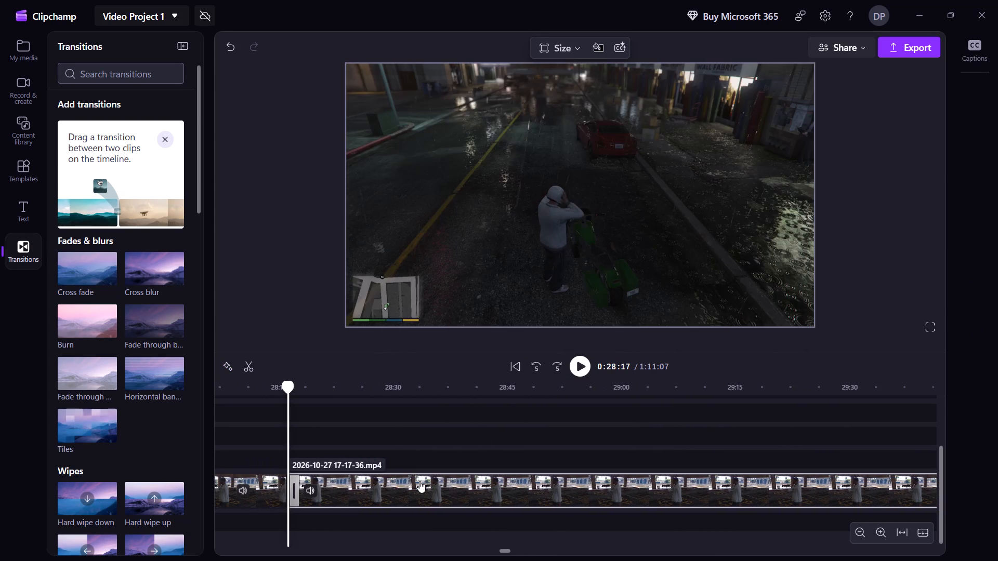
{"action": "left_click_drag", "start_coordinate": [144, 260], "coordinate": [287, 487]}
Play through the new transition and skim the Grass Roots - Franklin cutscene to its end at about 29:27.
{"action": "key", "text": "Left"}
{"action": "key", "text": "Left"}
{"action": "key", "text": "Left"}
{"action": "key", "text": "space"}
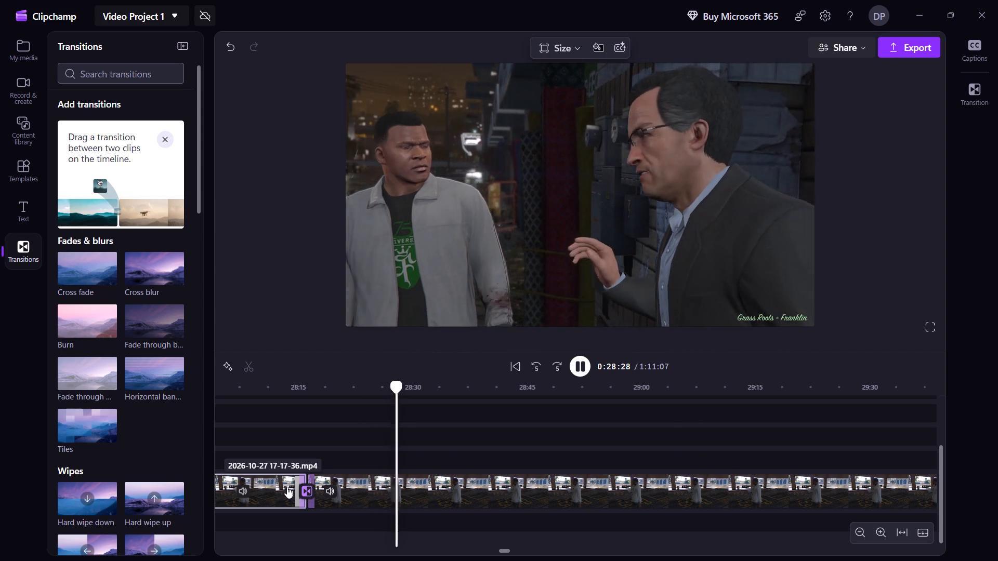
{"action": "key", "text": "Right"}
{"action": "key", "text": "shift+Right"}
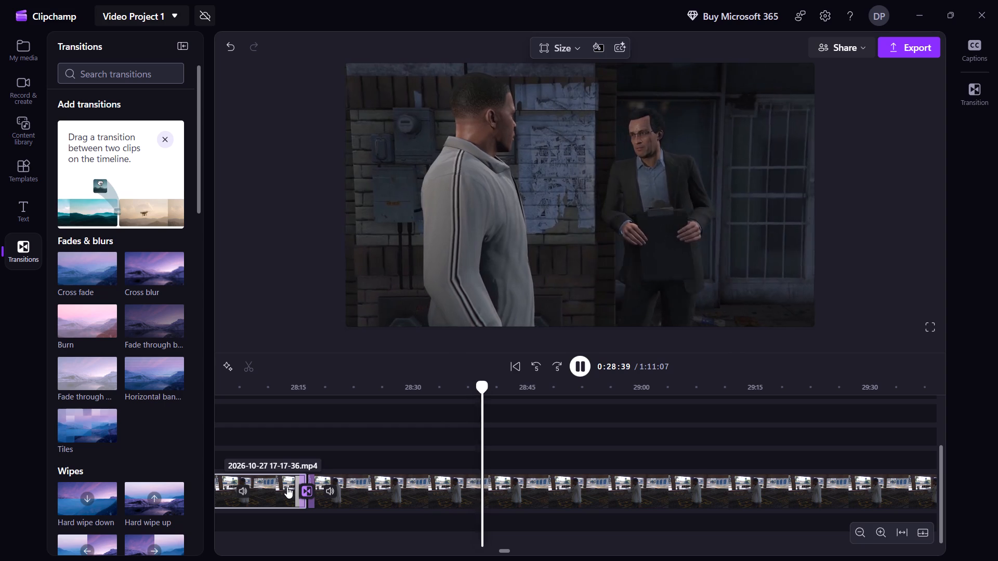
{"action": "key", "text": "shift+Right"}
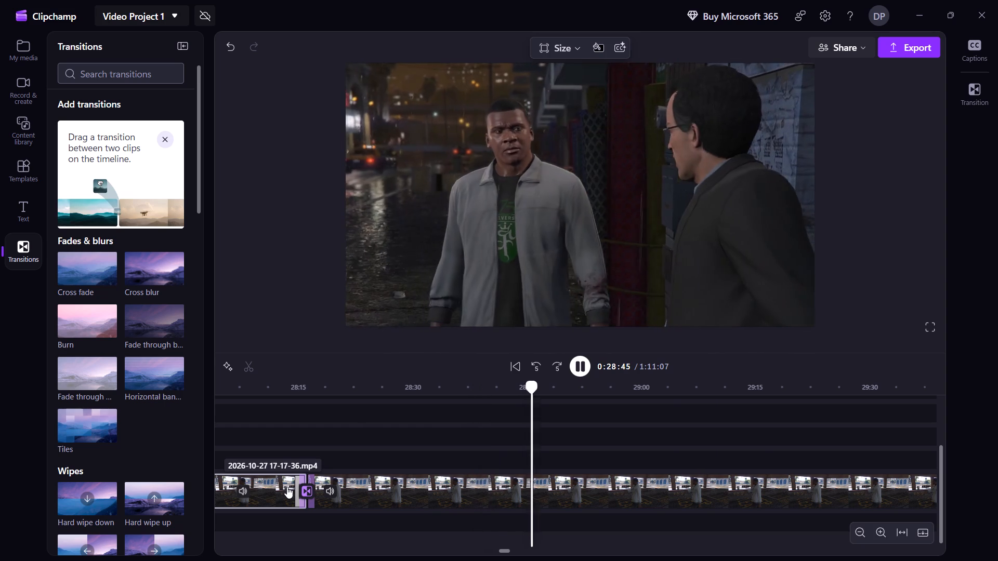
{"action": "key", "text": "shift+Right"}
{"action": "key", "text": "shift+Right"}
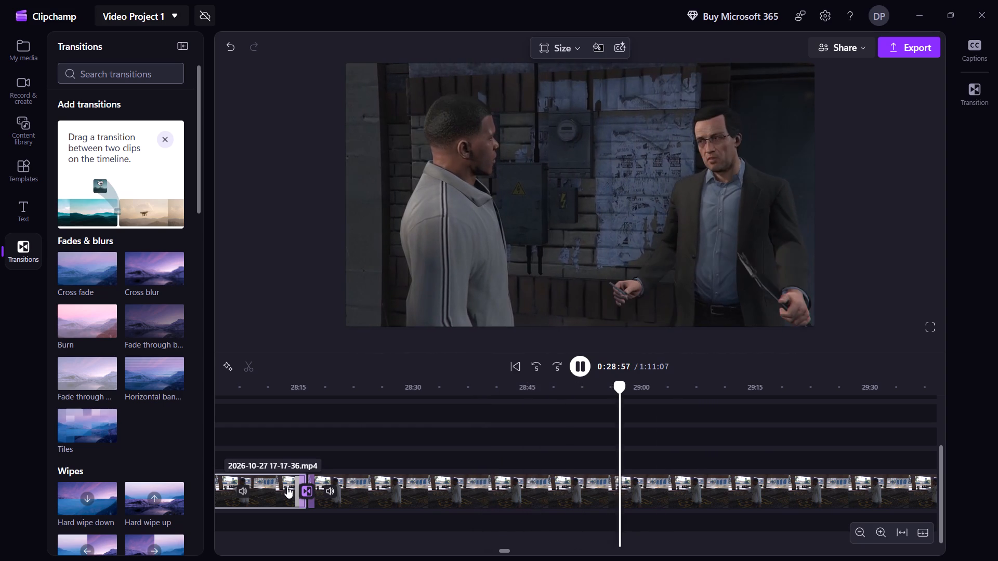
{"action": "key", "text": "shift+Right"}
{"action": "key", "text": "shift+Right"}
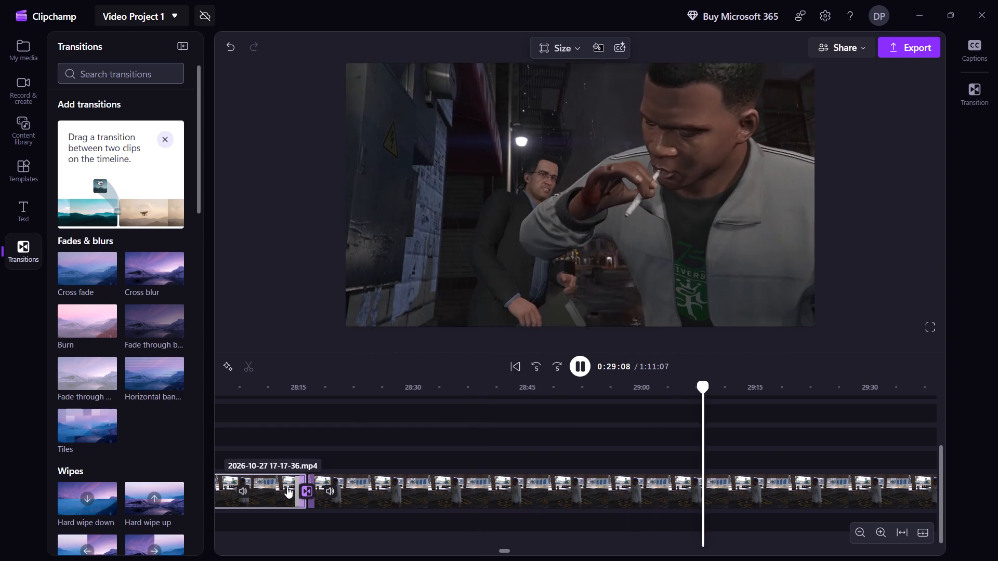
{"action": "key", "text": "shift+Right"}
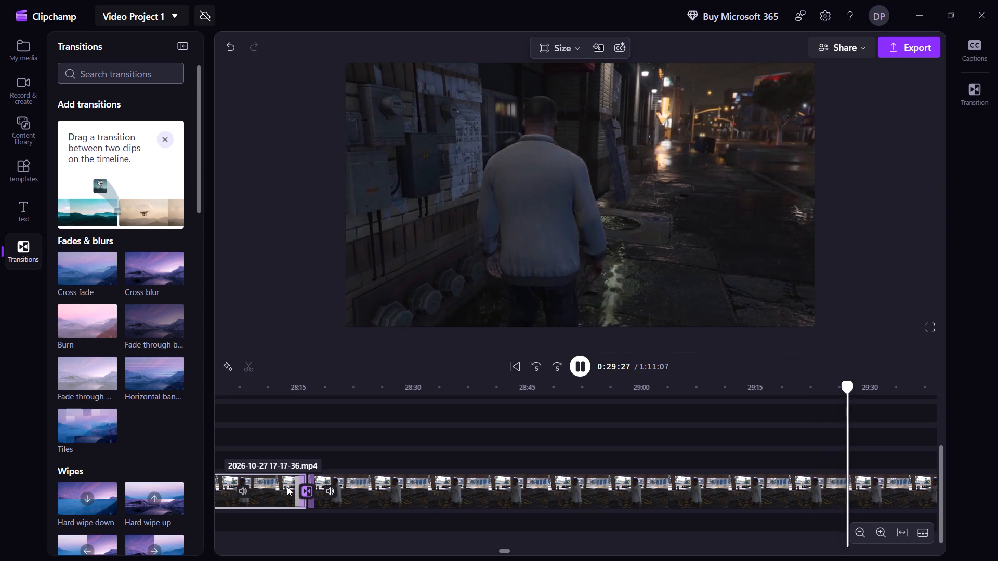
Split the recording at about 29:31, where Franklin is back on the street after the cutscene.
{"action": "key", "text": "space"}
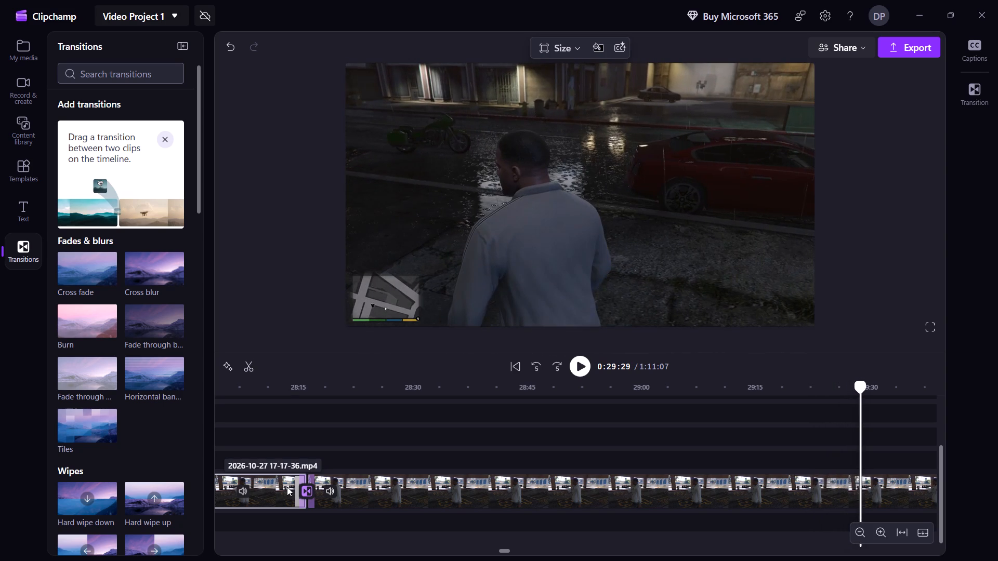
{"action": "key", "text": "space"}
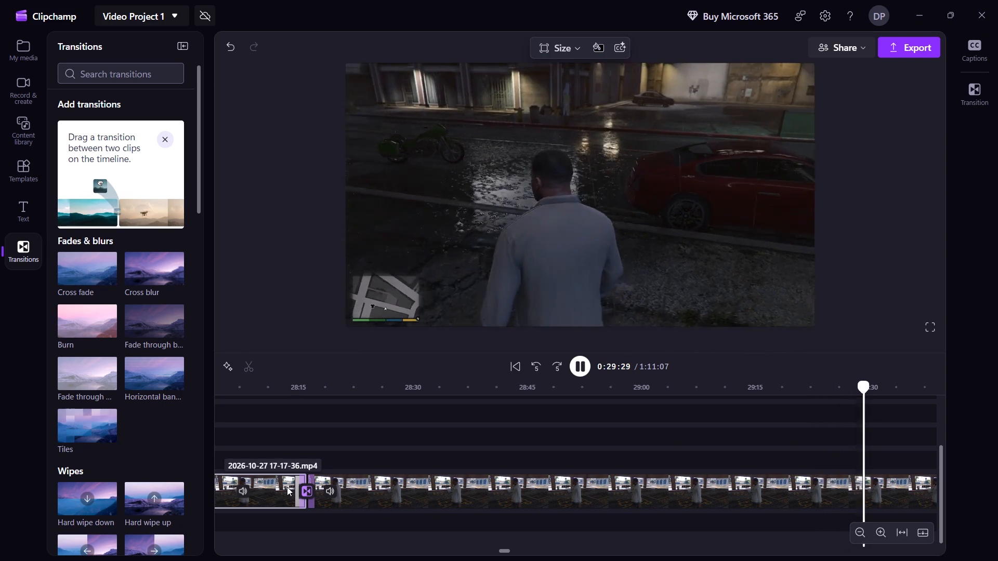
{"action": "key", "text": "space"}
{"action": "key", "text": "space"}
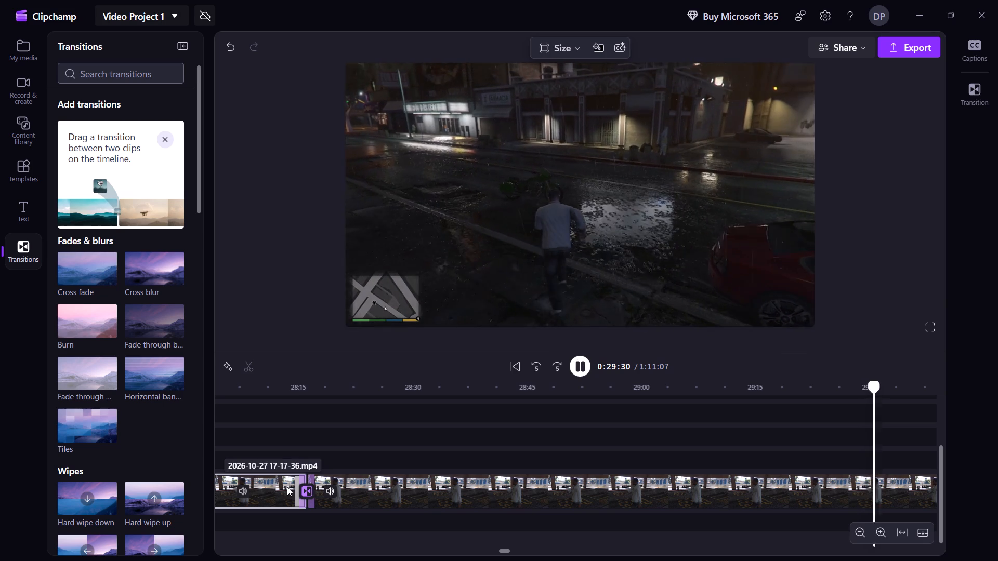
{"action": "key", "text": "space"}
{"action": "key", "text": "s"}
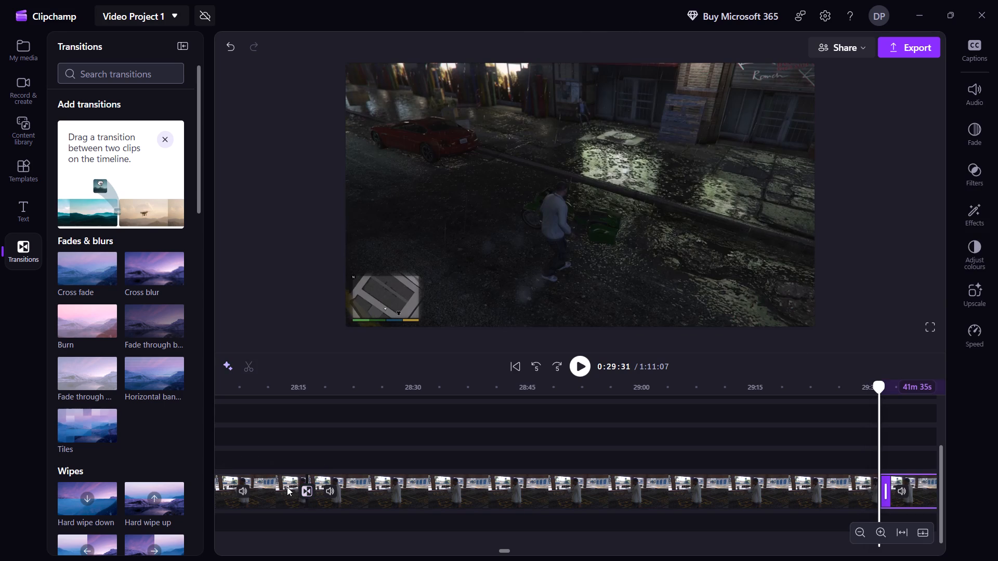
Skim the motorcycle ride after the split, through Mirror Park to the map view at about 30:11.
{"action": "key", "text": "space"}
{"action": "key", "text": "shift+Right"}
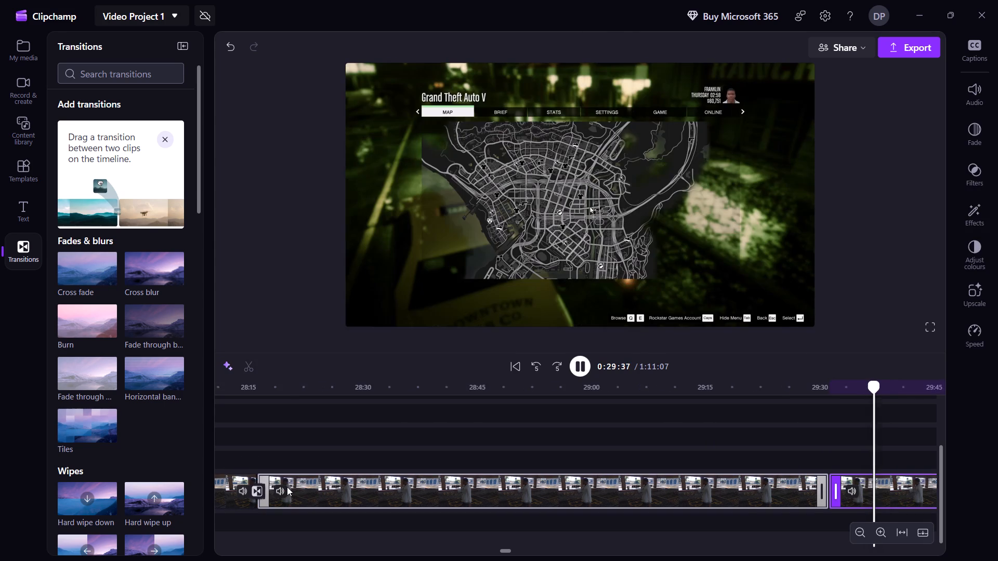
{"action": "key", "text": "shift+Right"}
{"action": "key", "text": "shift+Right"}
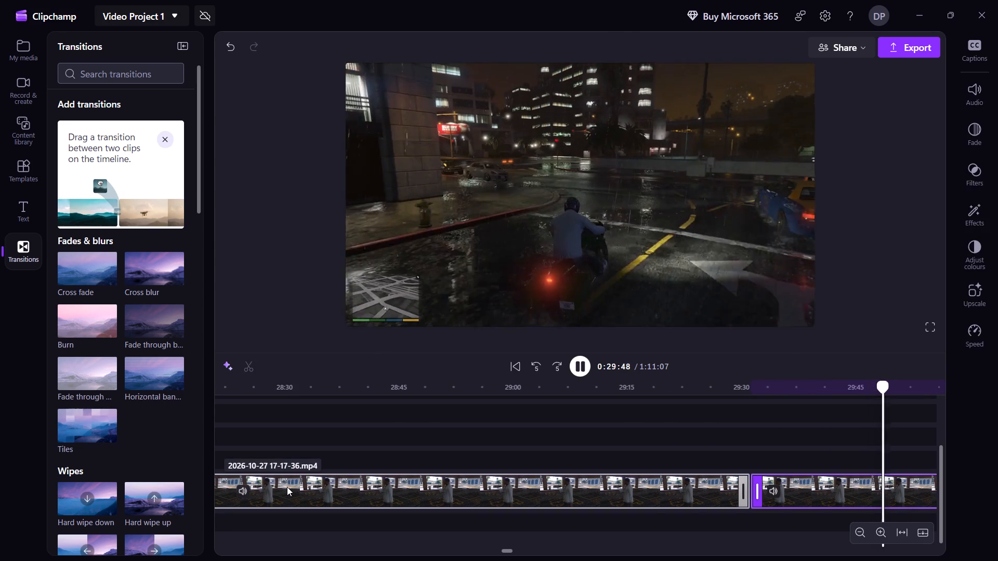
{"action": "key", "text": "shift+Right"}
{"action": "key", "text": "shift+Right"}
{"action": "key", "text": "shift+Right"}
{"action": "key", "text": "shift+Right"}
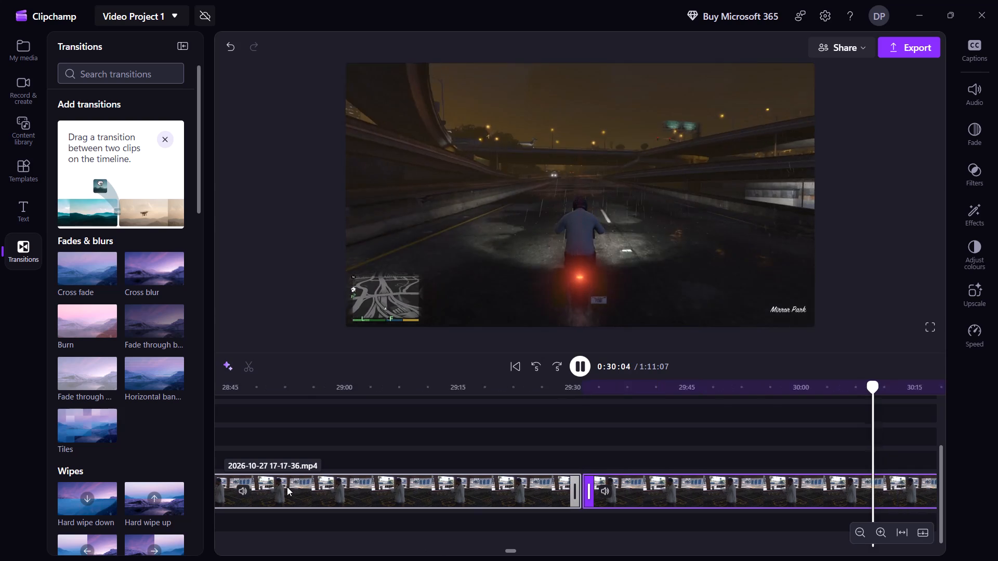
{"action": "key", "text": "shift+Right"}
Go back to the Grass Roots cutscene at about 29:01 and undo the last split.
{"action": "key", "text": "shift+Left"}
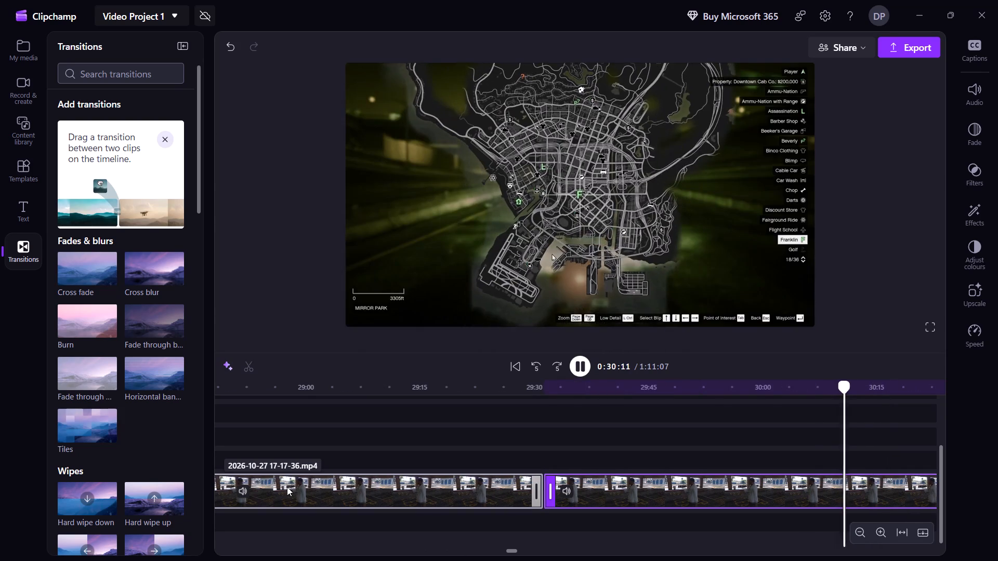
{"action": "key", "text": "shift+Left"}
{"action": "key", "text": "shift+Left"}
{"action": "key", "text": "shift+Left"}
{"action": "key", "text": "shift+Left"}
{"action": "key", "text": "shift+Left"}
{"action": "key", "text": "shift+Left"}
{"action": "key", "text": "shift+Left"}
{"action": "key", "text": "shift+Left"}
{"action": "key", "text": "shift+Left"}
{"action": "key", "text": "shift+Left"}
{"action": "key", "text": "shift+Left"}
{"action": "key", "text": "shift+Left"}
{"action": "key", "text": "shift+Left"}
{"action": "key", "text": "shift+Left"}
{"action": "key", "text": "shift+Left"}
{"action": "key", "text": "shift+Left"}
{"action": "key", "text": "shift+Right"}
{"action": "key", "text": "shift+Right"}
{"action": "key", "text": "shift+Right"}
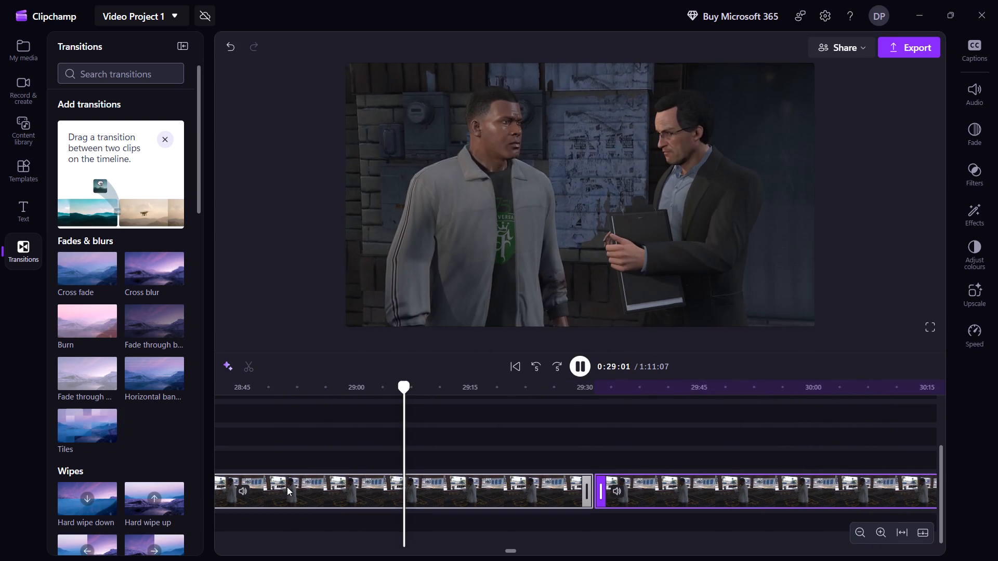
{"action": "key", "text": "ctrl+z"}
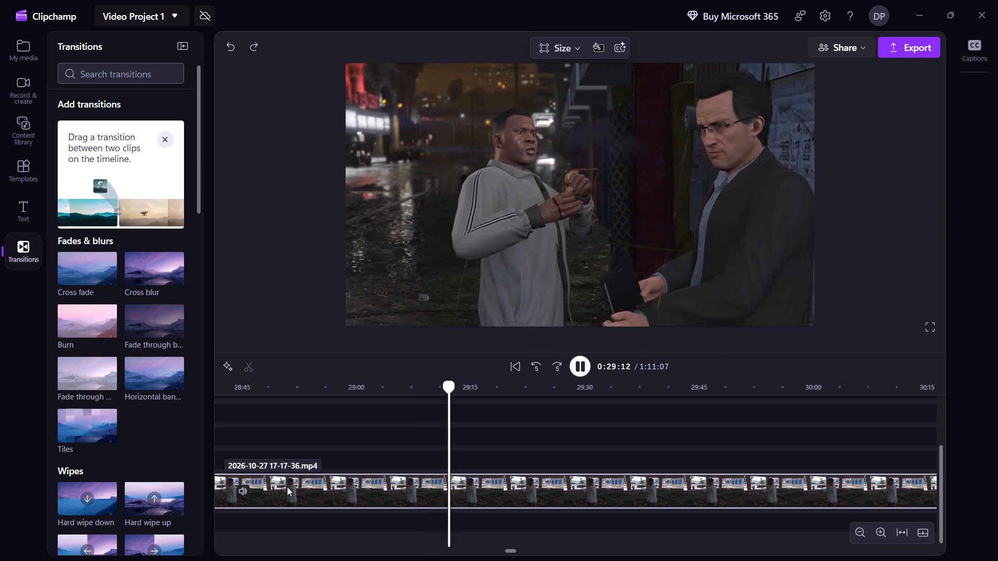
Review the end of the Grass Roots cutscene in small steps, between about 29:12 and 29:23.
{"action": "key", "text": "Right"}
{"action": "key", "text": "Right"}
{"action": "key", "text": "Right"}
{"action": "key", "text": "Right"}
{"action": "key", "text": "Right"}
{"action": "key", "text": "Right"}
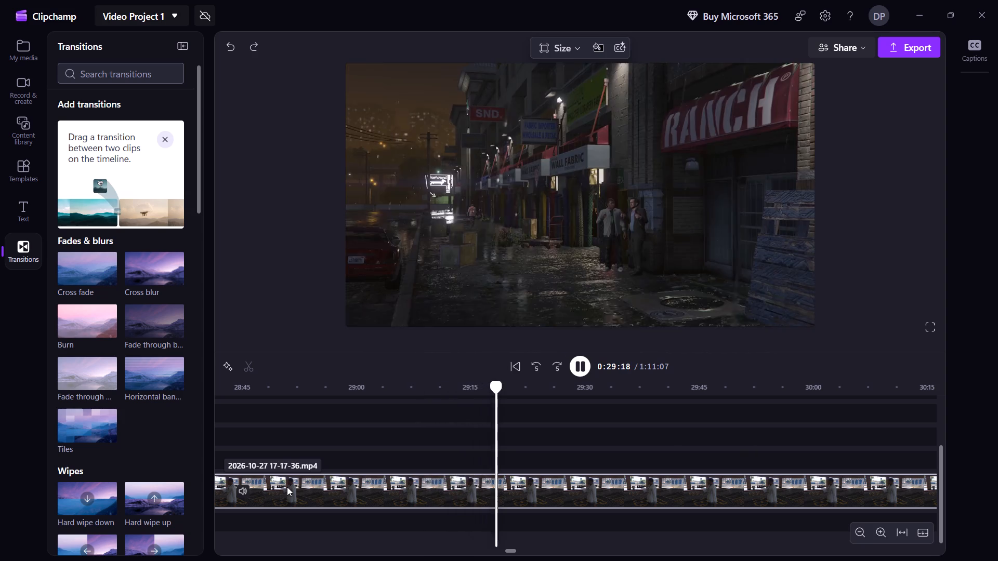
{"action": "key", "text": "Right"}
{"action": "key", "text": "Right"}
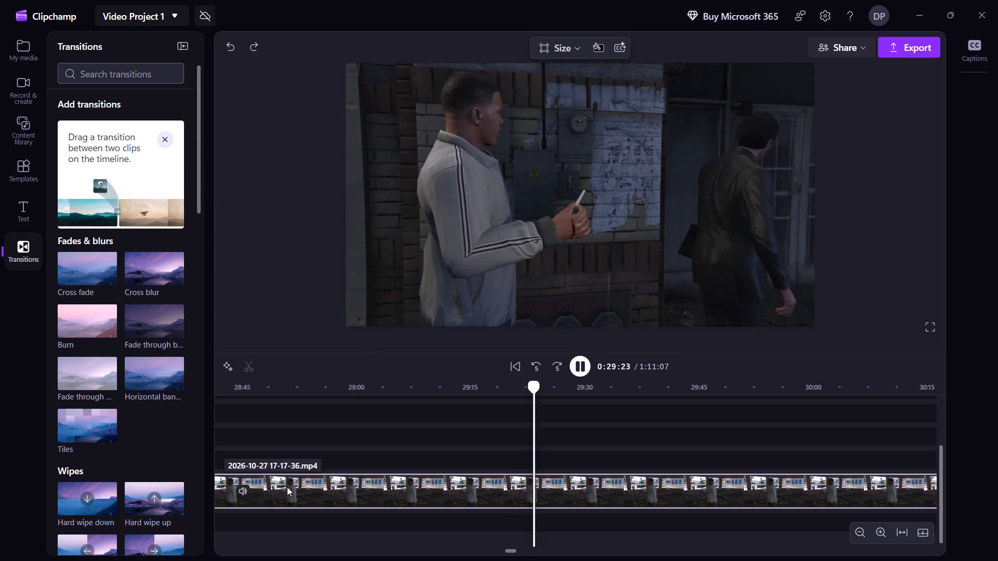
{"action": "key", "text": "Left"}
{"action": "key", "text": "Left"}
{"action": "key", "text": "Left"}
{"action": "key", "text": "Left"}
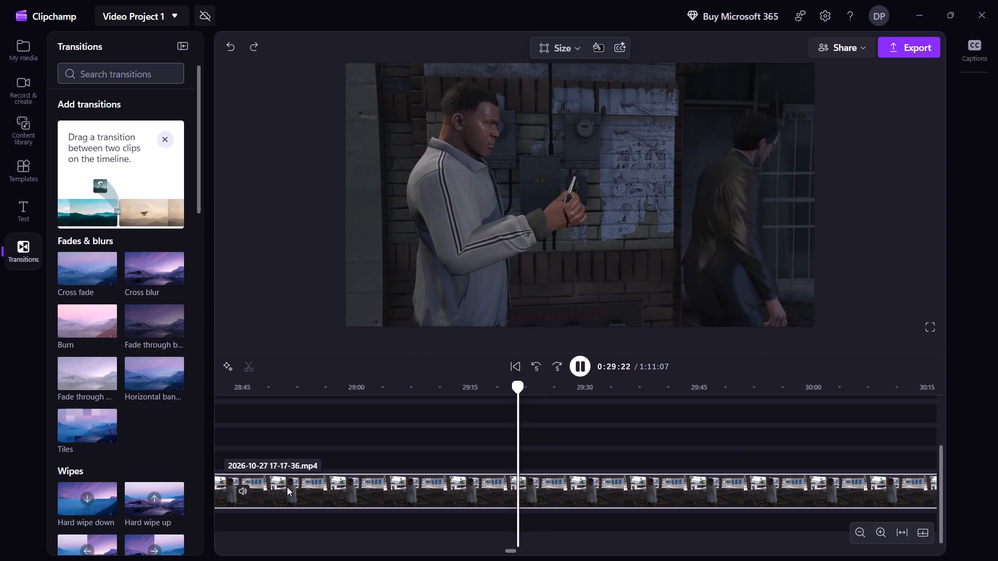
{"action": "key", "text": "Left"}
{"action": "key", "text": "Left"}
{"action": "key", "text": "Left"}
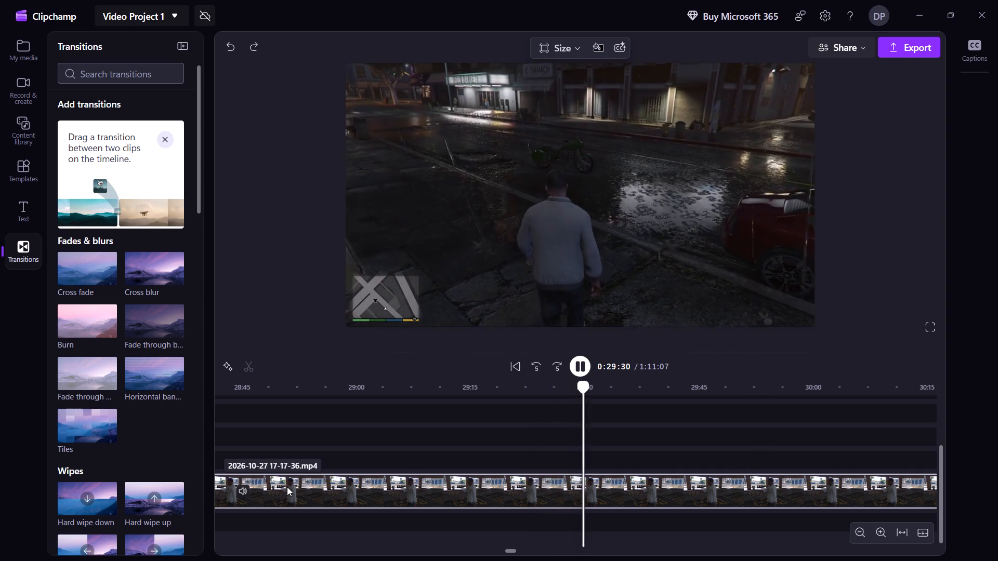
Add the 13-second WhatsApp audio clip beneath the recording, starting at about 29:32 as Franklin reaches the motorcycle.
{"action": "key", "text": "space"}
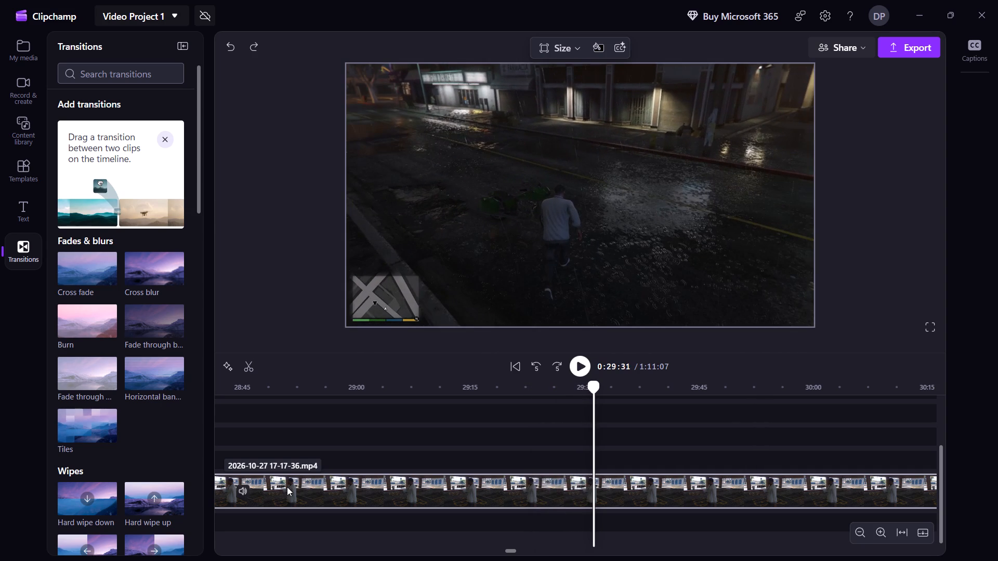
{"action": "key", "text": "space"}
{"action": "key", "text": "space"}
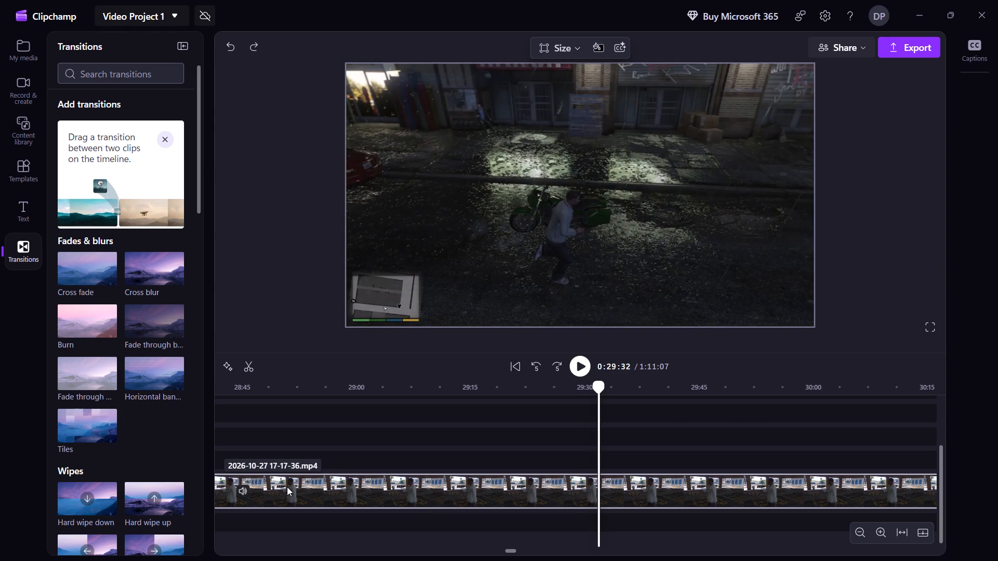
{"action": "left_click", "coordinate": [21, 46]}
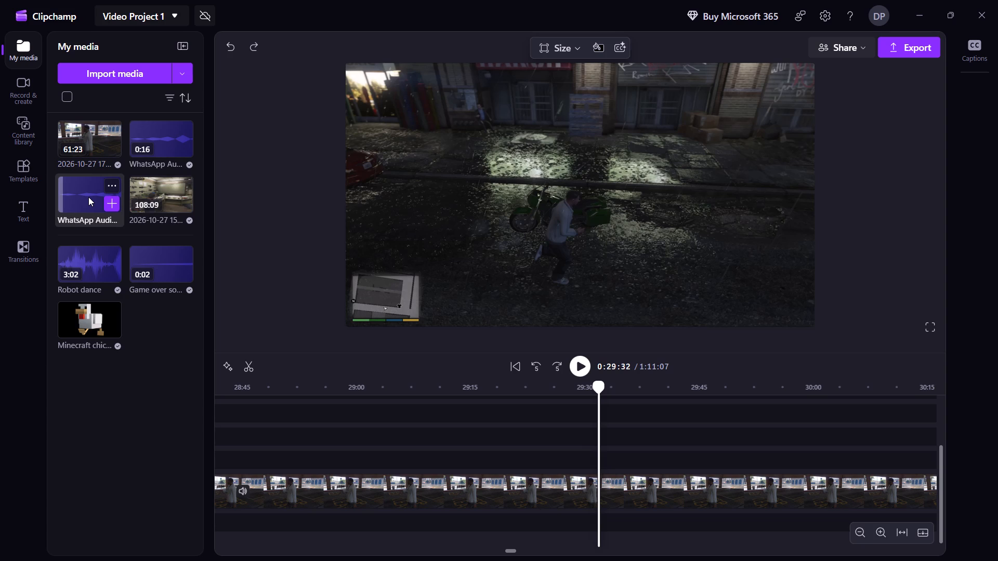
{"action": "left_click_drag", "start_coordinate": [88, 197], "coordinate": [647, 524]}
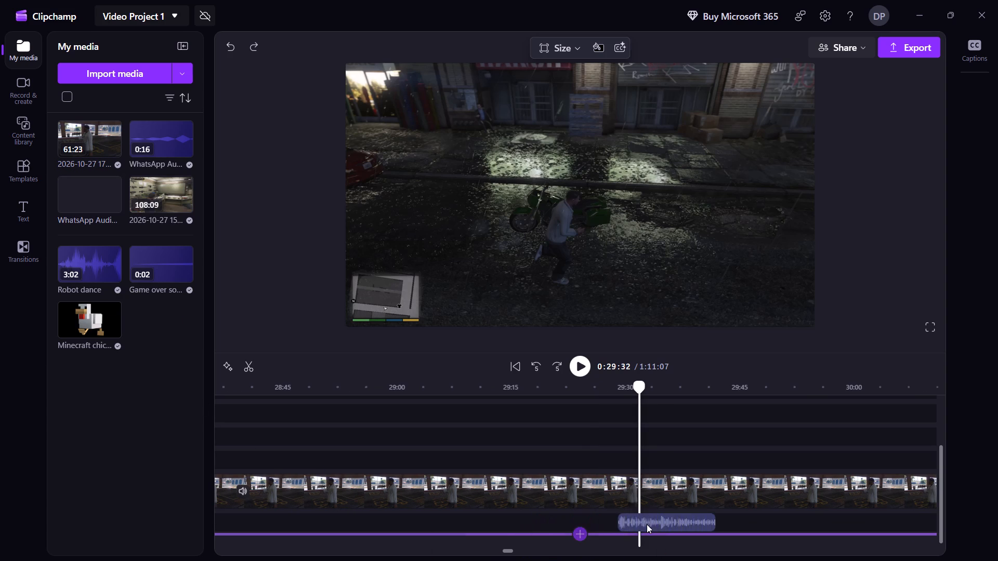
{"action": "left_click_drag", "start_coordinate": [647, 524], "coordinate": [667, 521]}
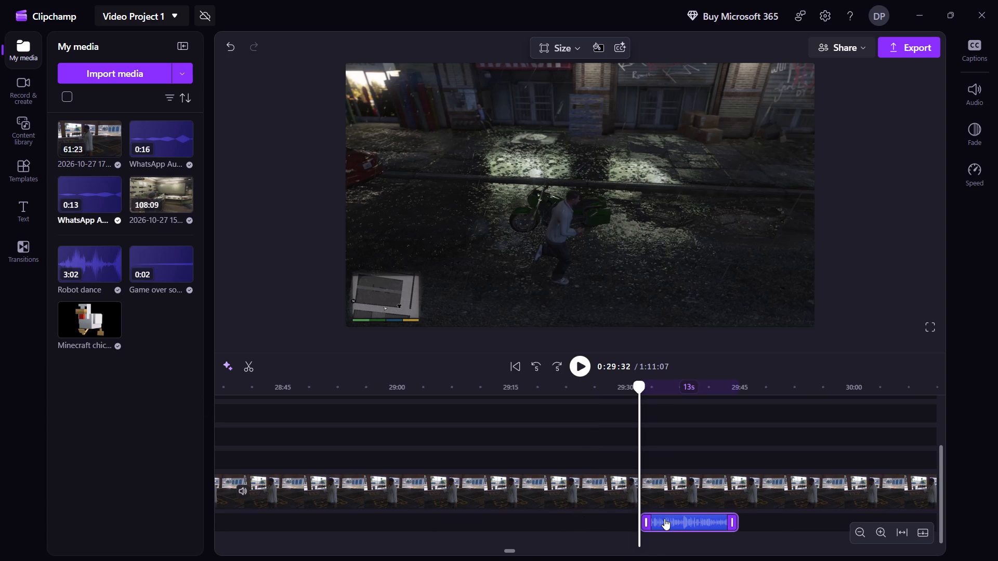
Play through the added voice clip and split the recording just after it ends, at about 29:45.
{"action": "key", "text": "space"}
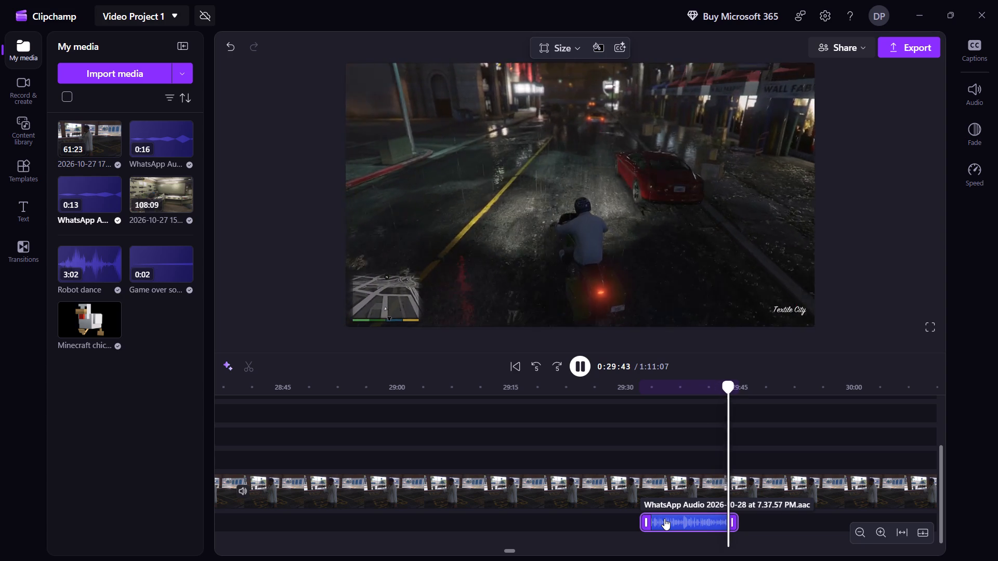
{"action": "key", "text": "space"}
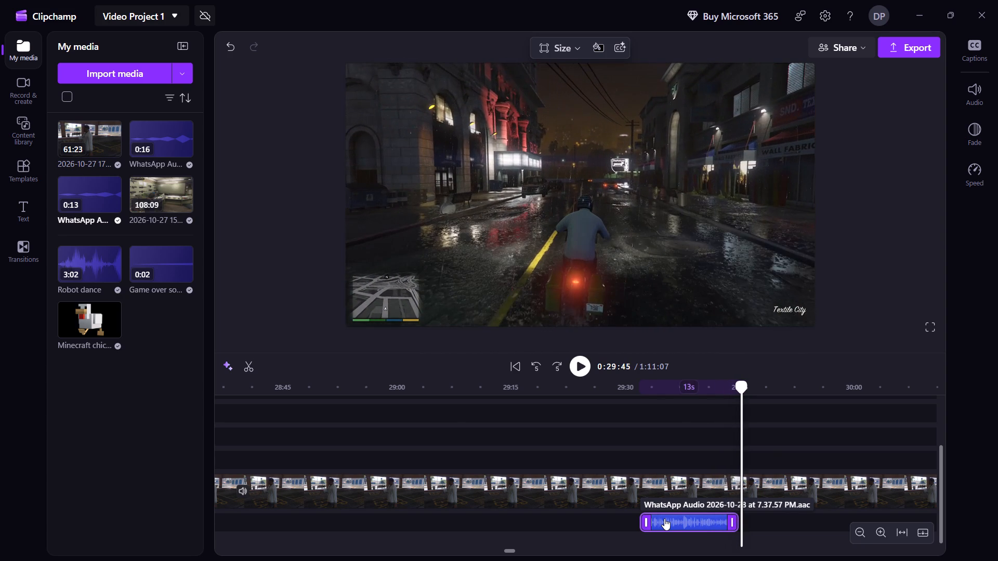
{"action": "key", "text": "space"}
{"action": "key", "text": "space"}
{"action": "key", "text": "Left"}
{"action": "key", "text": "Left"}
{"action": "key", "text": "Right"}
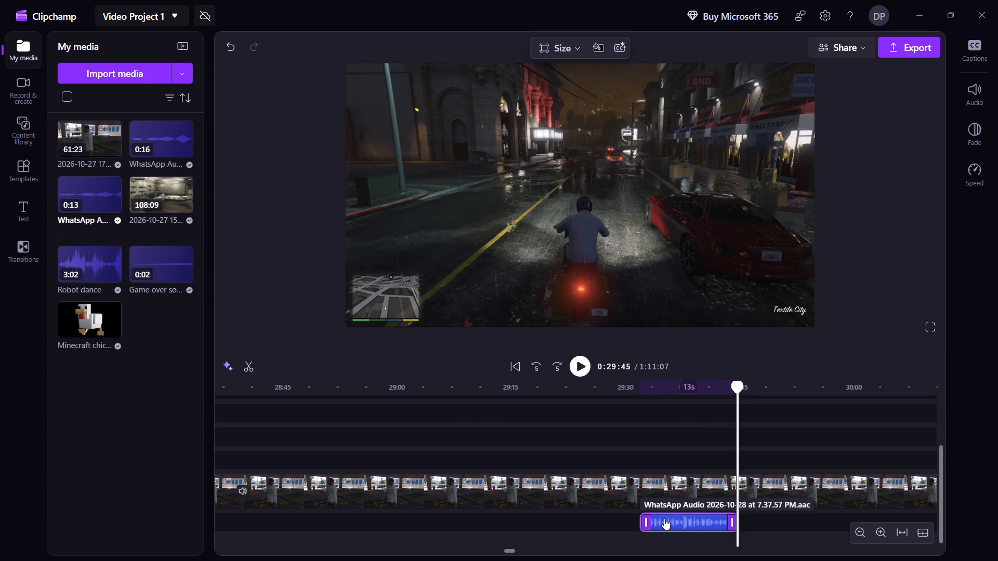
{"action": "key", "text": "Left"}
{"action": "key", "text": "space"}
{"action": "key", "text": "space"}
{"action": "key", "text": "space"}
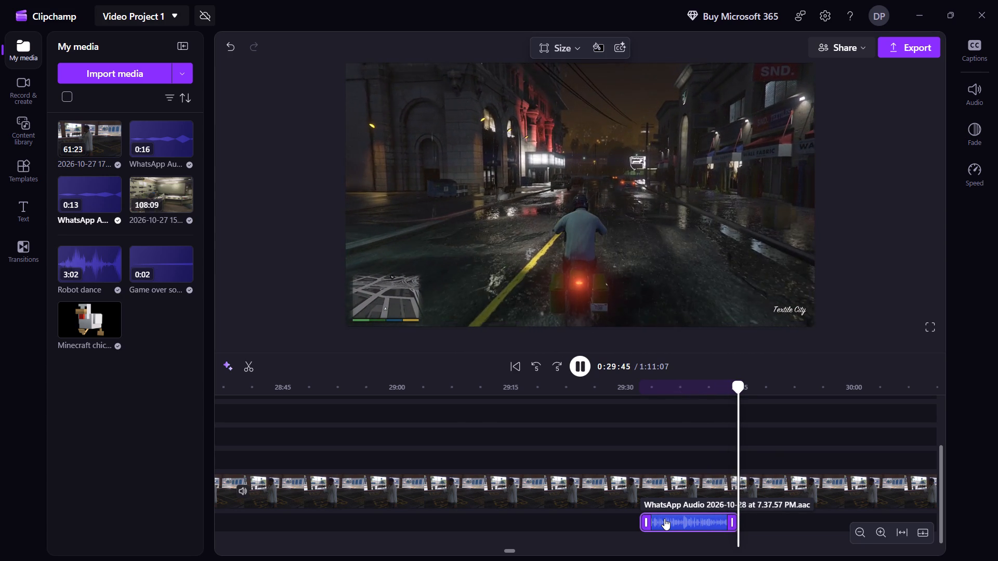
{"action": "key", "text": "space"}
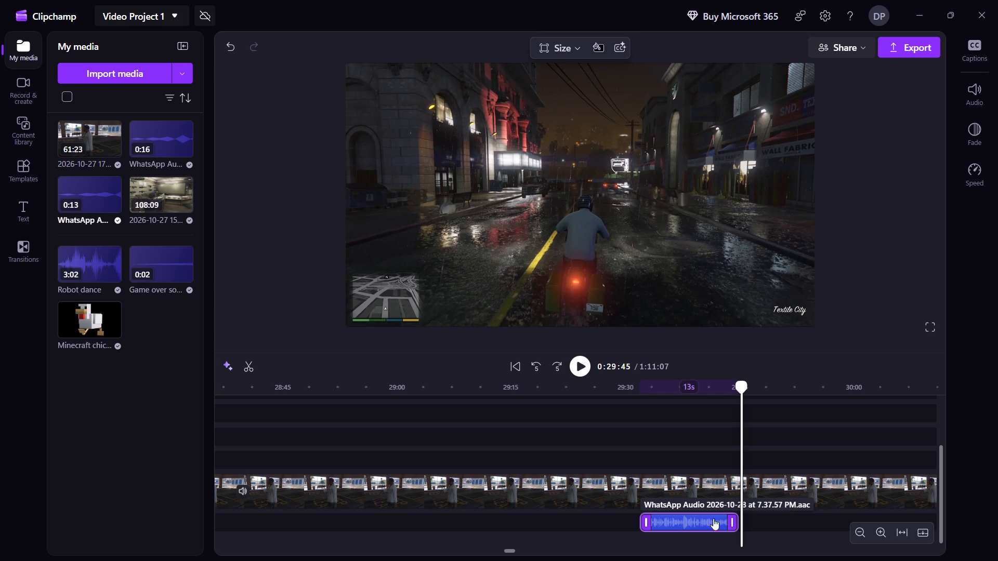
{"action": "left_click", "coordinate": [752, 488]}
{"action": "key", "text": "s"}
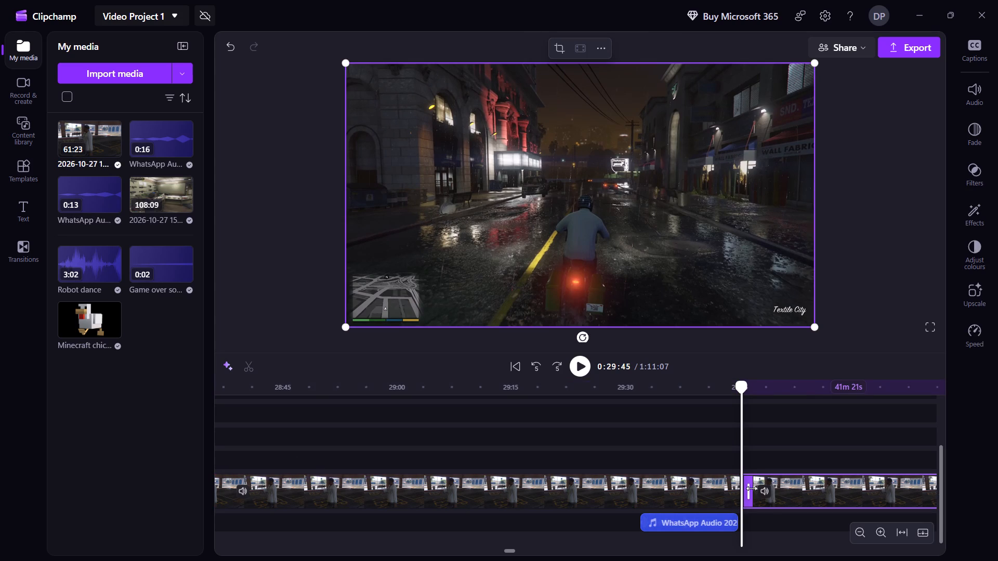
Move the recording's second part later to start at about 29:57, leaving a gap of about 12 seconds after the split.
{"action": "left_click", "coordinate": [795, 480]}
{"action": "left_click_drag", "start_coordinate": [795, 480], "coordinate": [811, 480]}
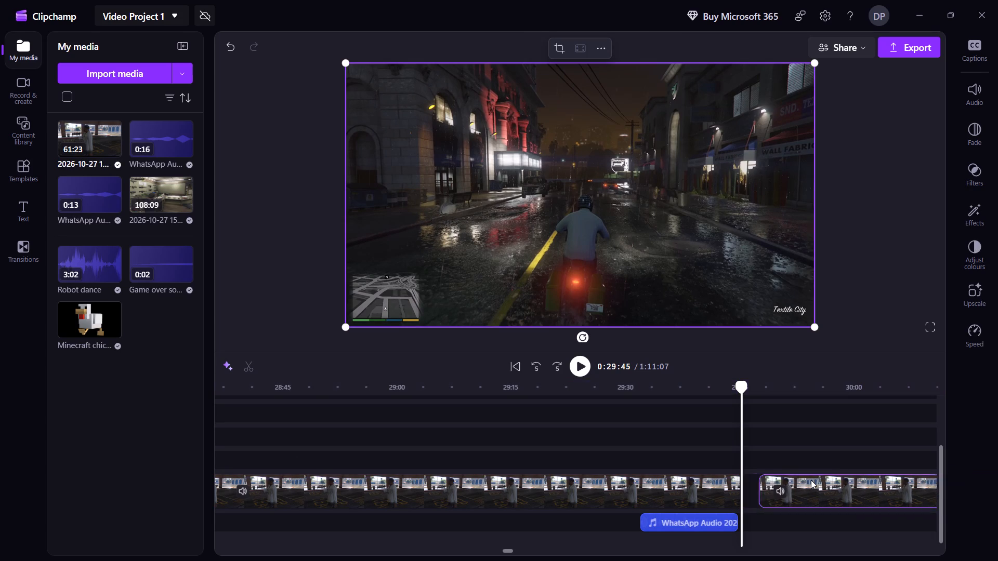
{"action": "left_click_drag", "start_coordinate": [811, 480], "coordinate": [886, 482]}
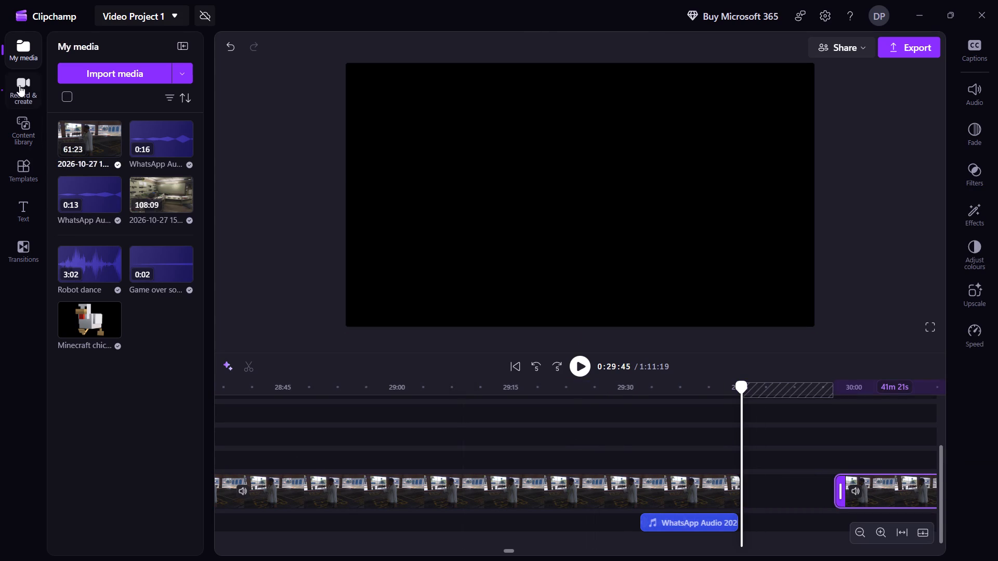
Add the Colourful Minecraft youtube outro from the Gaming templates to the timeline at about 29:45, in the gap after the edited footage.
{"action": "left_click", "coordinate": [32, 159]}
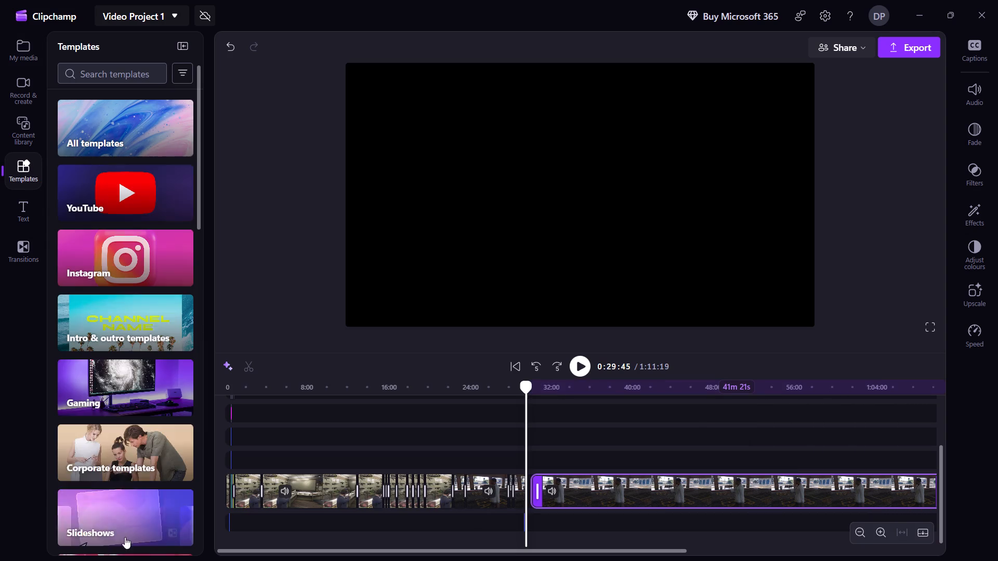
{"action": "left_click", "coordinate": [142, 390]}
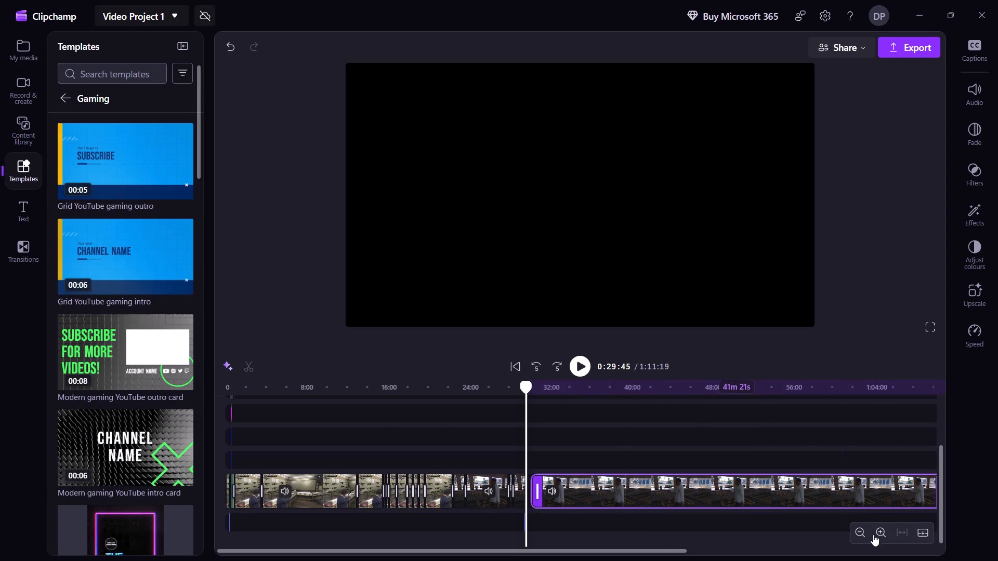
{"action": "scroll", "coordinate": [112, 458], "scroll_direction": "down", "scroll_amount": 5}
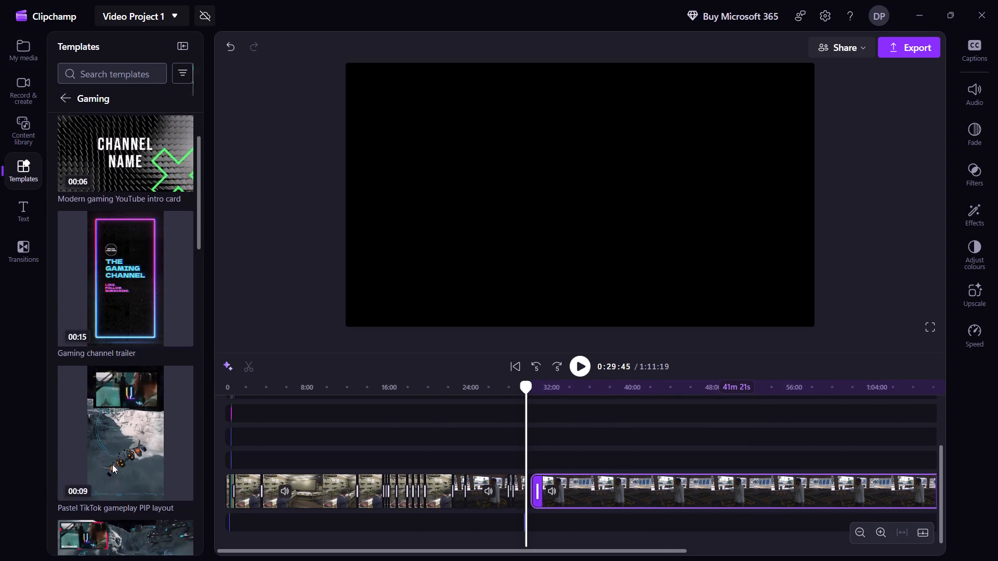
{"action": "scroll", "coordinate": [112, 464], "scroll_direction": "down", "scroll_amount": 12}
{"action": "left_click", "coordinate": [117, 459]}
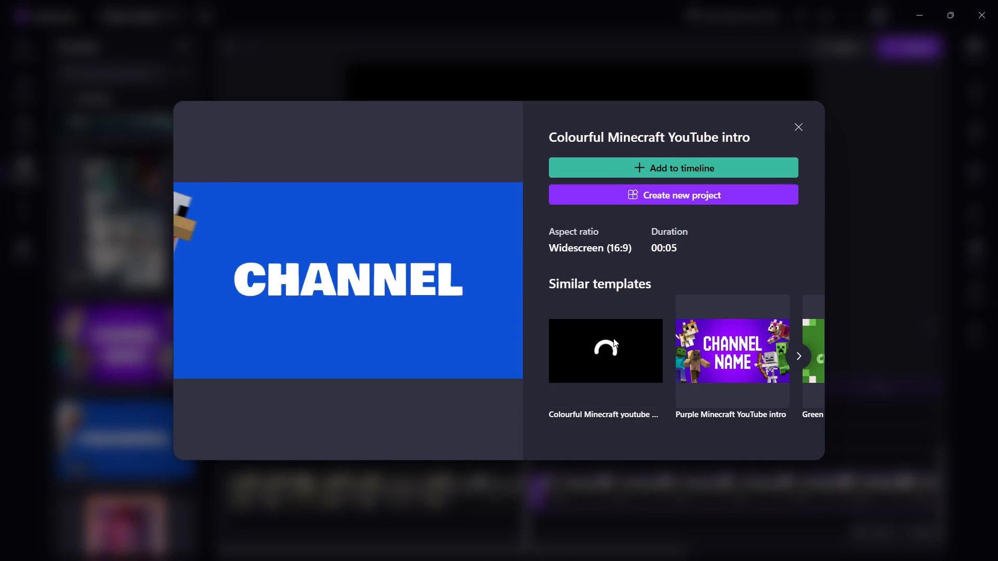
{"action": "left_click", "coordinate": [611, 344]}
{"action": "left_click", "coordinate": [611, 344]}
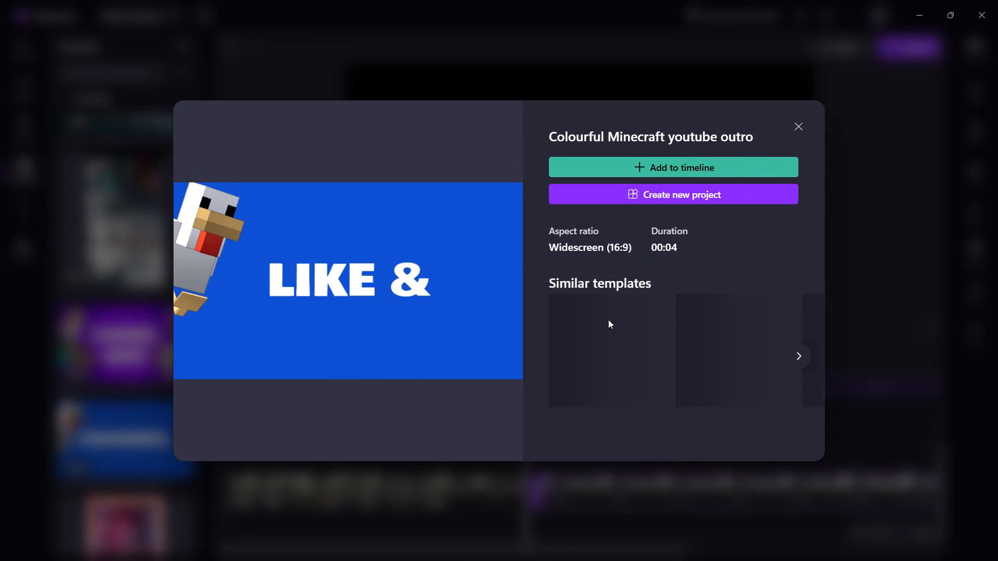
{"action": "left_click", "coordinate": [648, 159]}
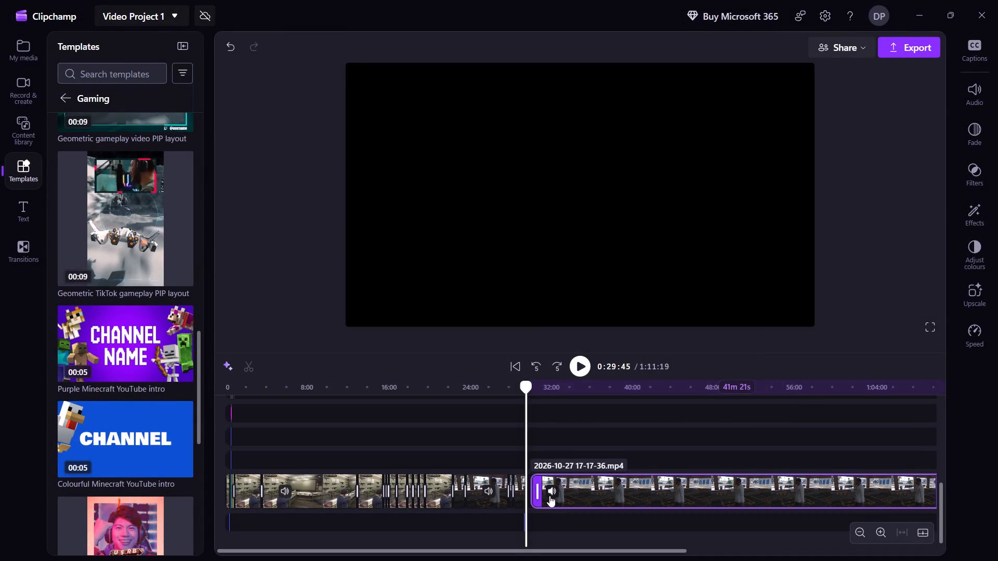
Skim the leftover recording around and after the outro, from about 29:07 to the van drive at about 34:54.
{"action": "key", "text": "Left"}
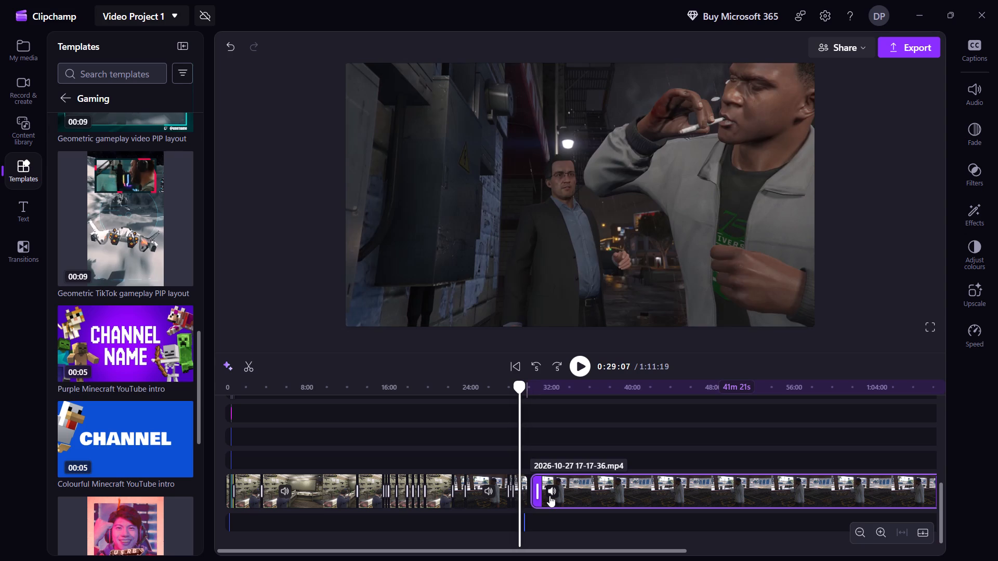
{"action": "key", "text": "Right"}
{"action": "key", "text": "Right"}
{"action": "key", "text": "Right"}
{"action": "key", "text": "Right"}
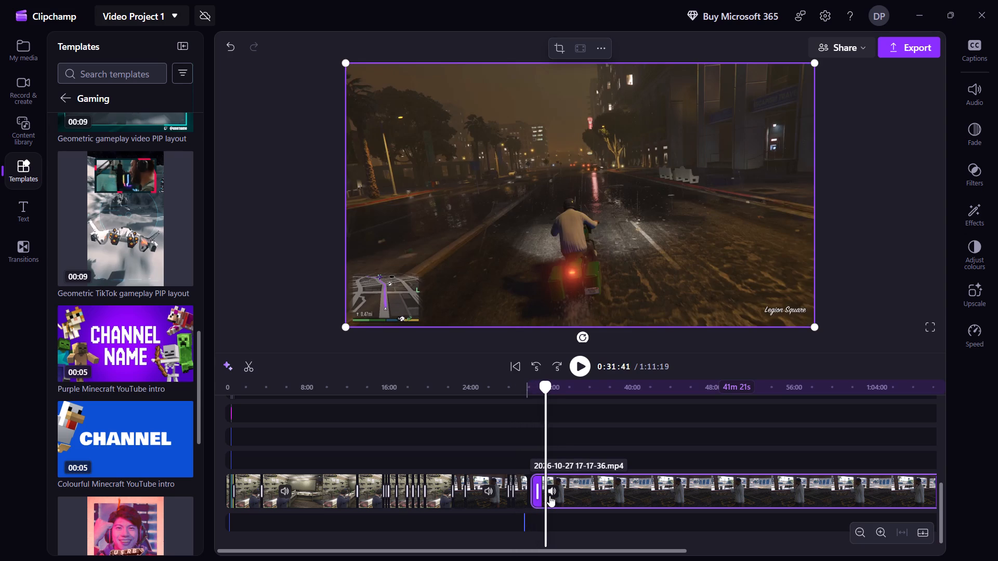
{"action": "key", "text": "Right"}
{"action": "key", "text": "Right"}
{"action": "key", "text": "Right"}
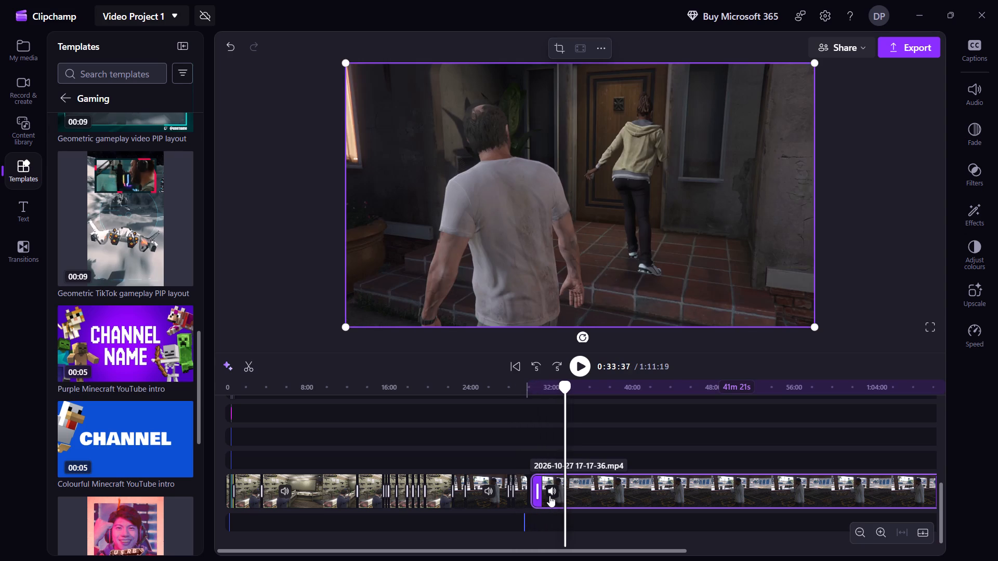
{"action": "key", "text": "Right"}
{"action": "key", "text": "Right"}
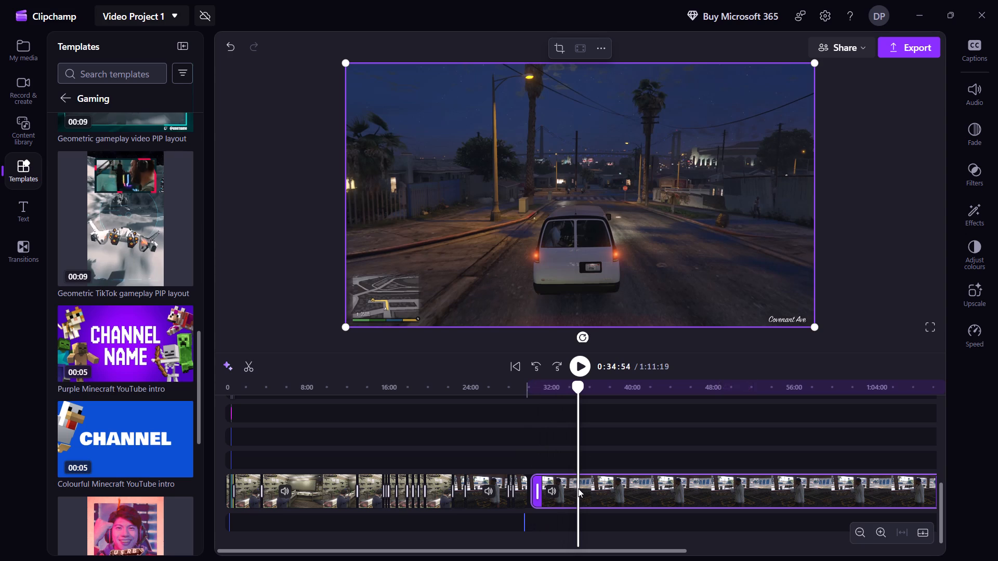
{"action": "left_click_drag", "start_coordinate": [594, 488], "coordinate": [614, 488]}
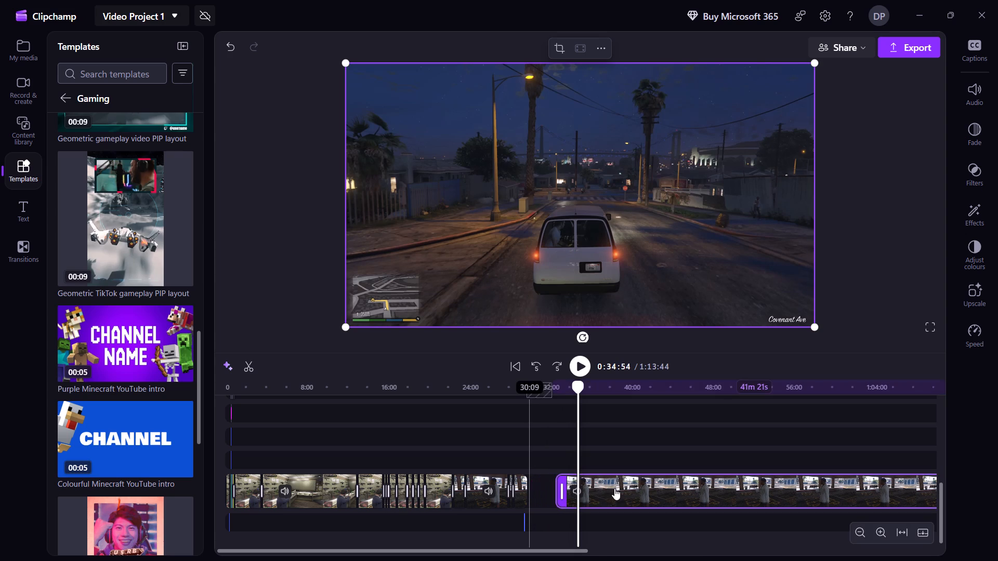
{"action": "right_click", "coordinate": [614, 488]}
{"action": "left_click", "coordinate": [679, 276]}
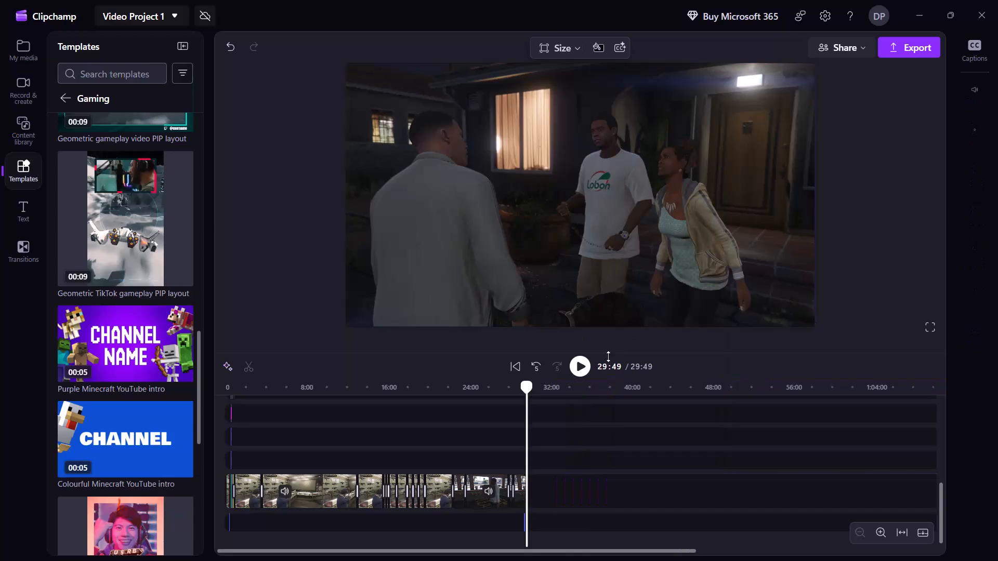
Review the last minutes of the video, from about 26:36 through the motorcycle ride to the Minecraft outro.
{"action": "key", "text": "Left"}
{"action": "key", "text": "Left"}
{"action": "key", "text": "Left"}
{"action": "key", "text": "Left"}
{"action": "key", "text": "Left"}
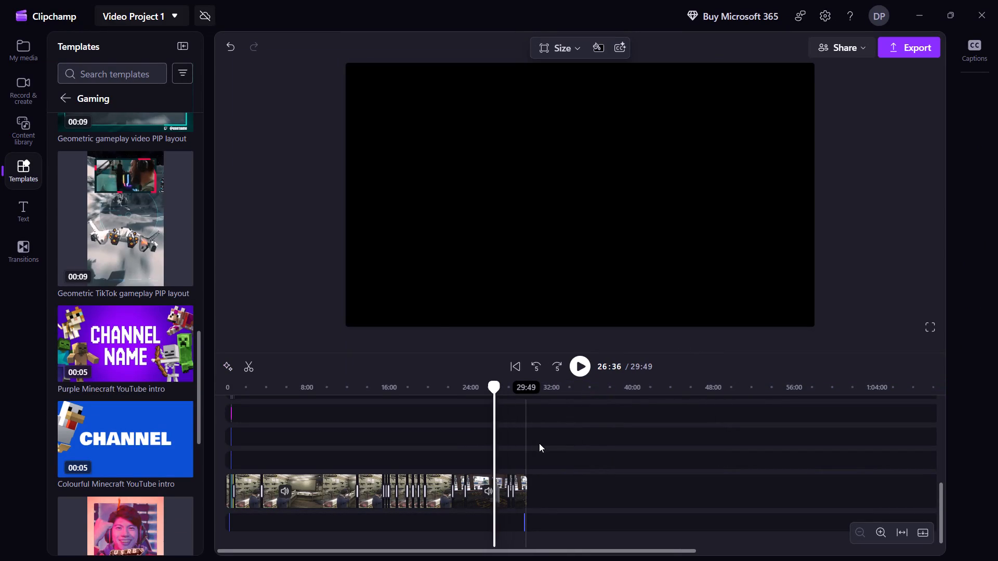
{"action": "key", "text": "Left"}
{"action": "key", "text": "space"}
{"action": "key", "text": "Right"}
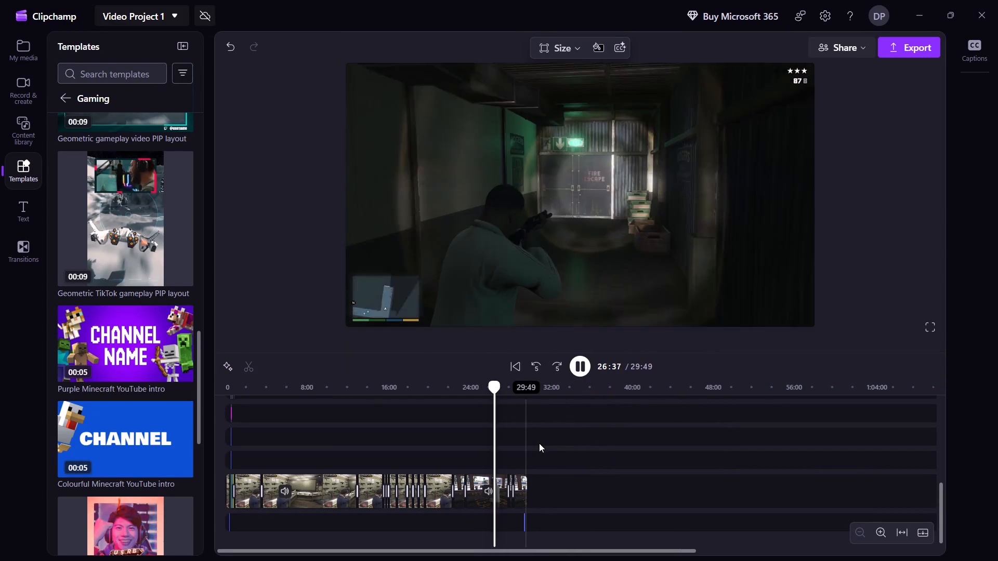
{"action": "key", "text": "Right"}
{"action": "key", "text": "Right"}
{"action": "key", "text": "Right"}
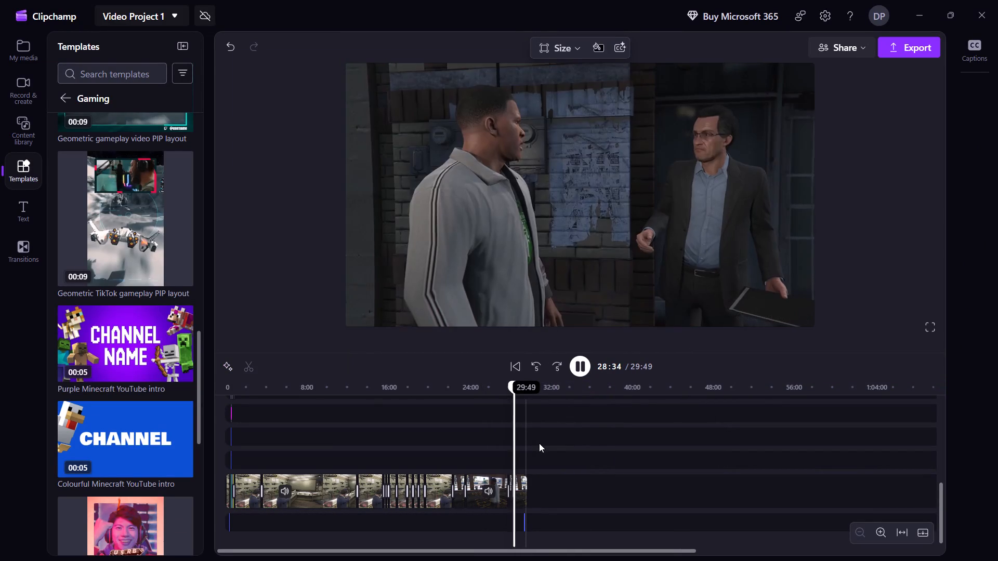
{"action": "key", "text": "Right"}
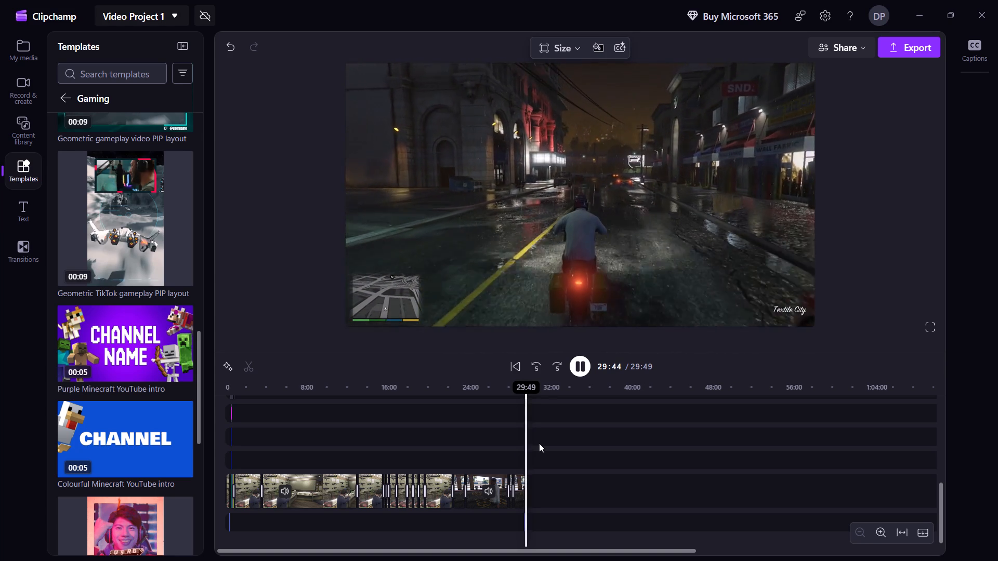
{"action": "key", "text": "space"}
{"action": "key", "text": "space"}
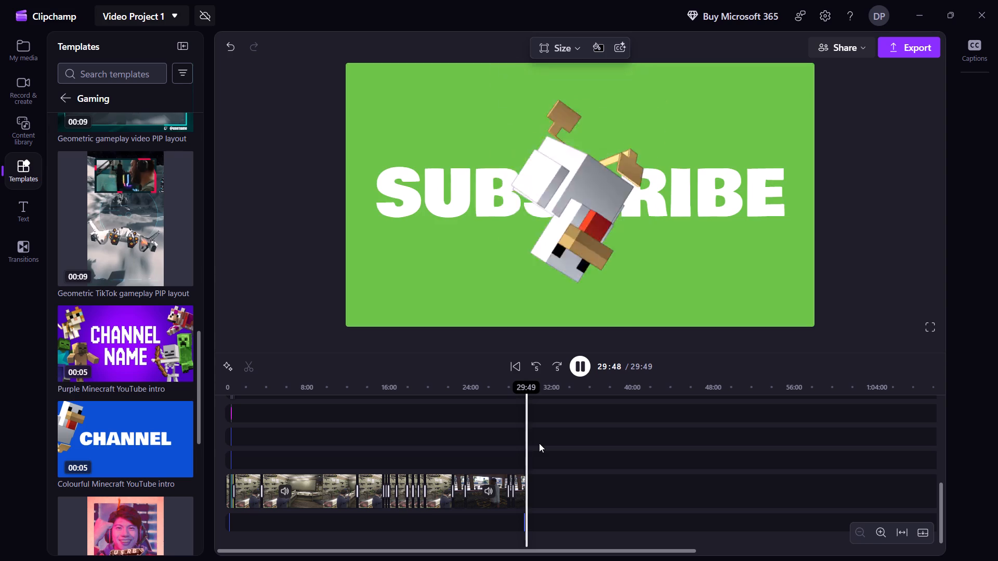
Open the export settings for Video Project 1.
{"action": "left_click", "coordinate": [927, 48]}
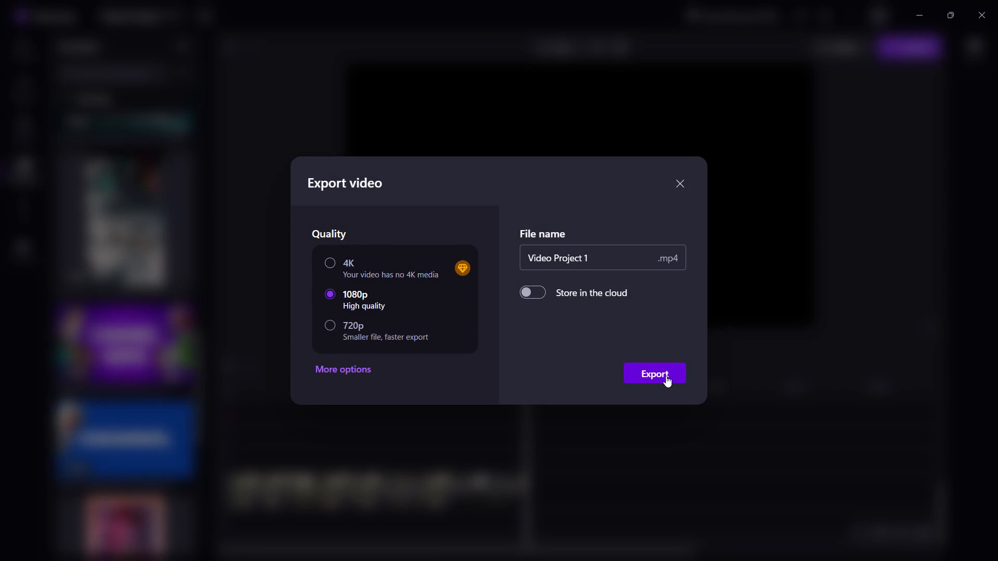
Export the video in 1080p quality under the file name Video Project 1, with cloud storage off.
{"action": "left_click", "coordinate": [666, 376]}
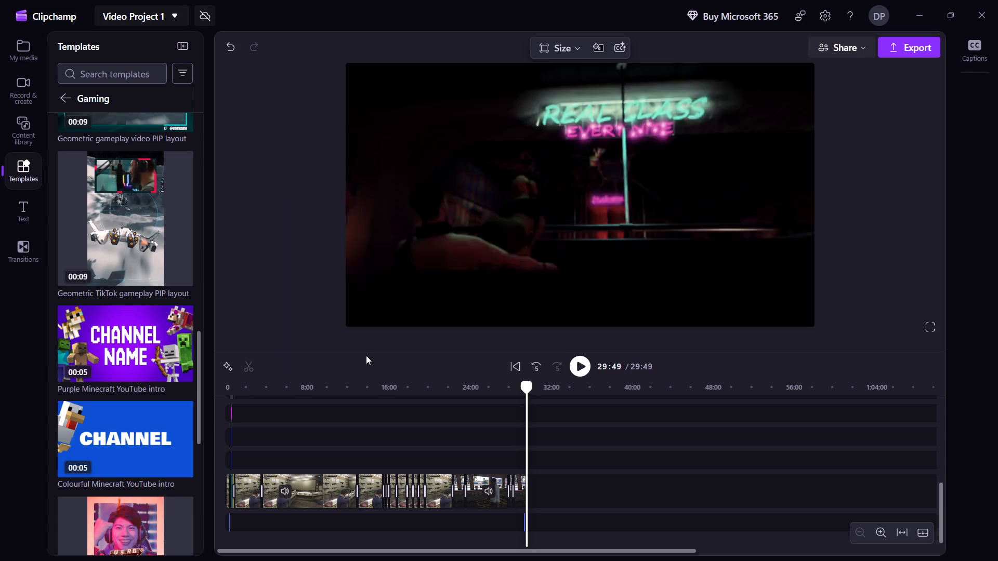
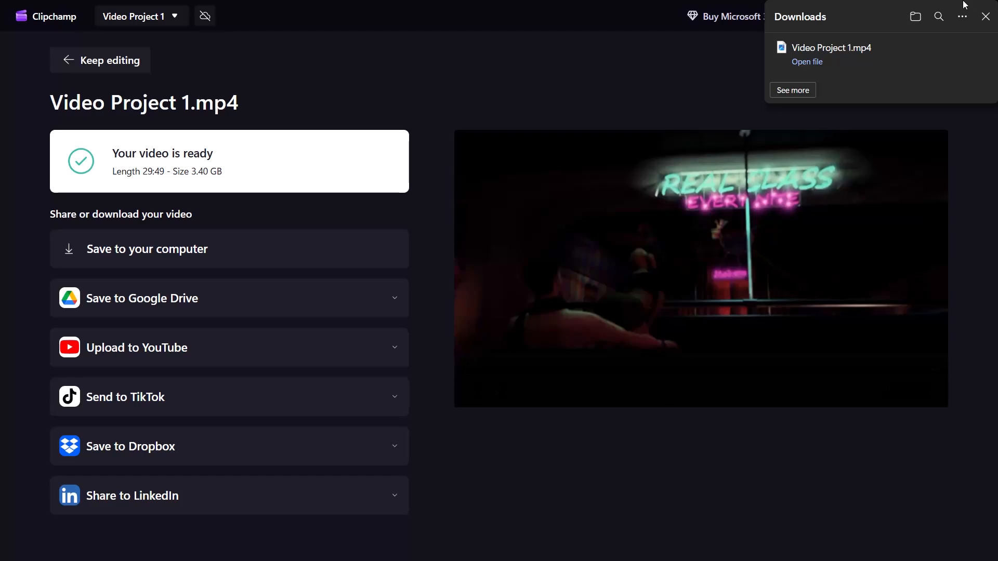
Dismiss the downloads pop-up that lists the exported Video Project 1.mp4.
{"action": "left_click", "coordinate": [993, 18]}
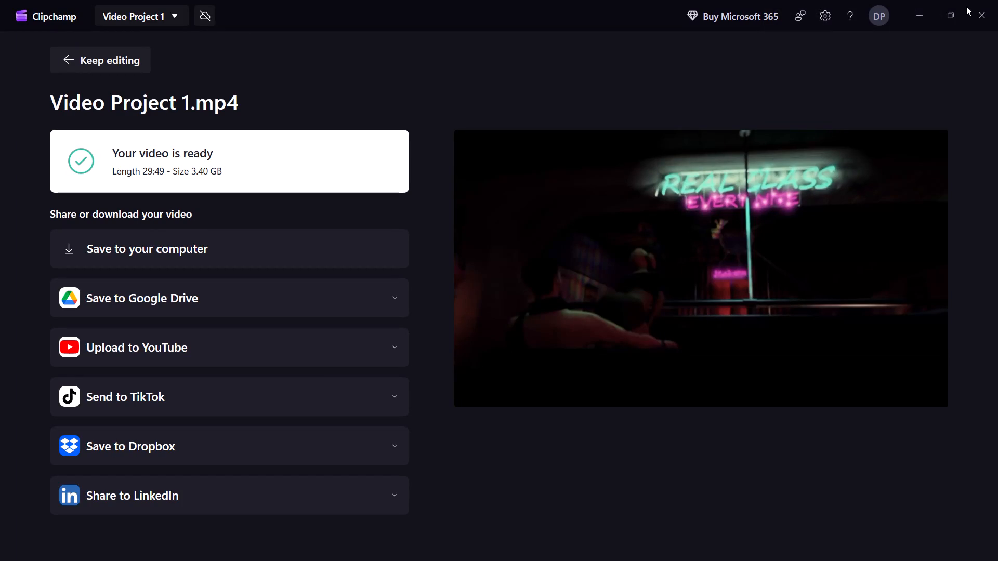